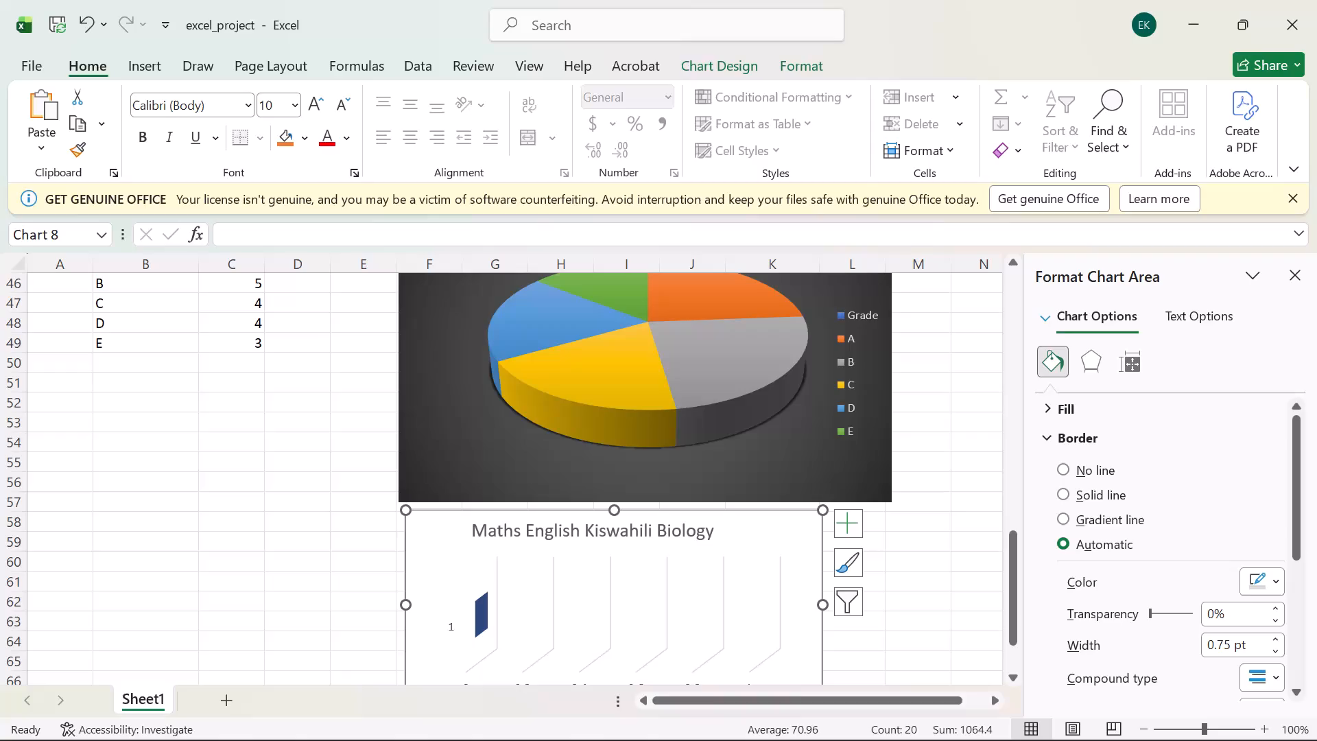
Select the header cells A1 through L1 of the student results table, from Adm No to Position.
scroll(171, 433, up, 8)
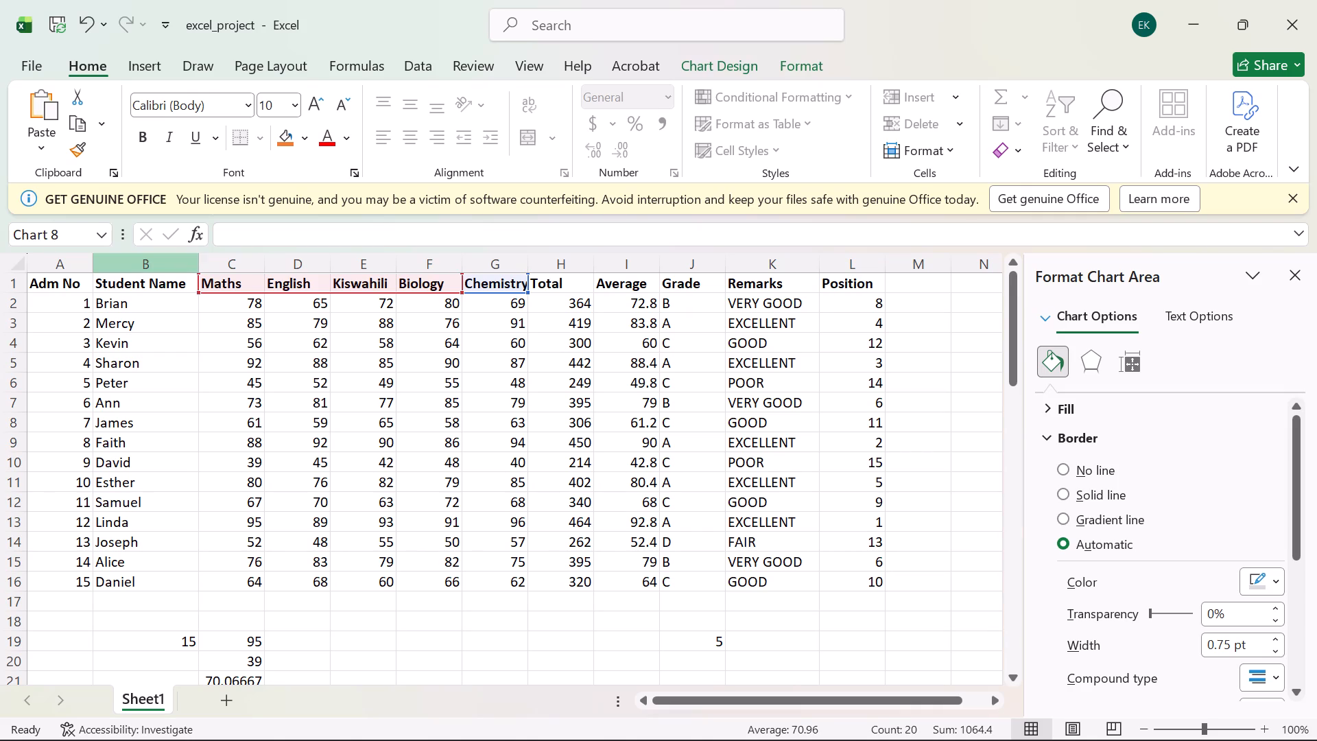
click(69, 295)
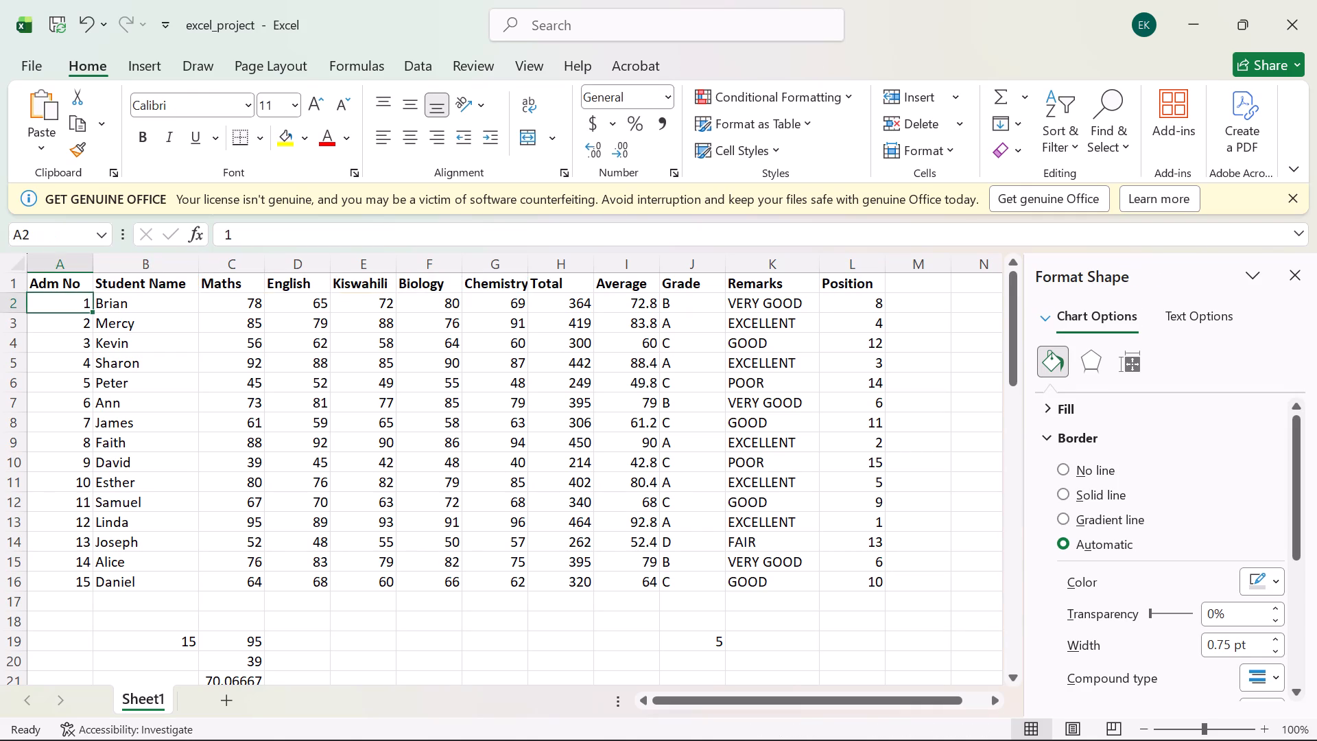
click(168, 285)
right_click(168, 285)
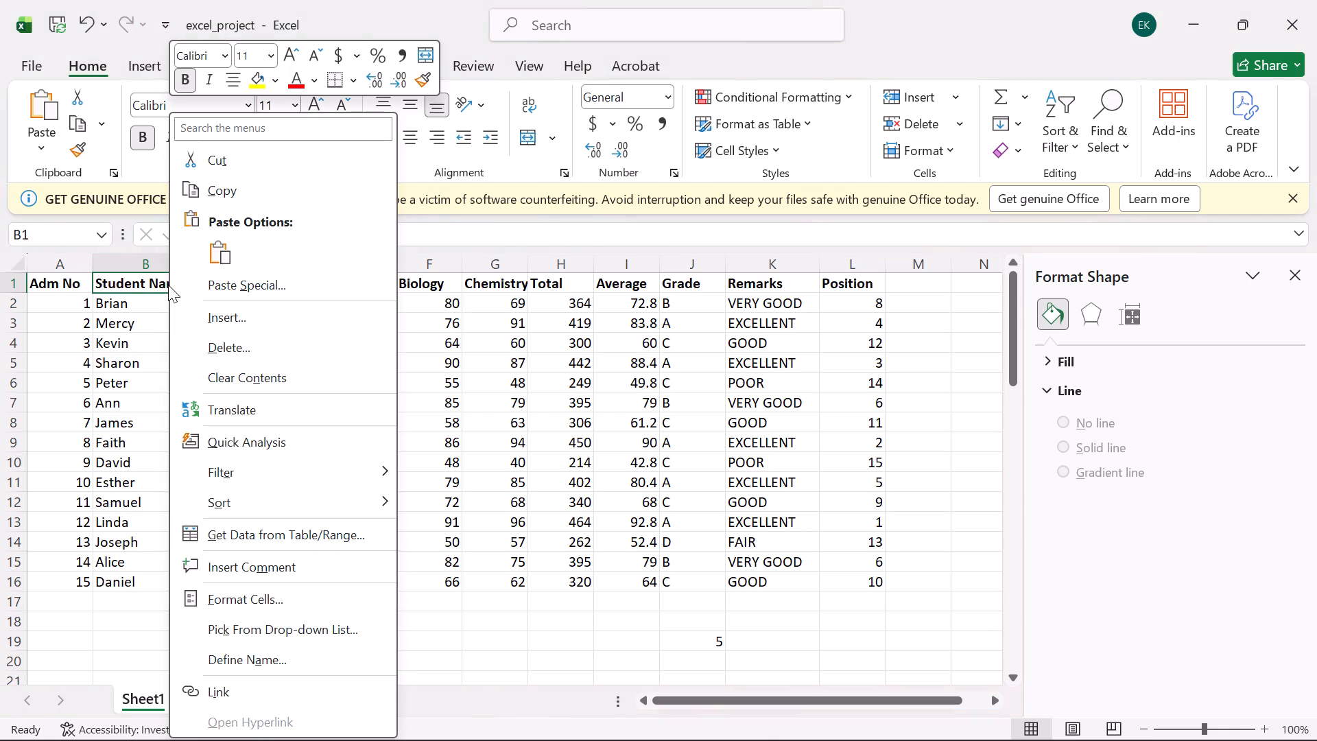
click(69, 285)
click(69, 285)
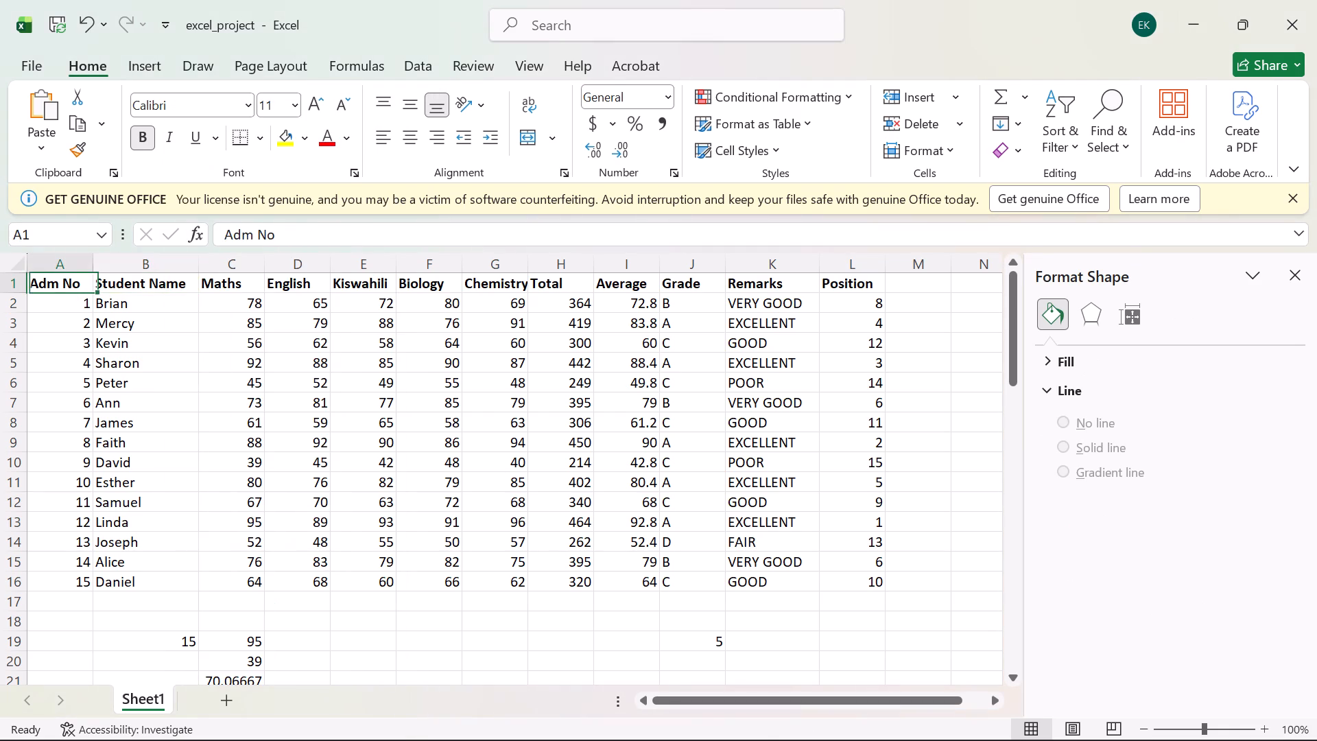
drag(69, 285, 639, 284)
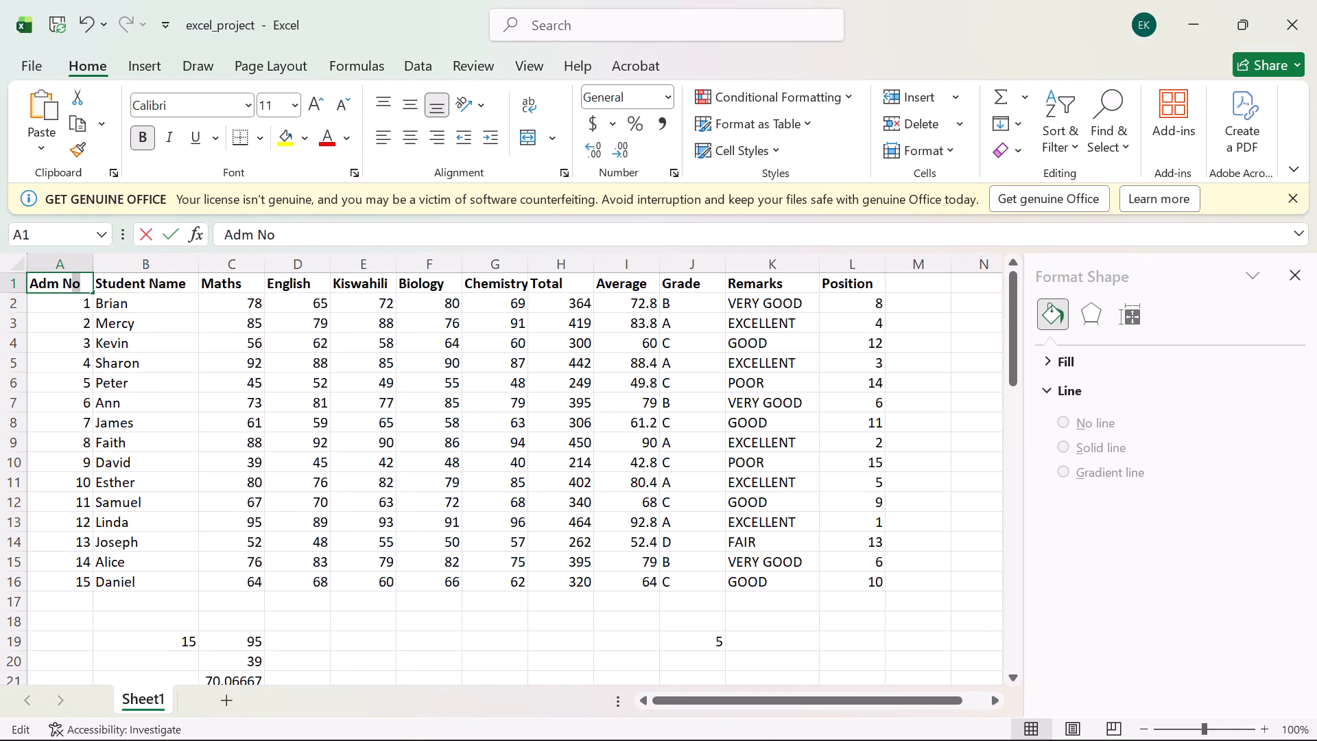
click(78, 290)
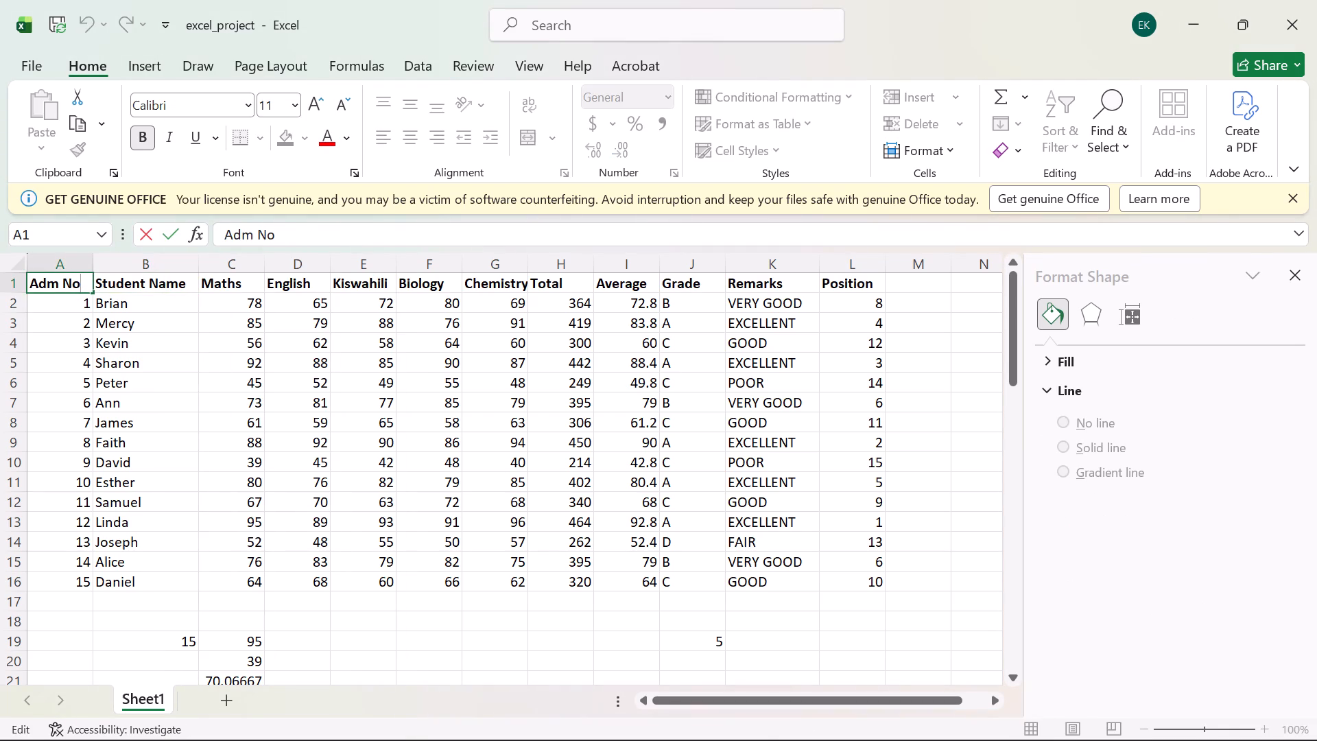
click(132, 274)
click(50, 283)
drag(50, 283, 289, 286)
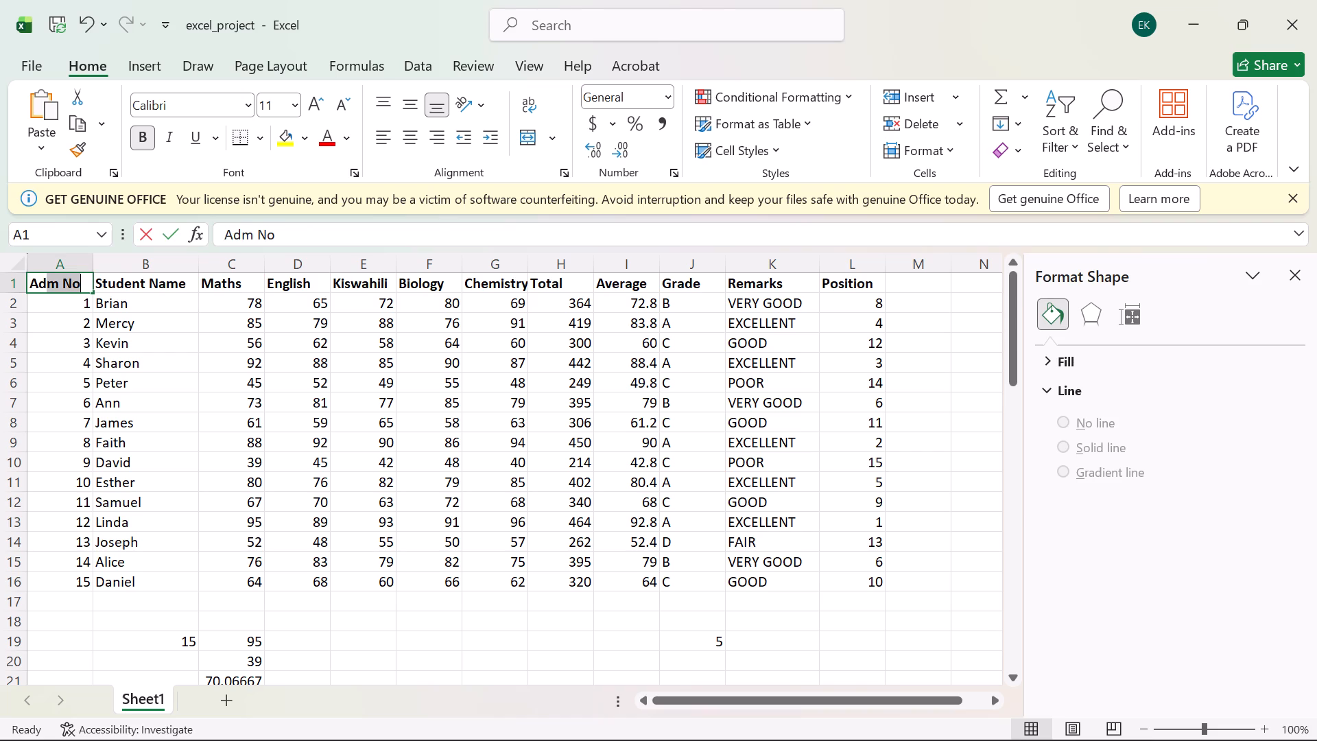
drag(289, 286, 724, 285)
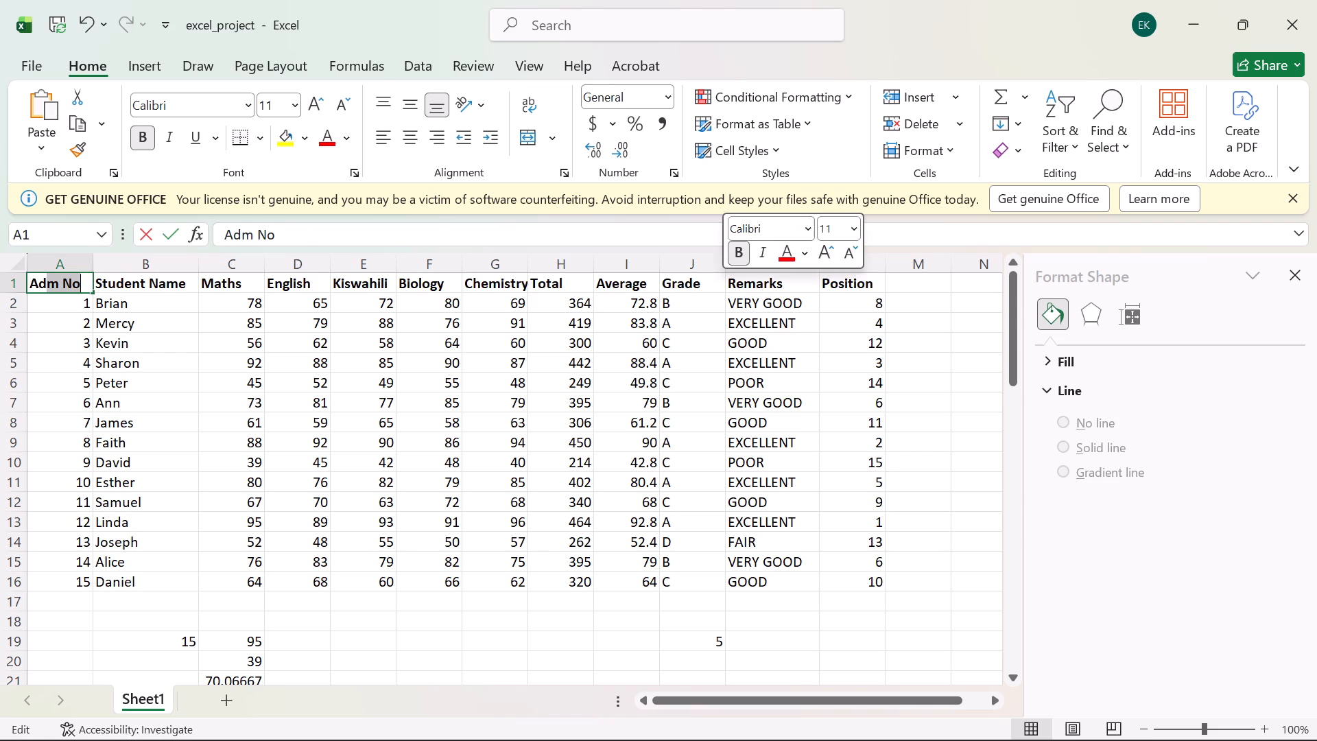
click(144, 283)
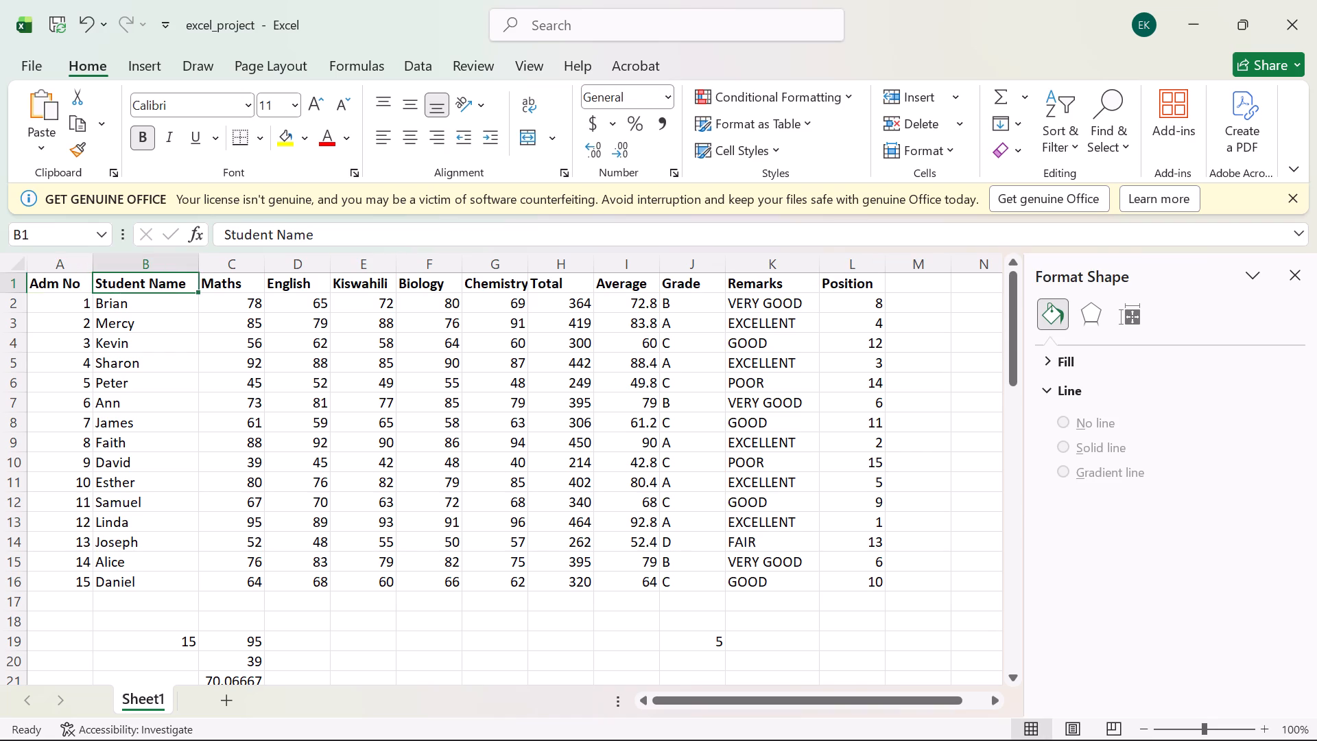
click(51, 277)
drag(51, 277, 56, 277)
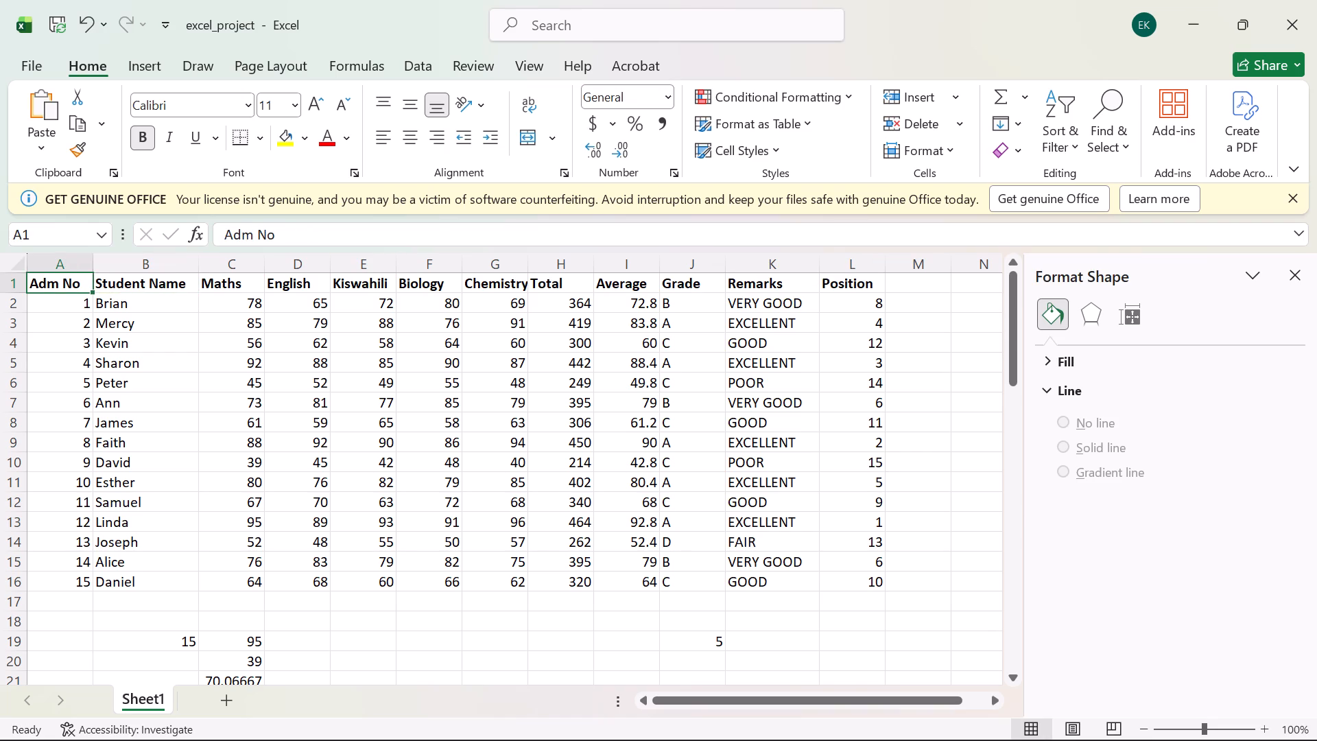
drag(56, 277, 470, 279)
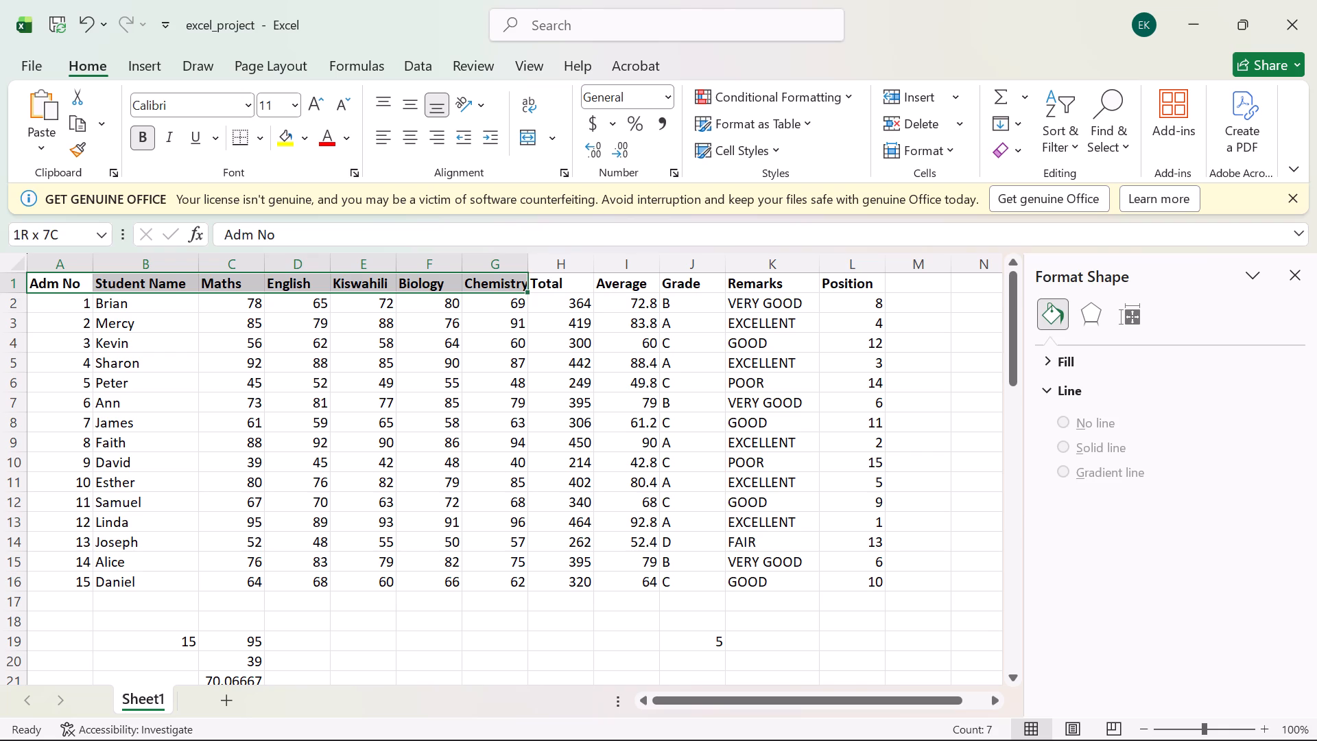
drag(470, 279, 838, 287)
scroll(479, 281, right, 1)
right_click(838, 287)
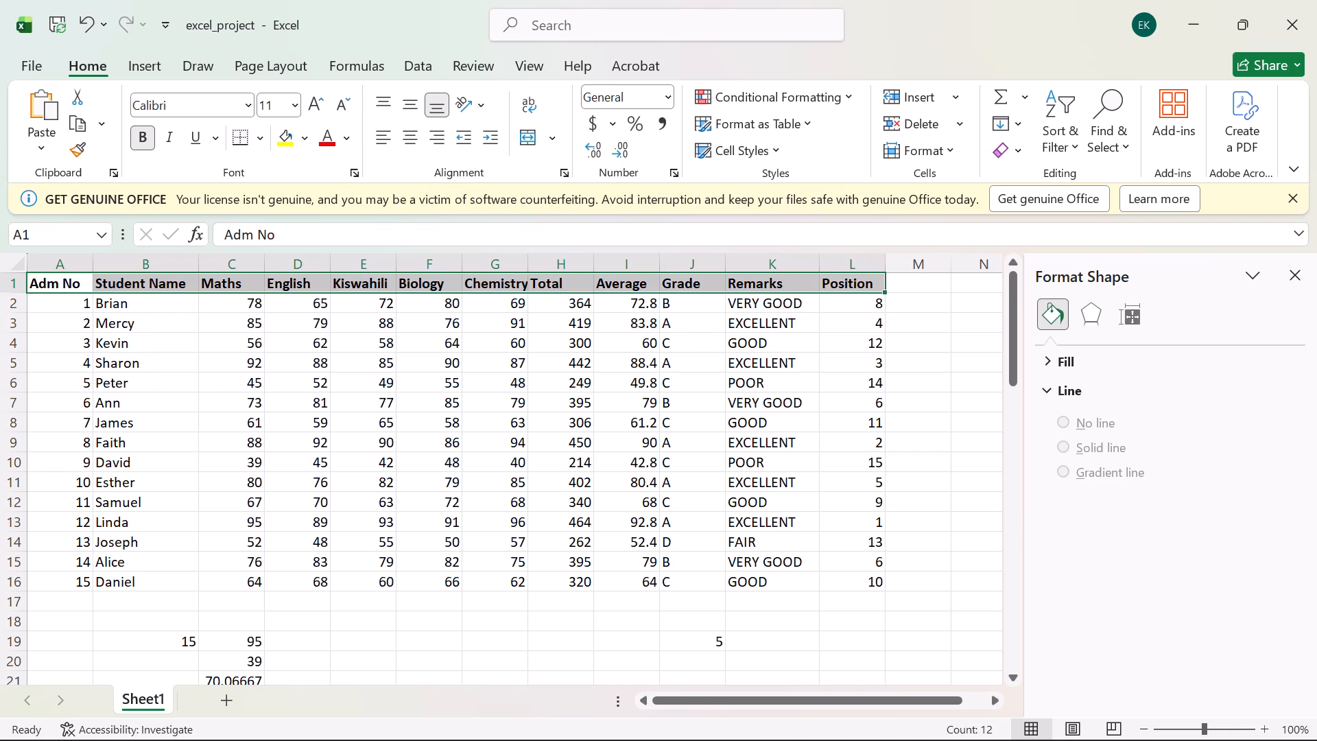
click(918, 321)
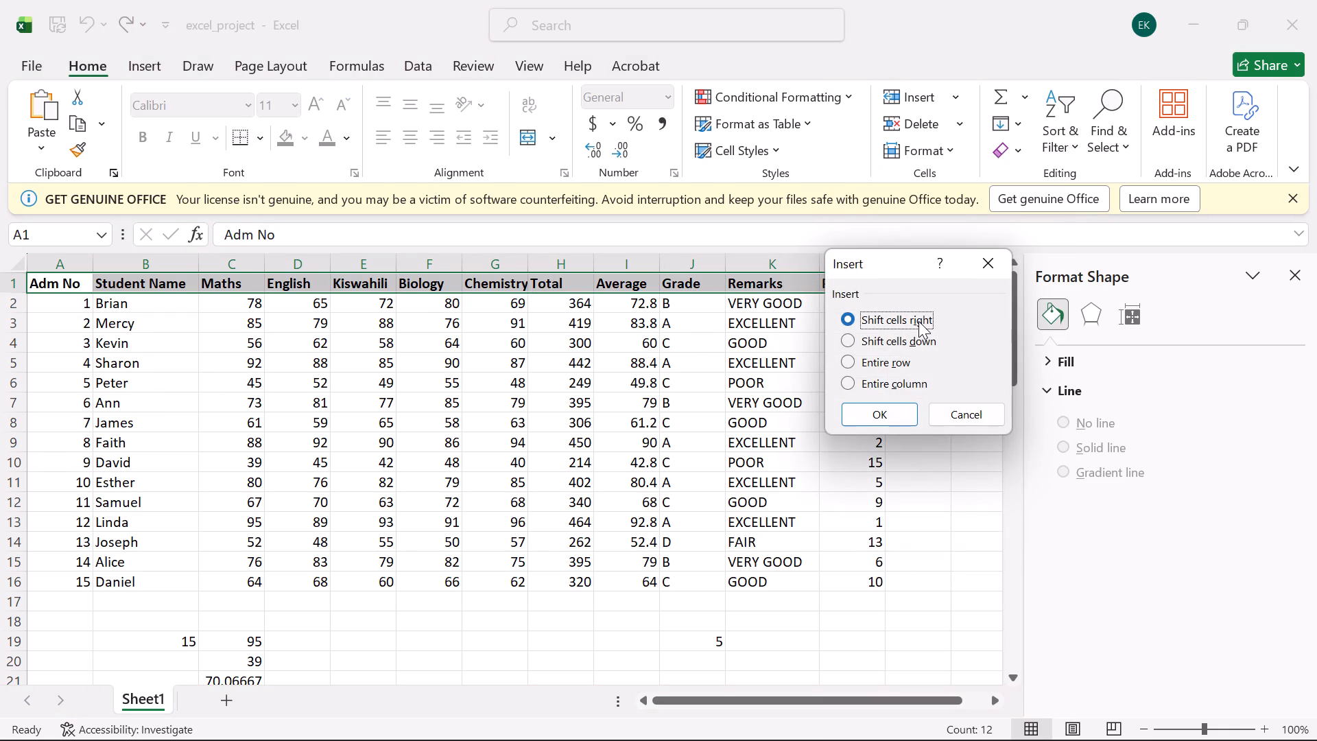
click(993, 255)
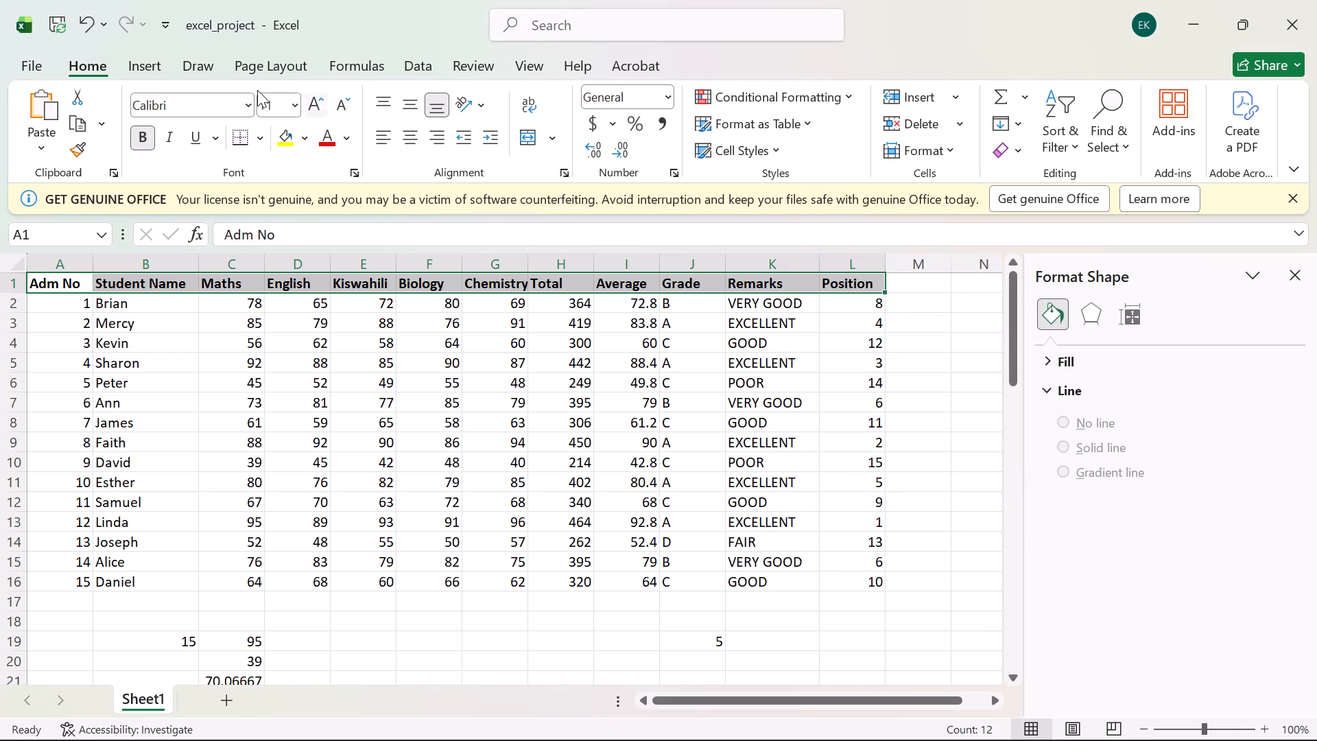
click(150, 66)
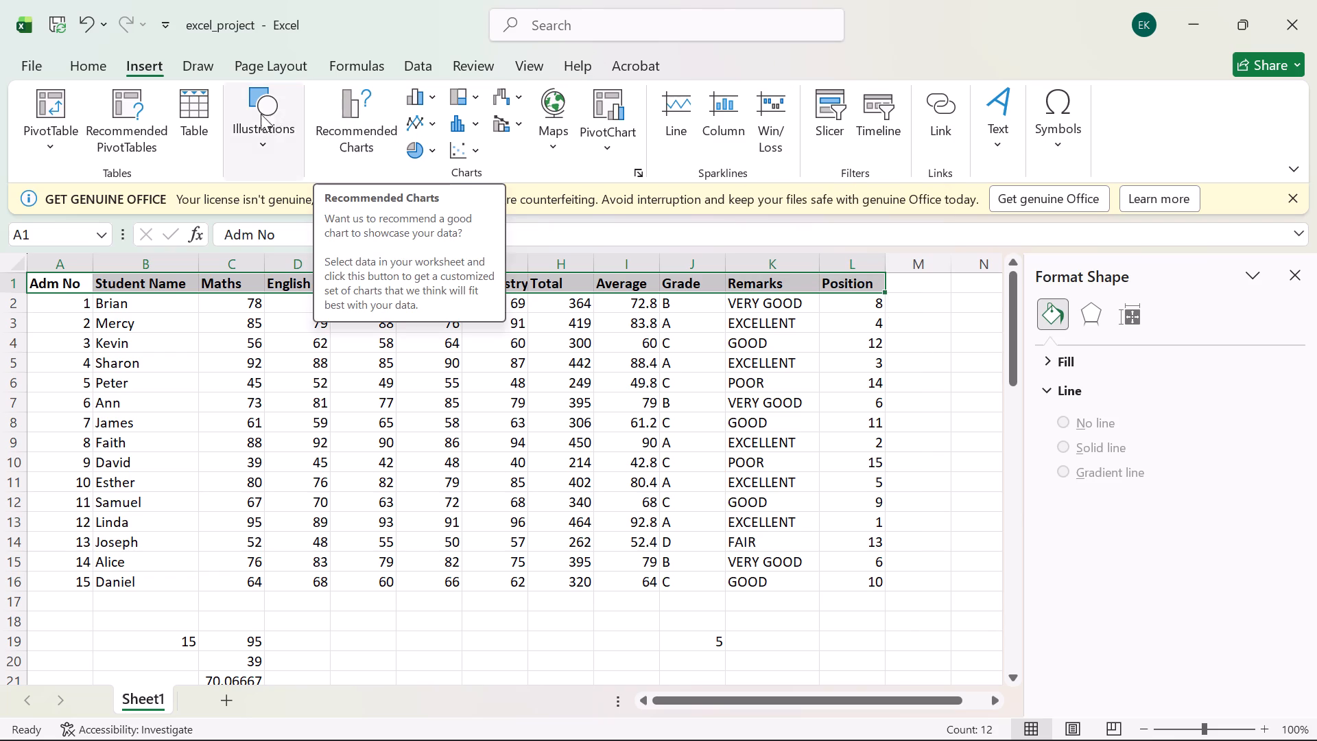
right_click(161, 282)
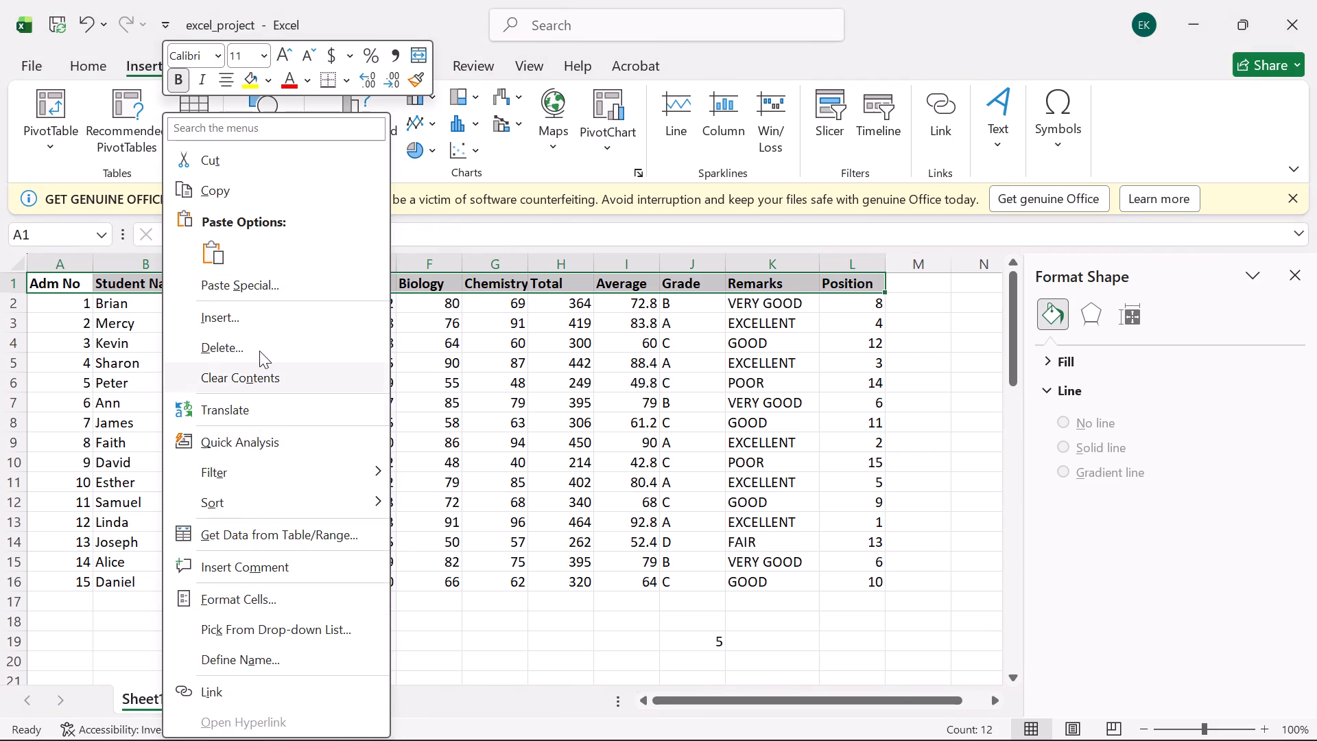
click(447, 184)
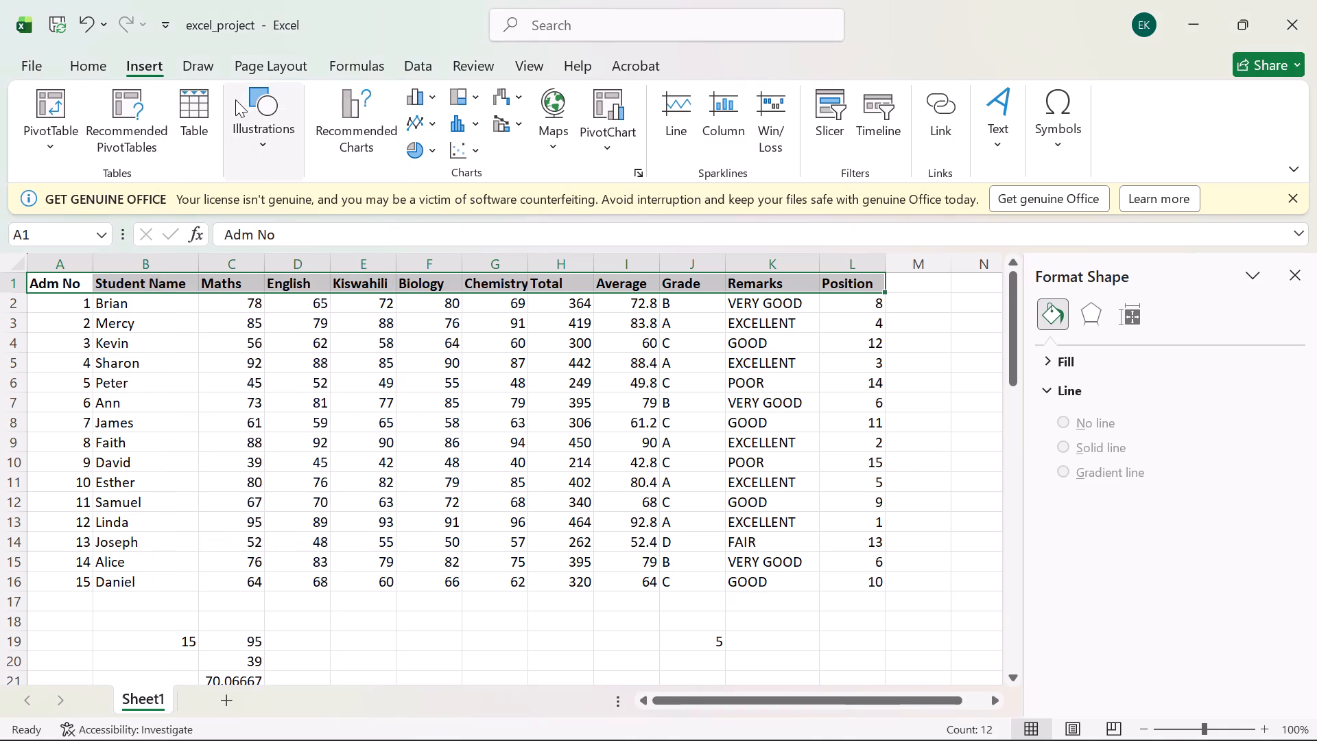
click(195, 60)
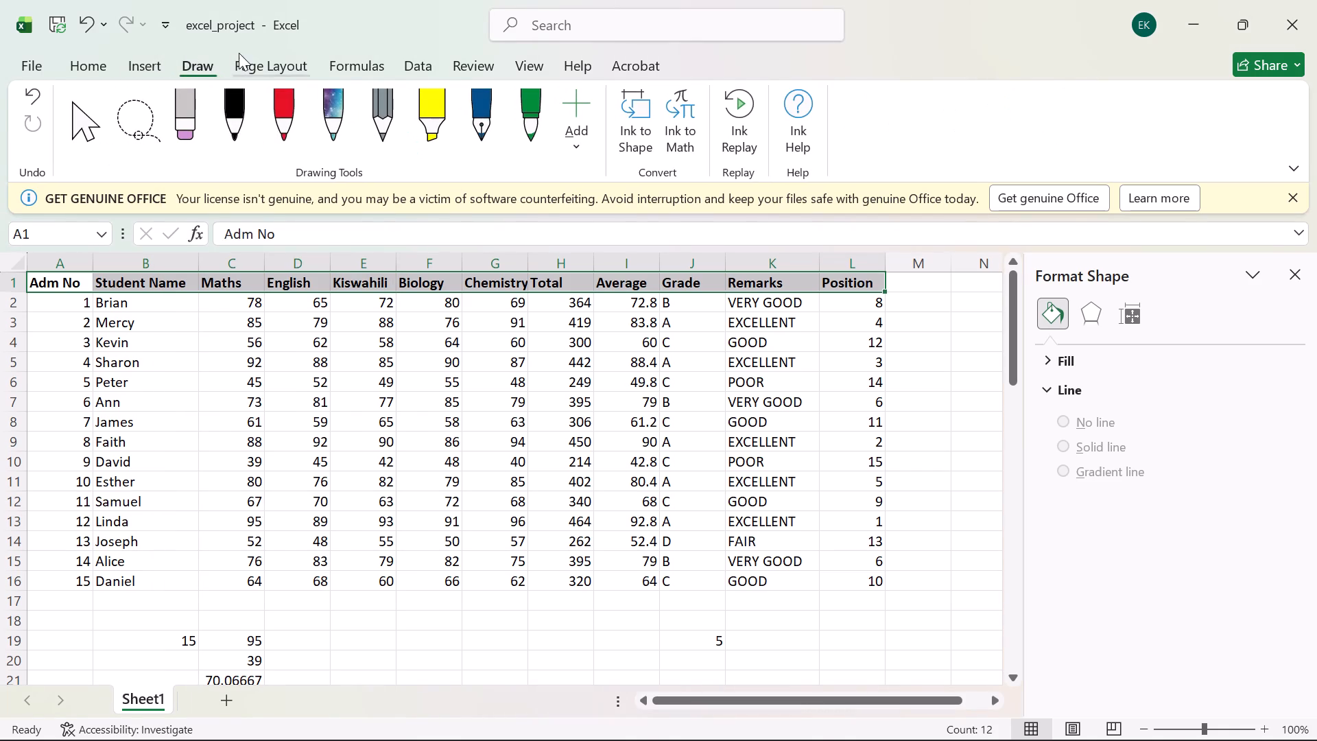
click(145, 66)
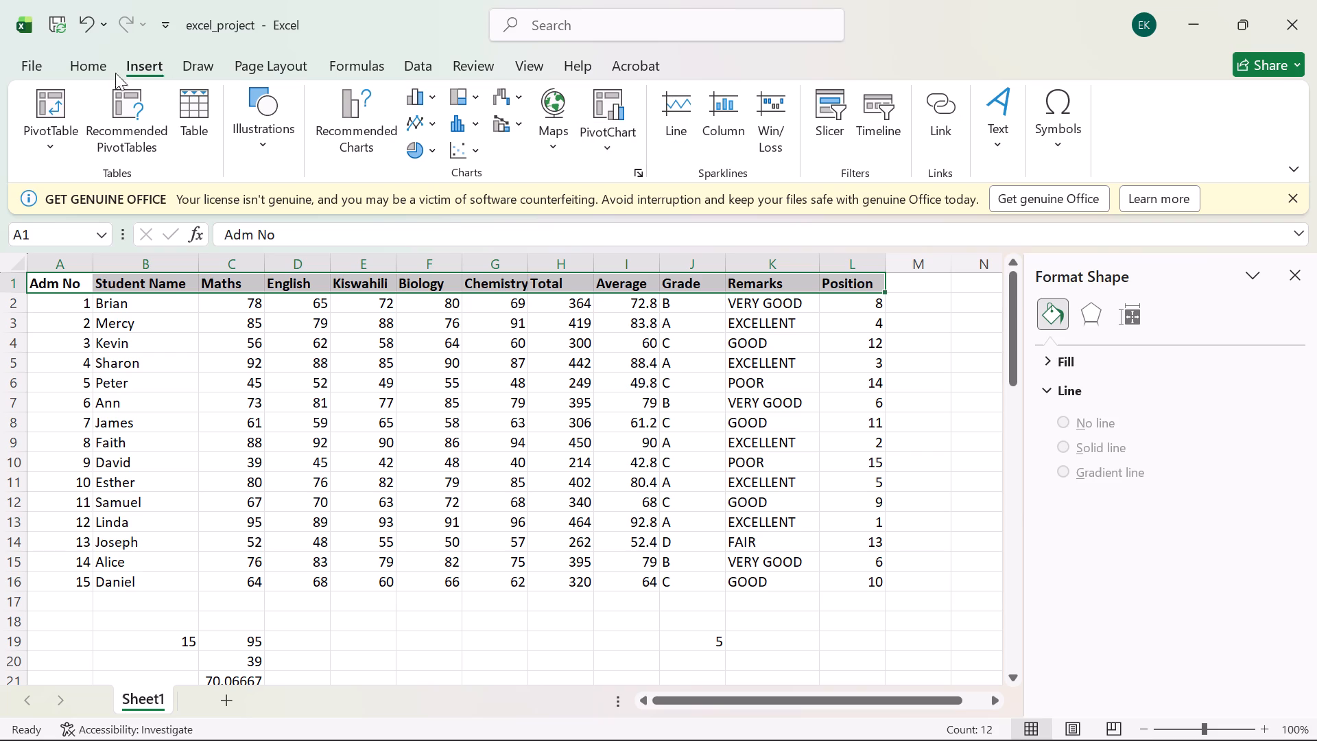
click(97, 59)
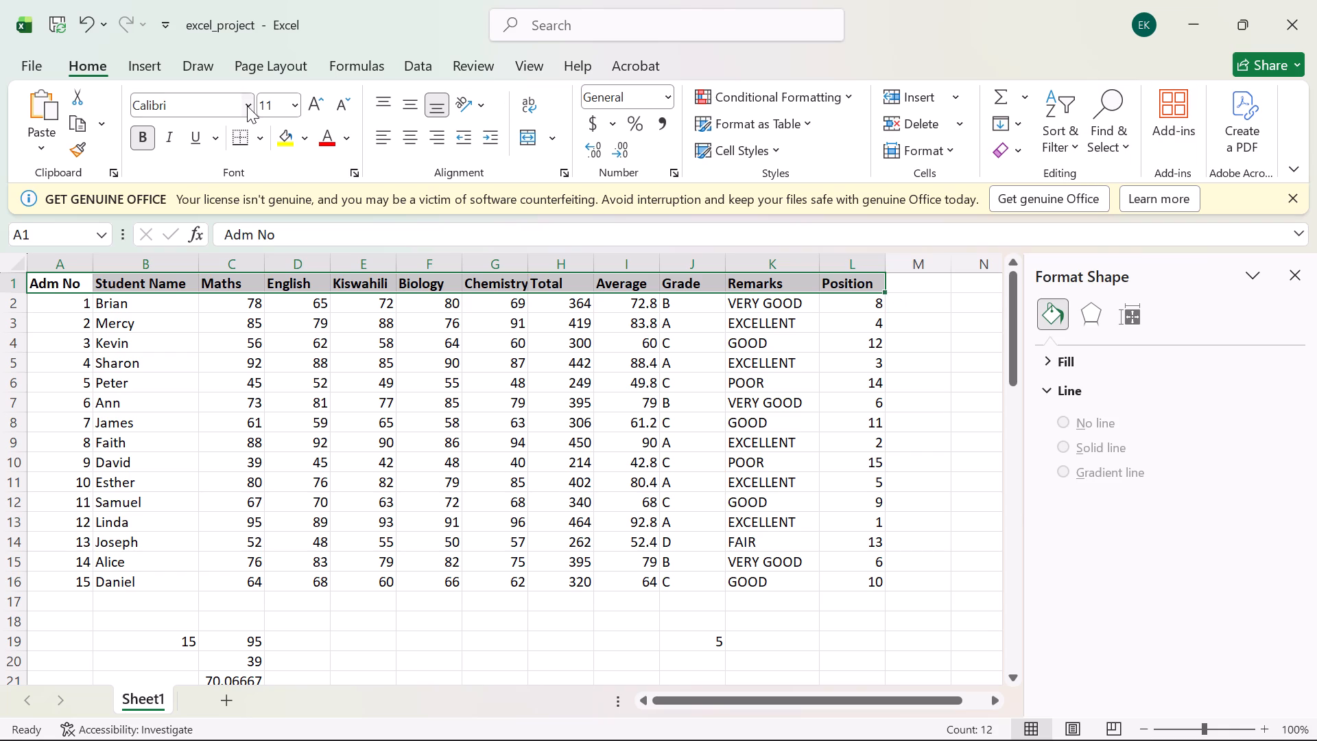
Search the commands for MERGE and apply Merge and Center to cells A1:L1, accepting the loss of the other header values.
click(555, 10)
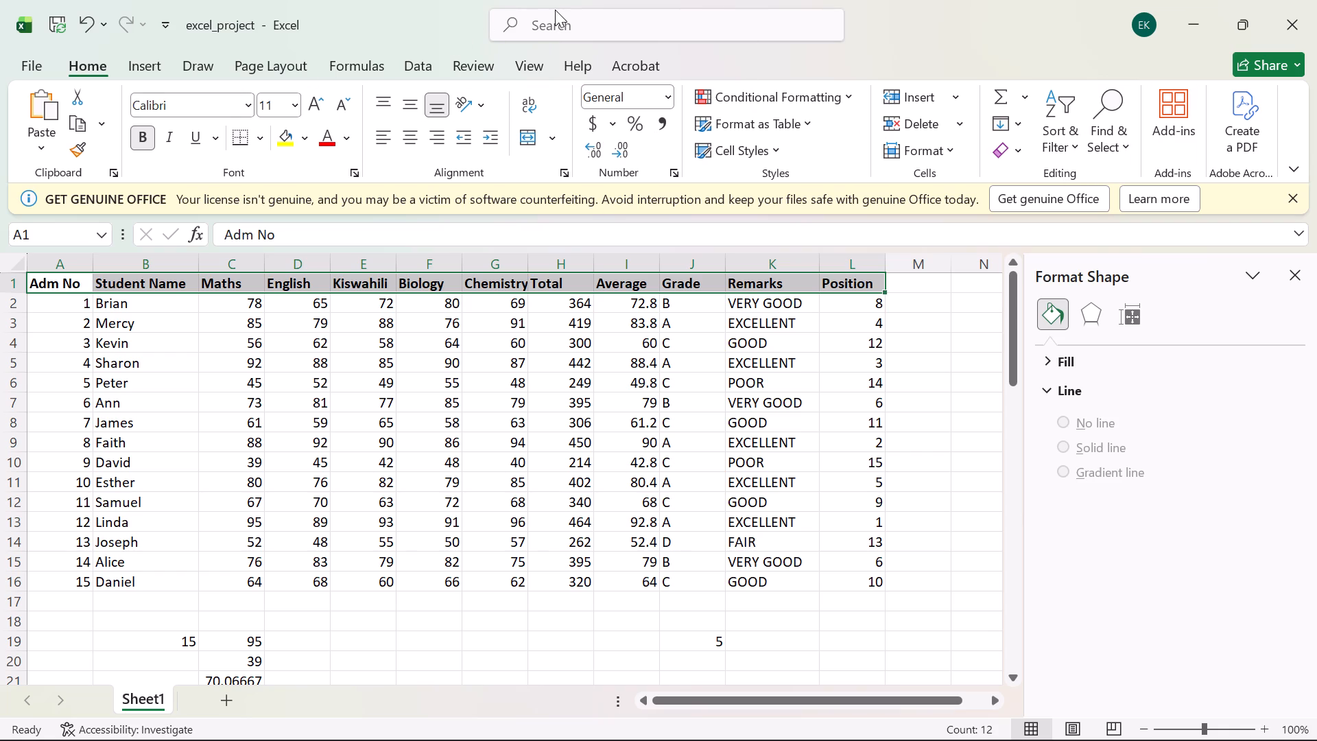
click(554, 20)
text(MERGE)
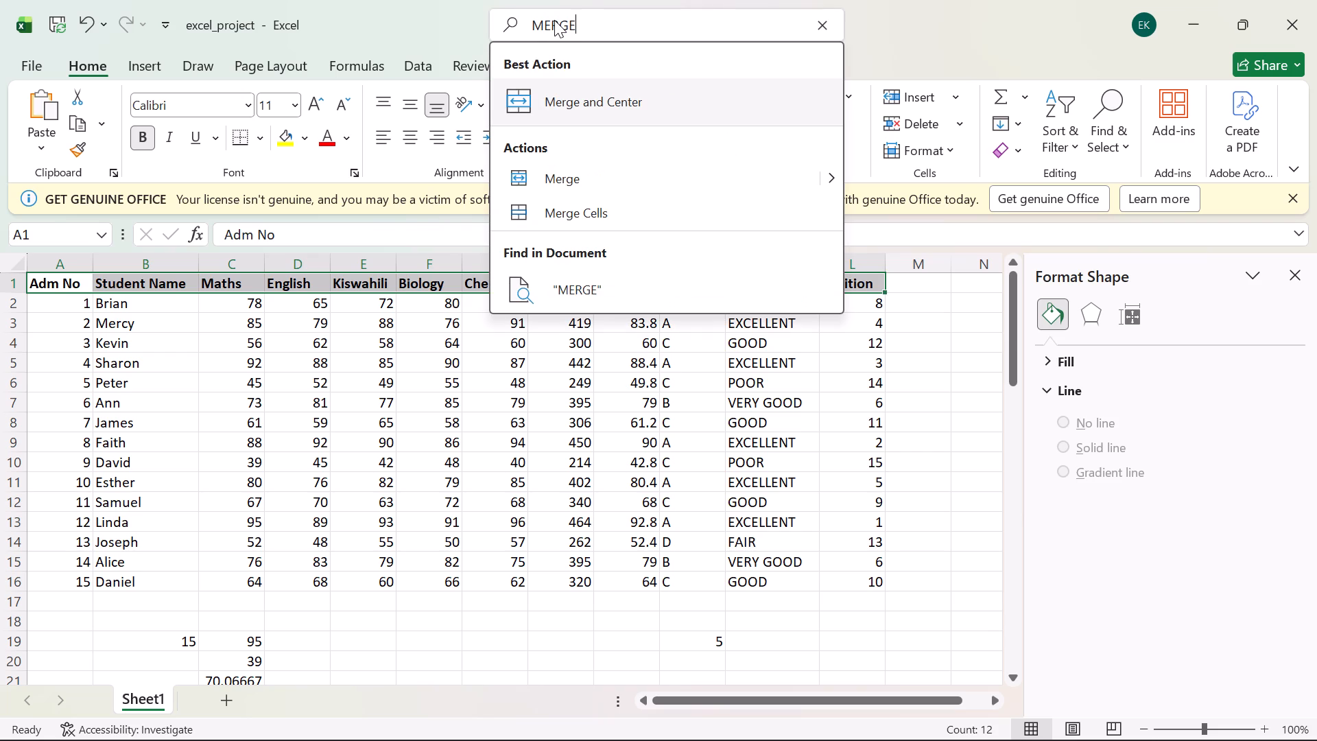
click(544, 89)
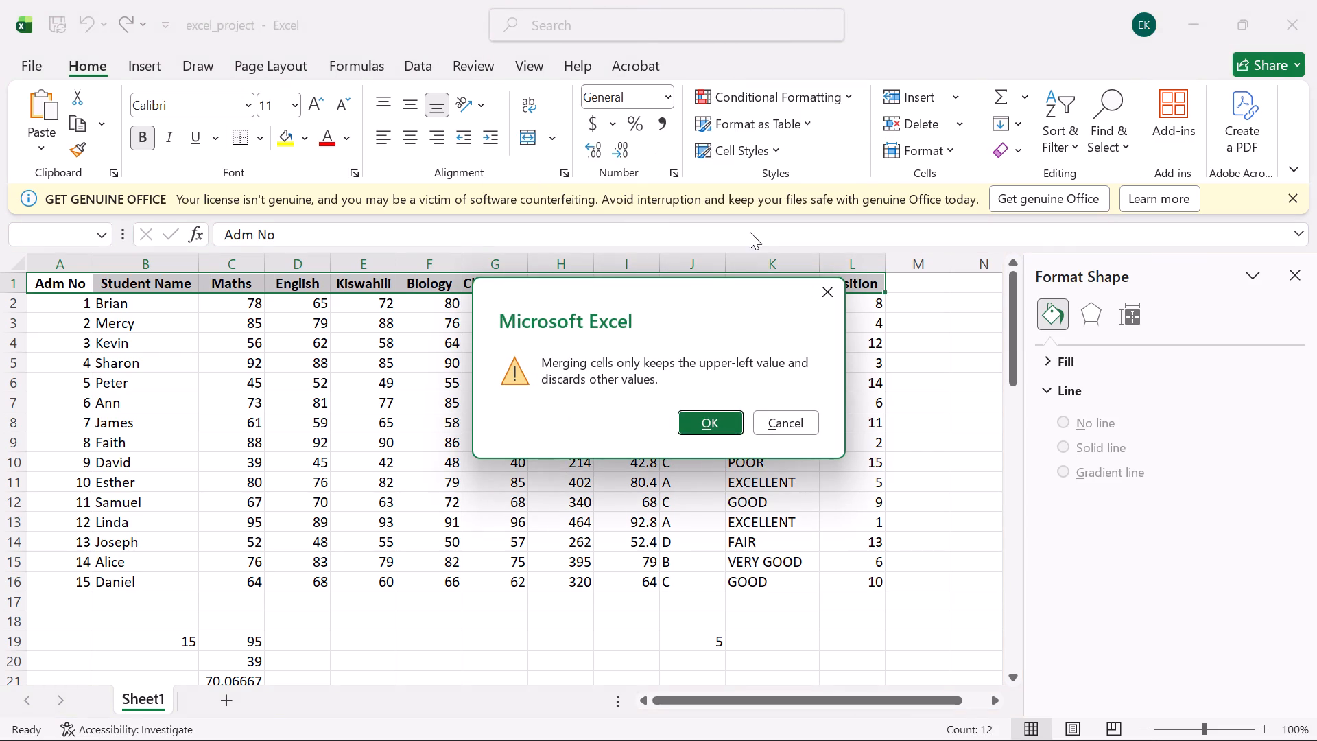
click(701, 420)
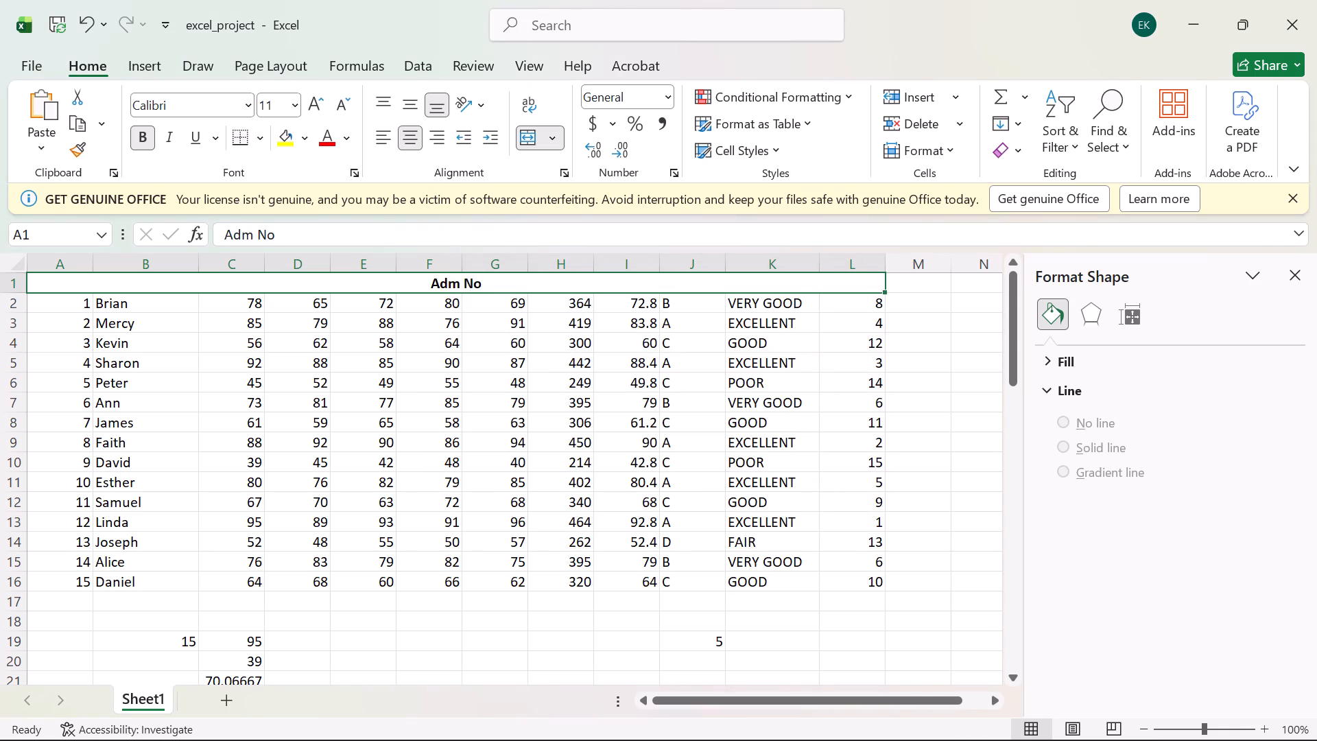
Replace the text in the merged cell A1 with a title starting with KIRI.
key(k)
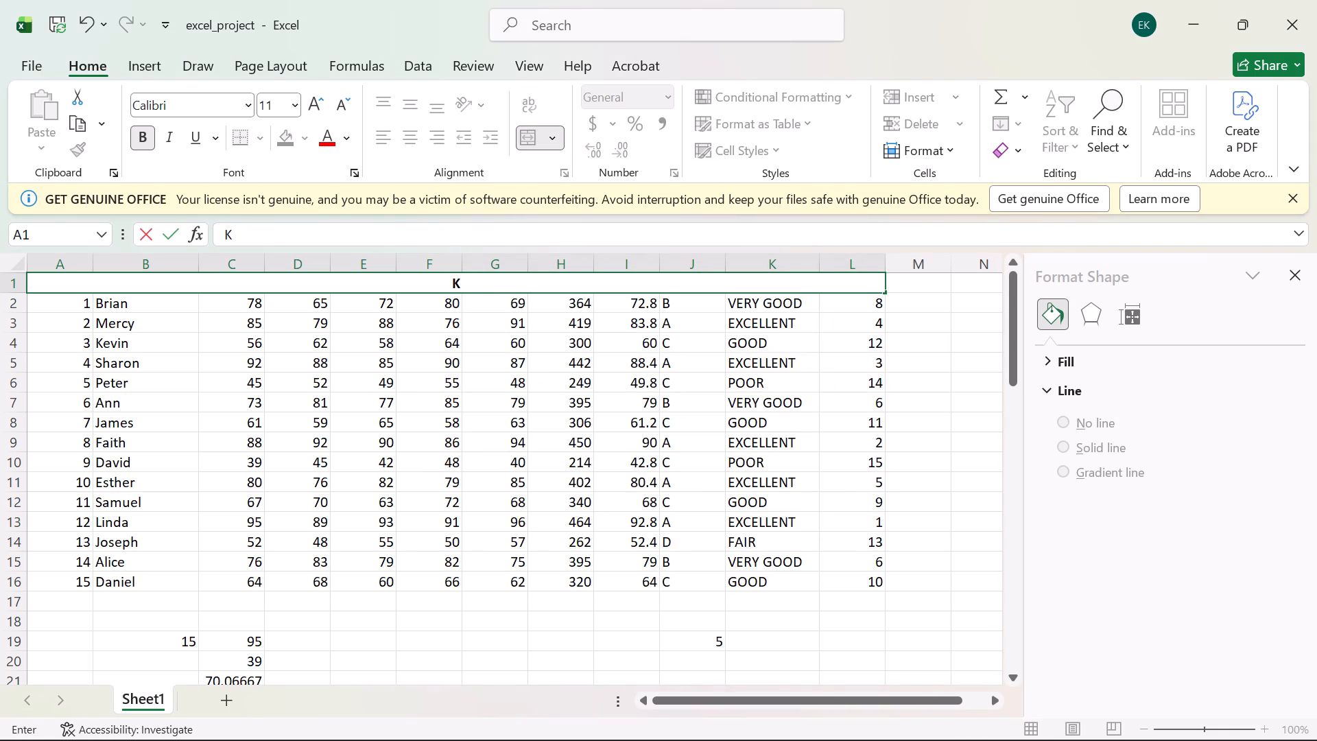
text(IRI)
scroll(286, 287, up, 1)
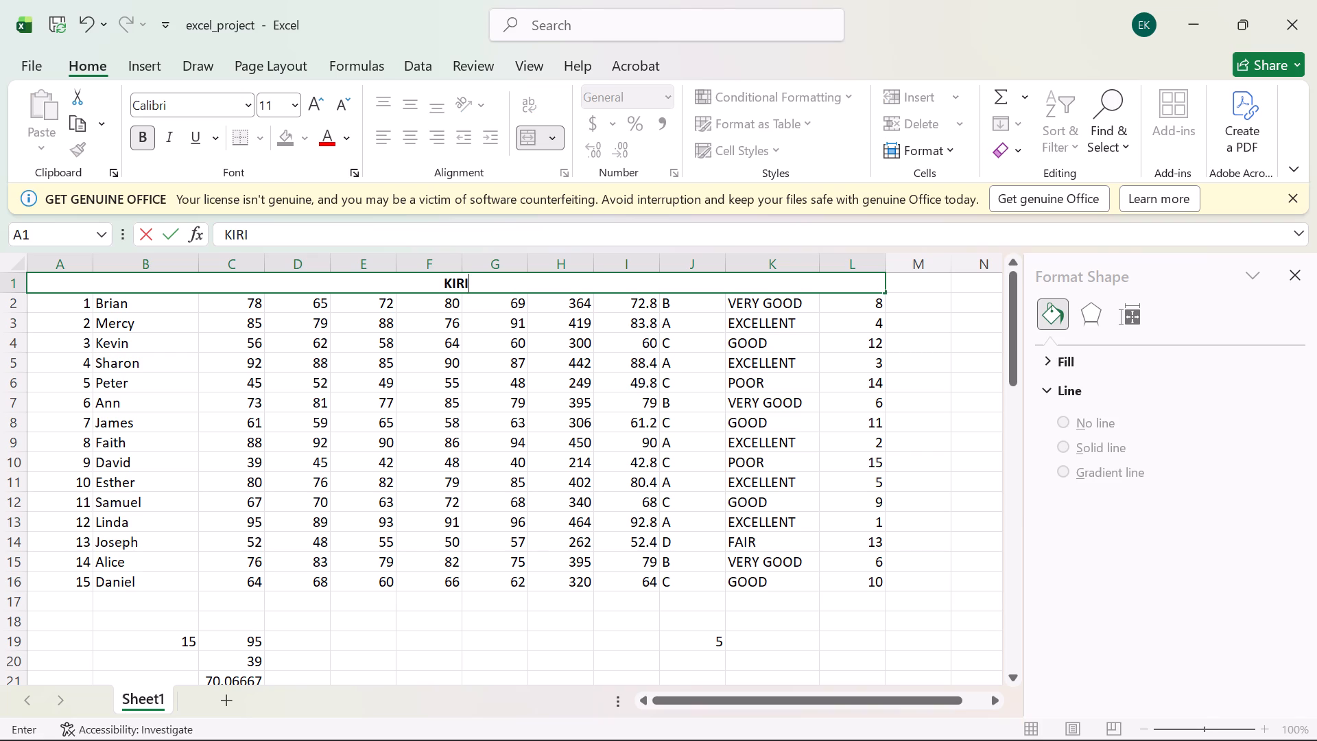
scroll(219, 400, up, 1)
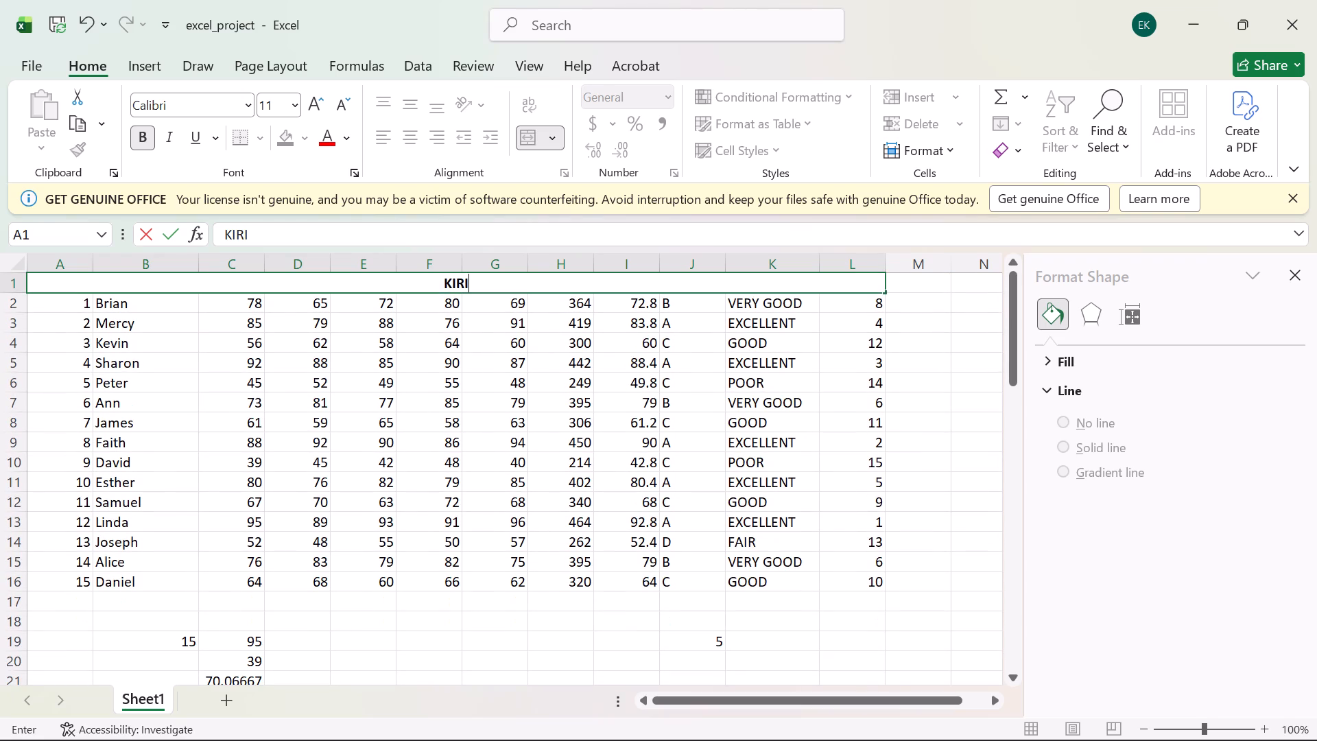
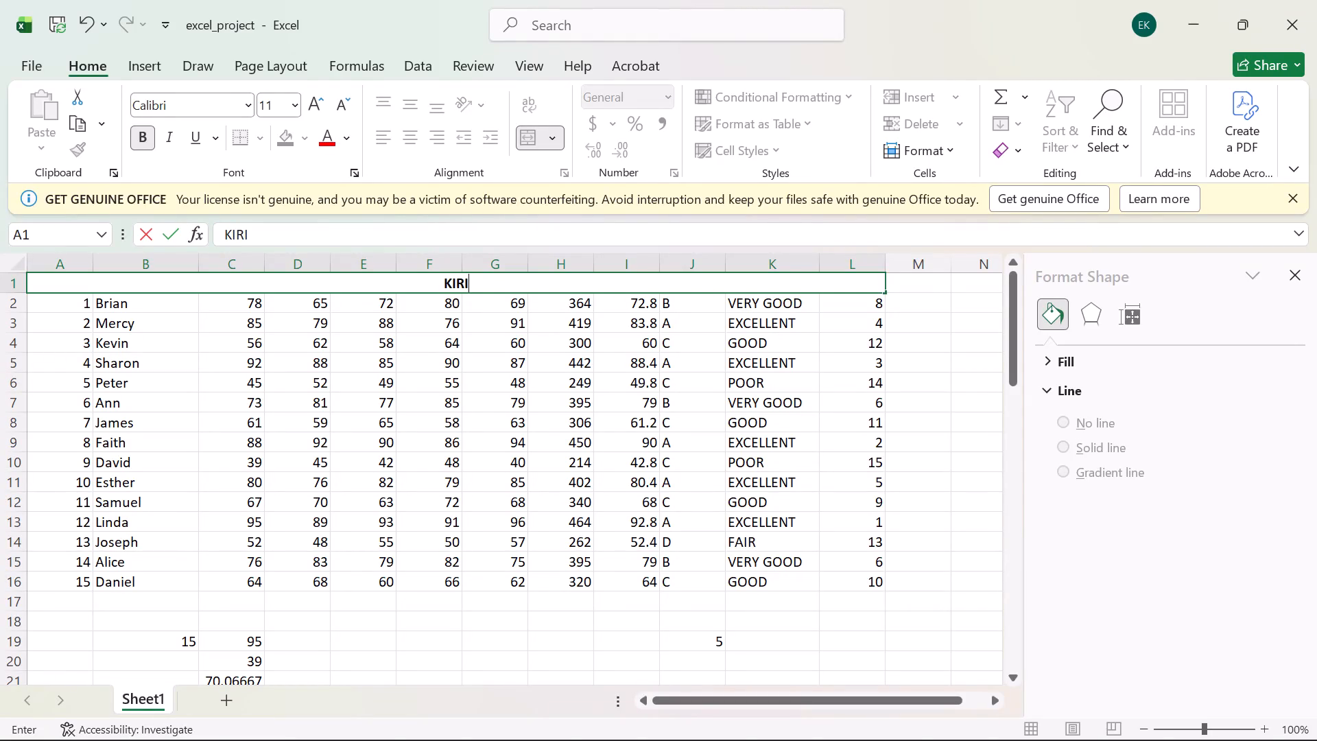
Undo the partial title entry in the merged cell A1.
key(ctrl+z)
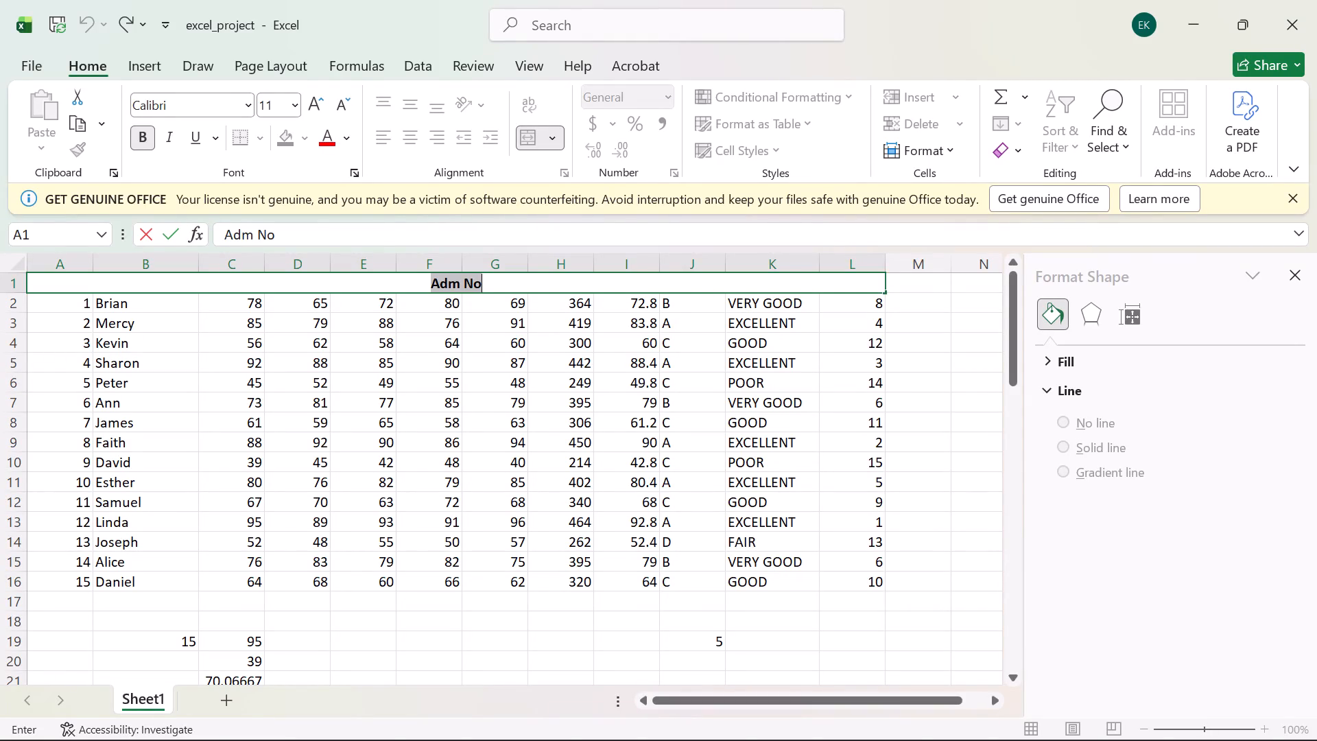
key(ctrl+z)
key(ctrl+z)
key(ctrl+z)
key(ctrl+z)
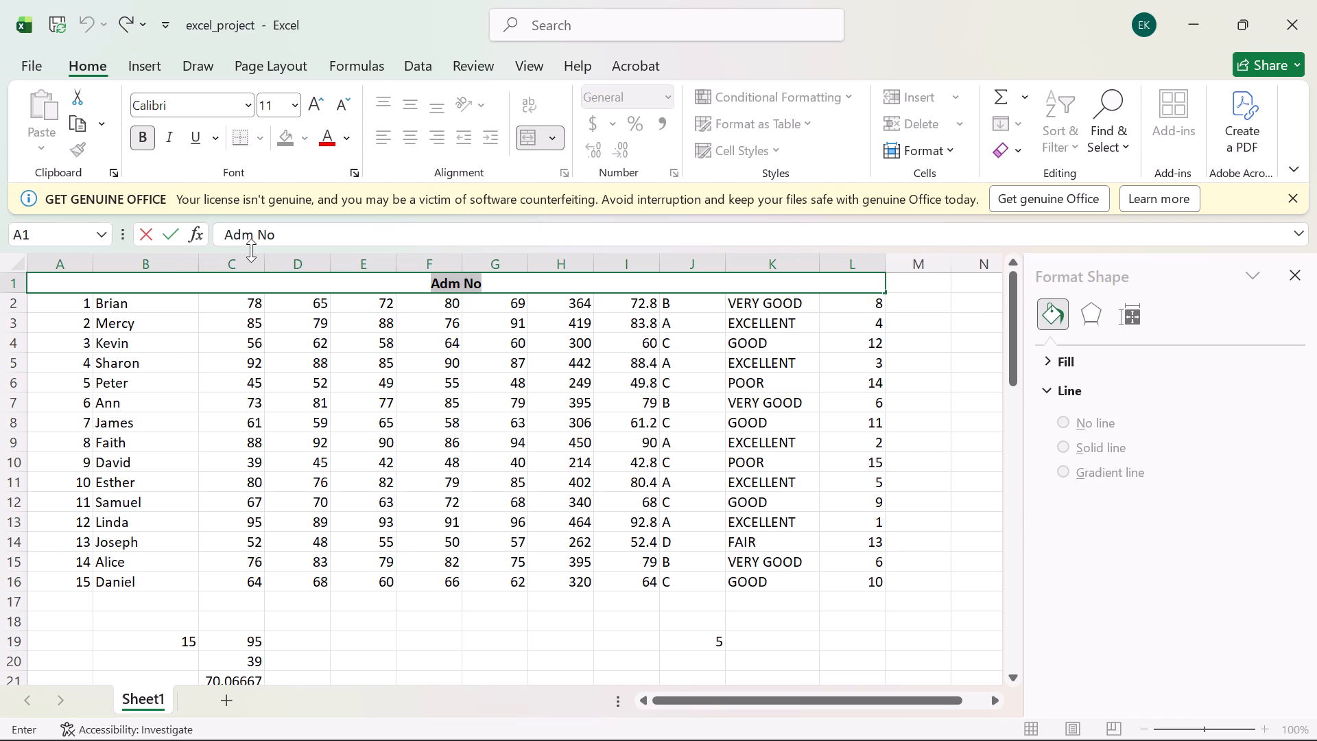
Enter the title KIRINYAGA HIGH SCHOOL in the merged cell A1.
text(KIRINYAGA)
key(space)
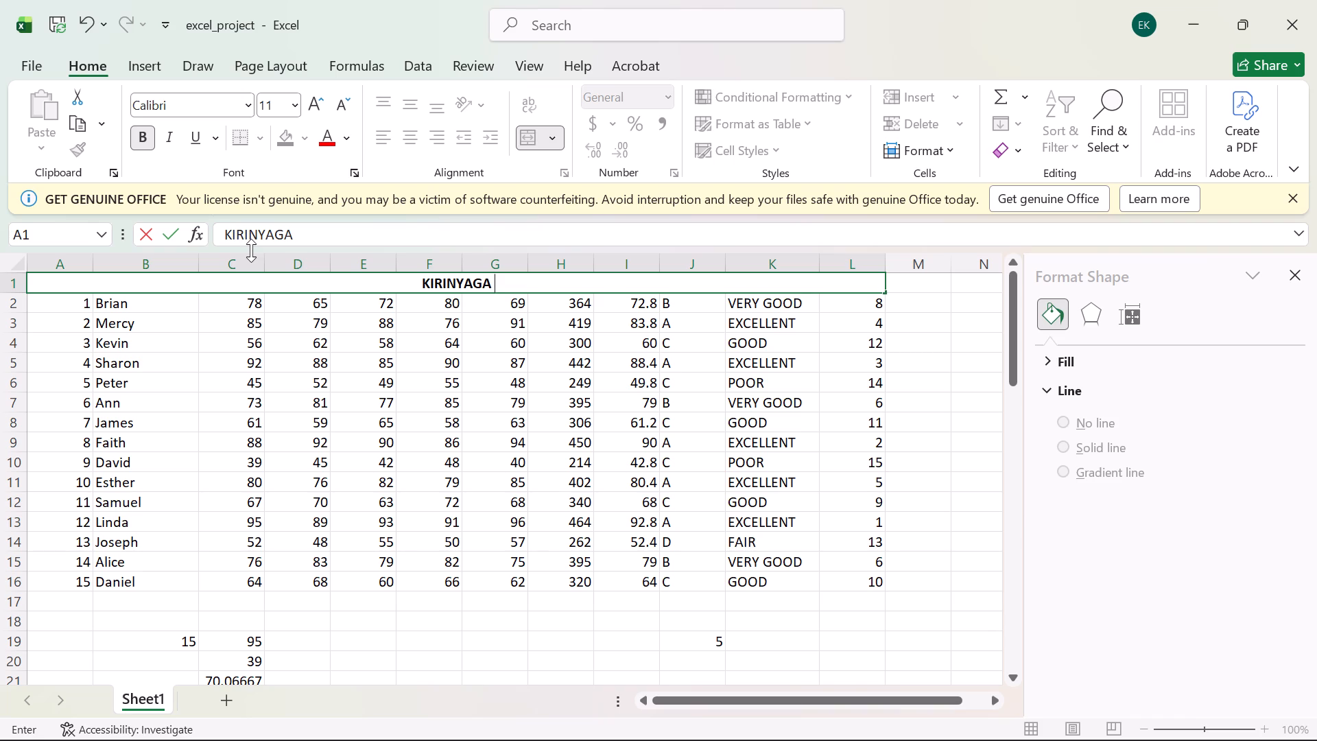
text(HIGH)
key(space)
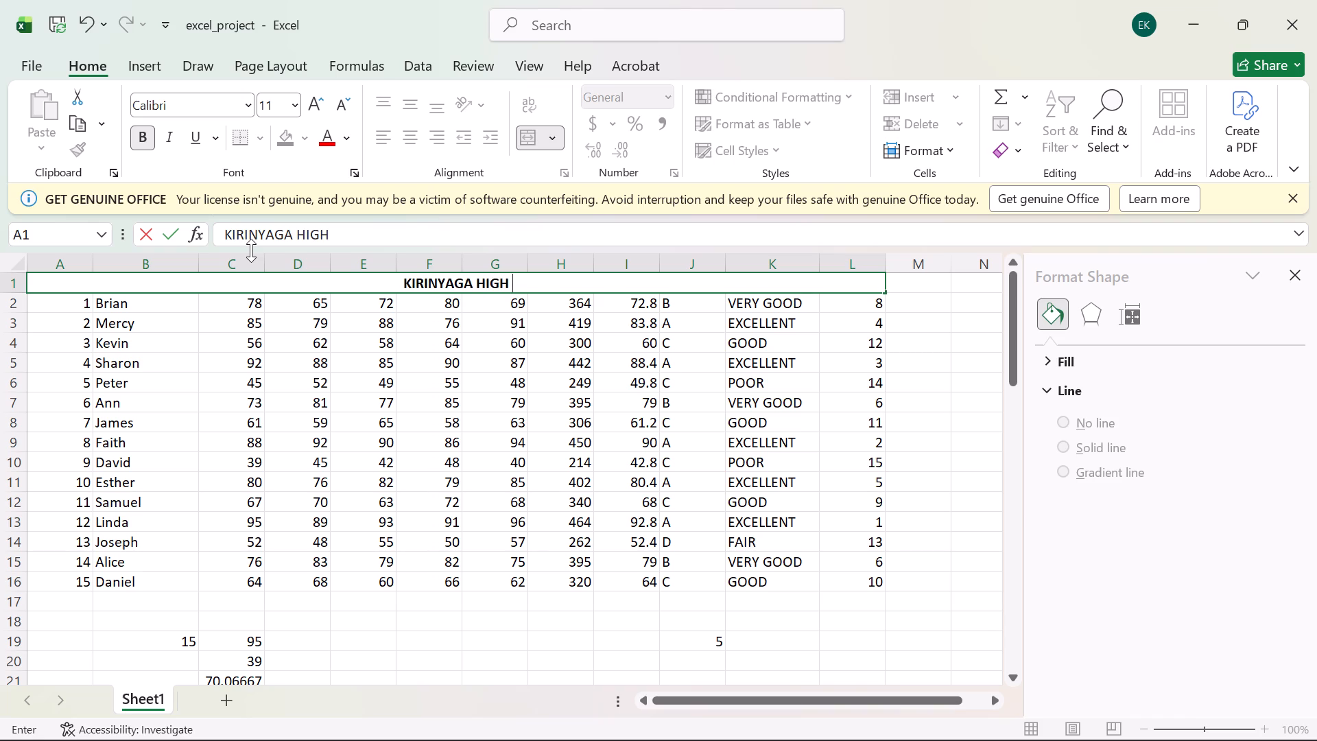
text(SCHOOL)
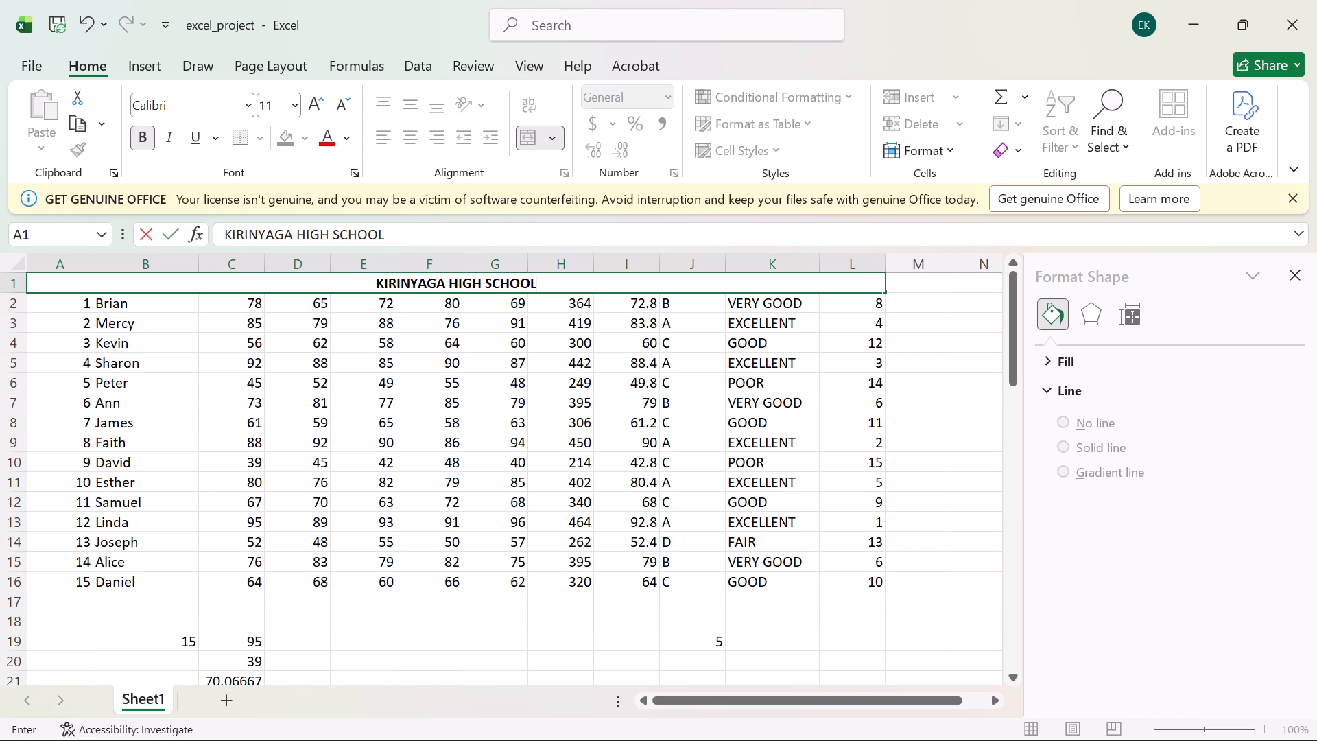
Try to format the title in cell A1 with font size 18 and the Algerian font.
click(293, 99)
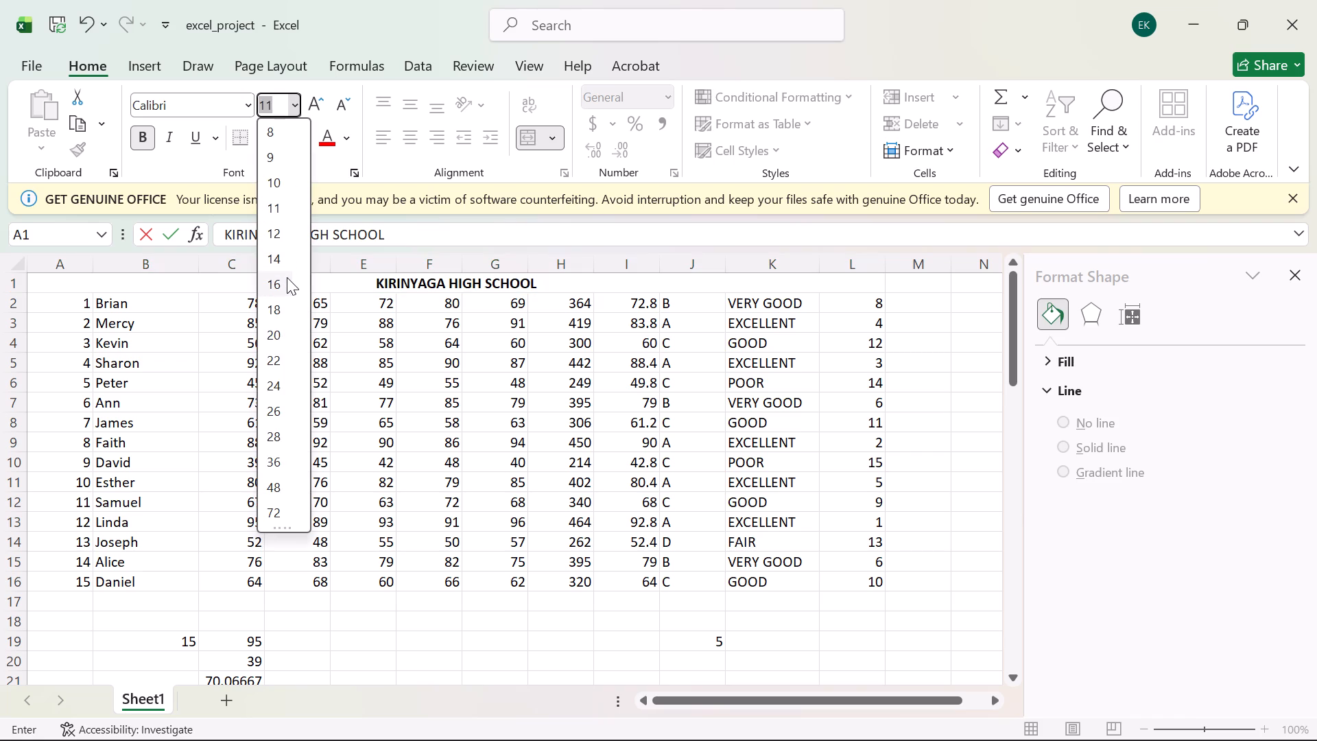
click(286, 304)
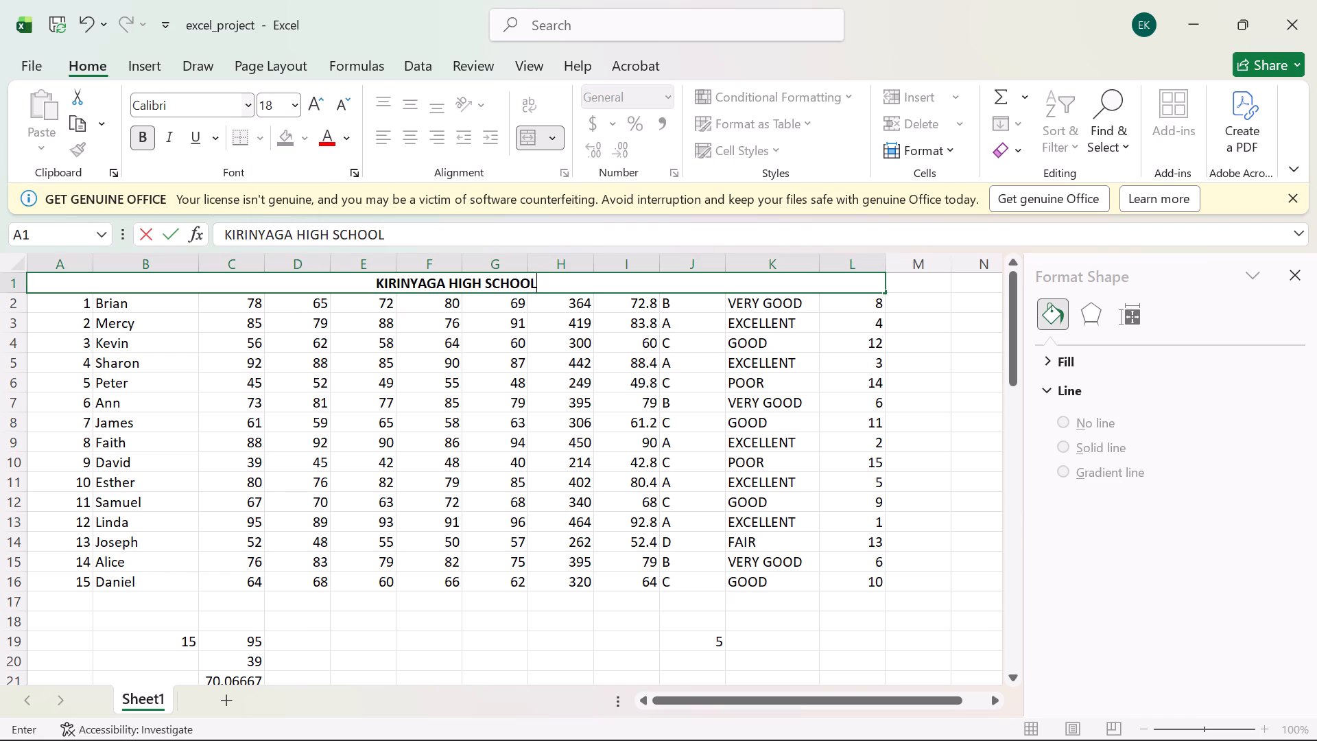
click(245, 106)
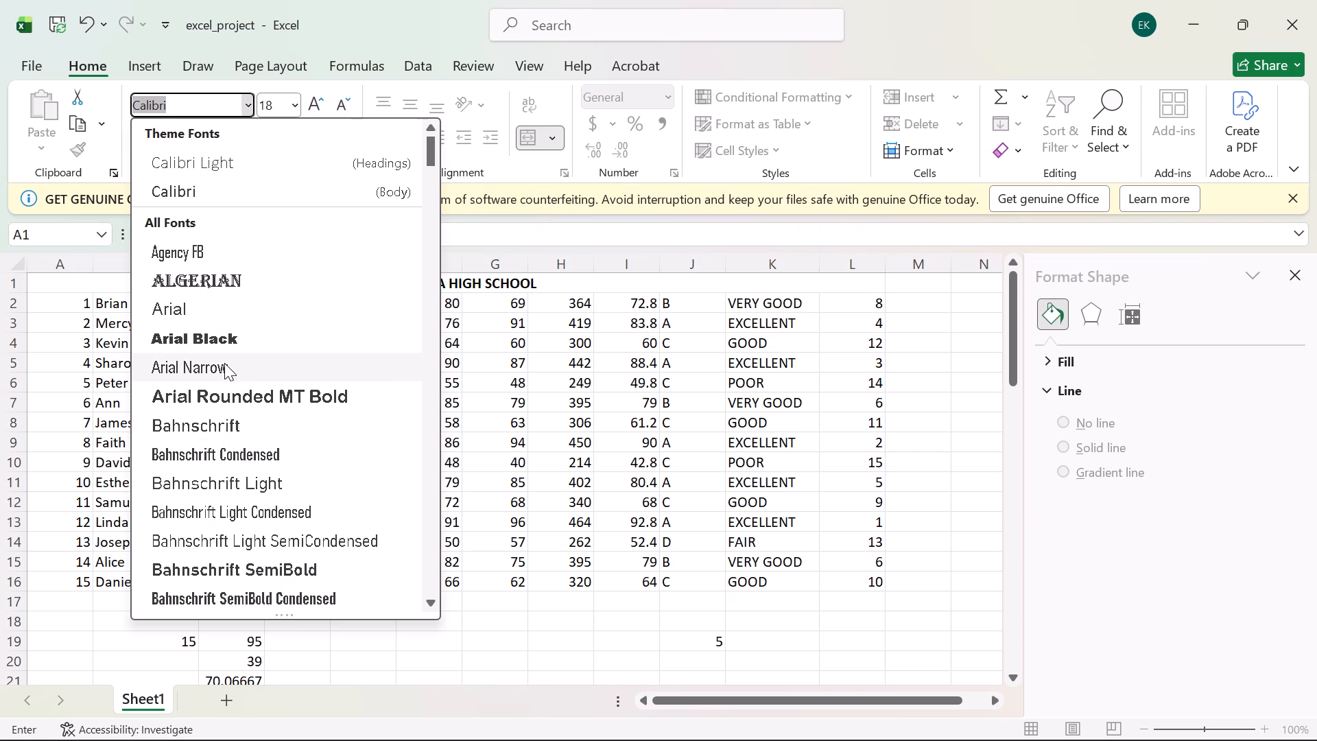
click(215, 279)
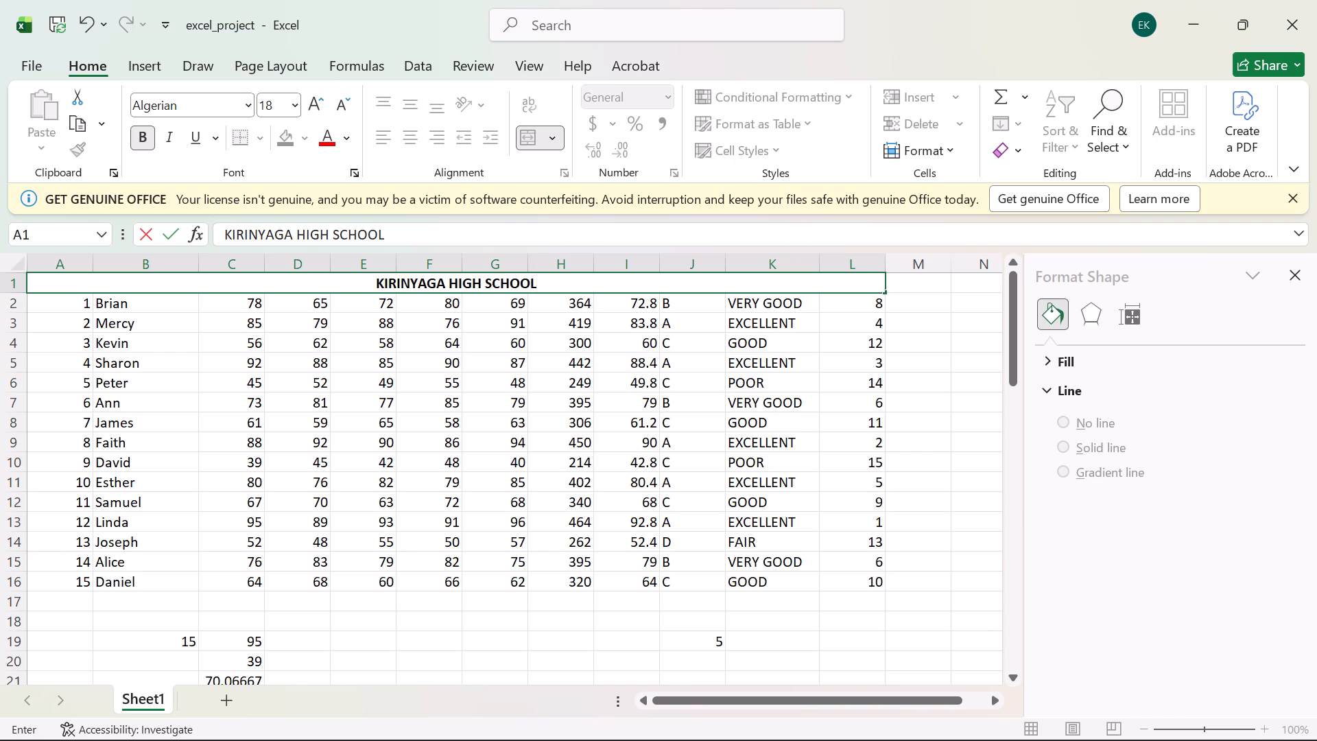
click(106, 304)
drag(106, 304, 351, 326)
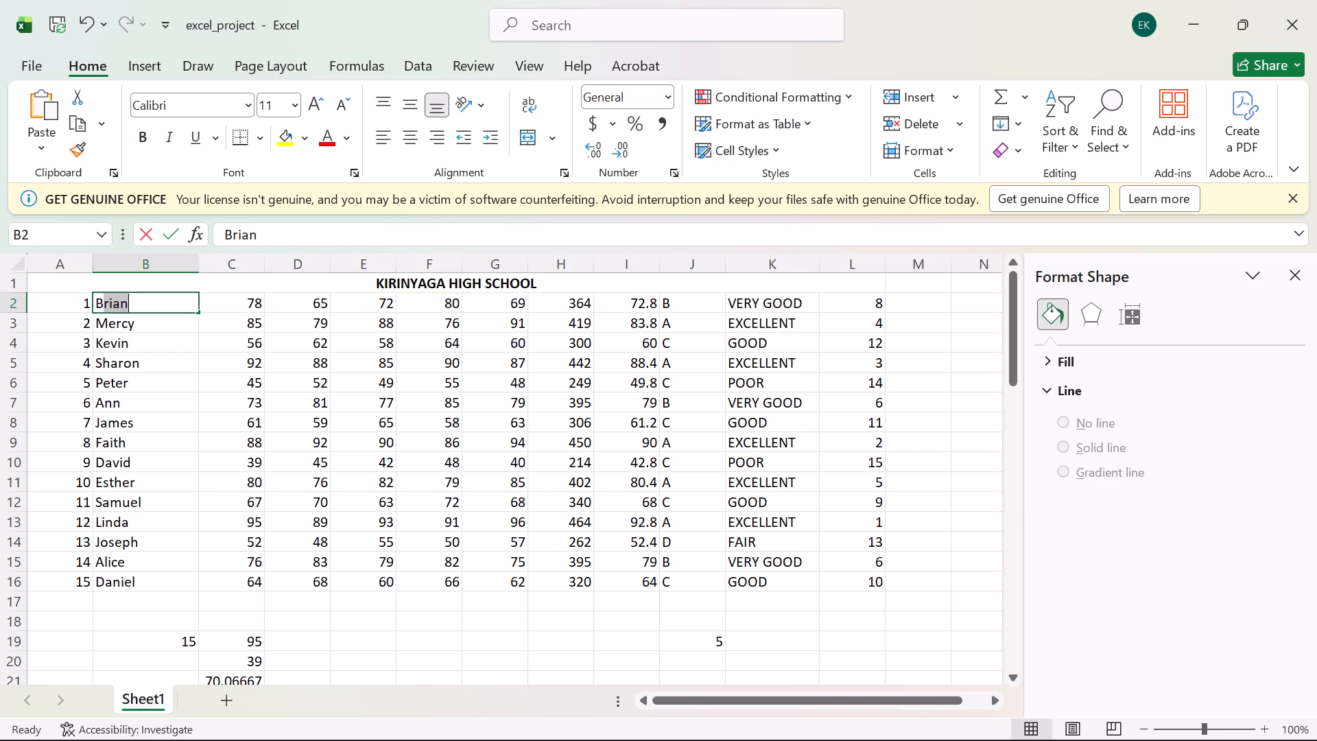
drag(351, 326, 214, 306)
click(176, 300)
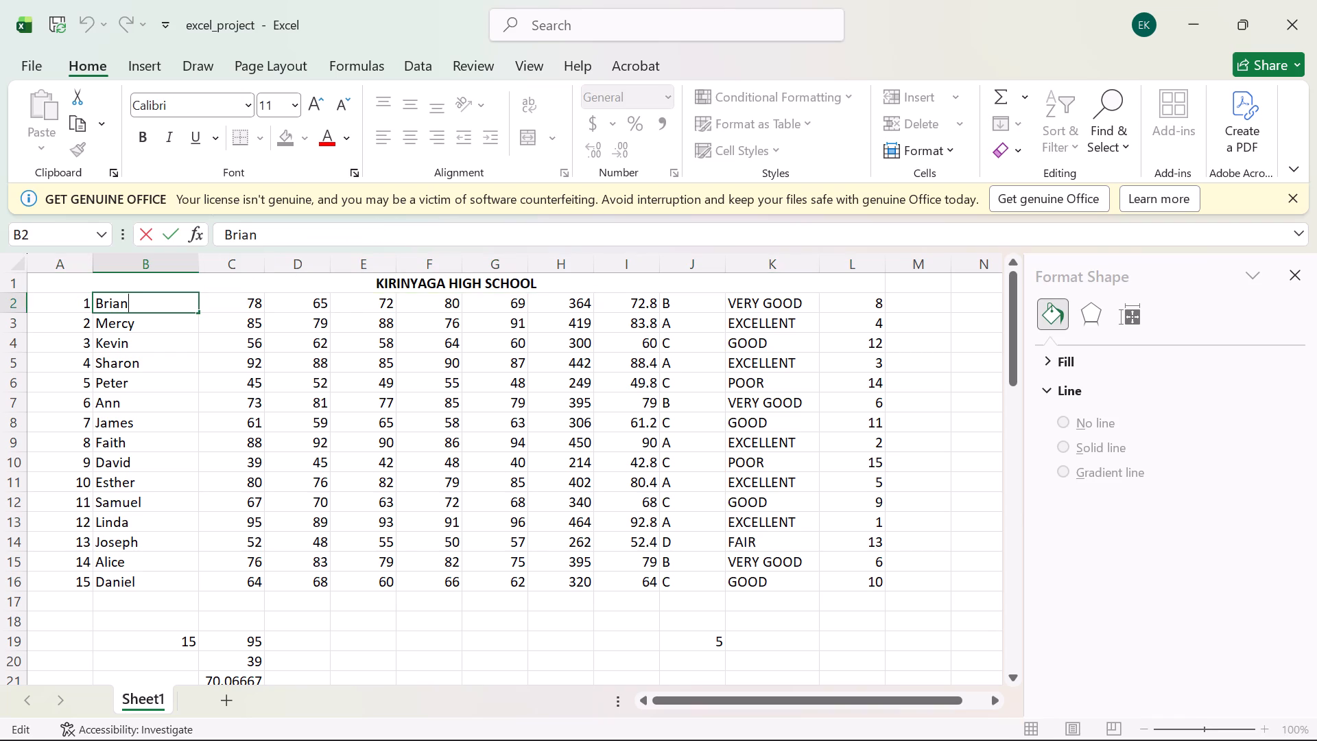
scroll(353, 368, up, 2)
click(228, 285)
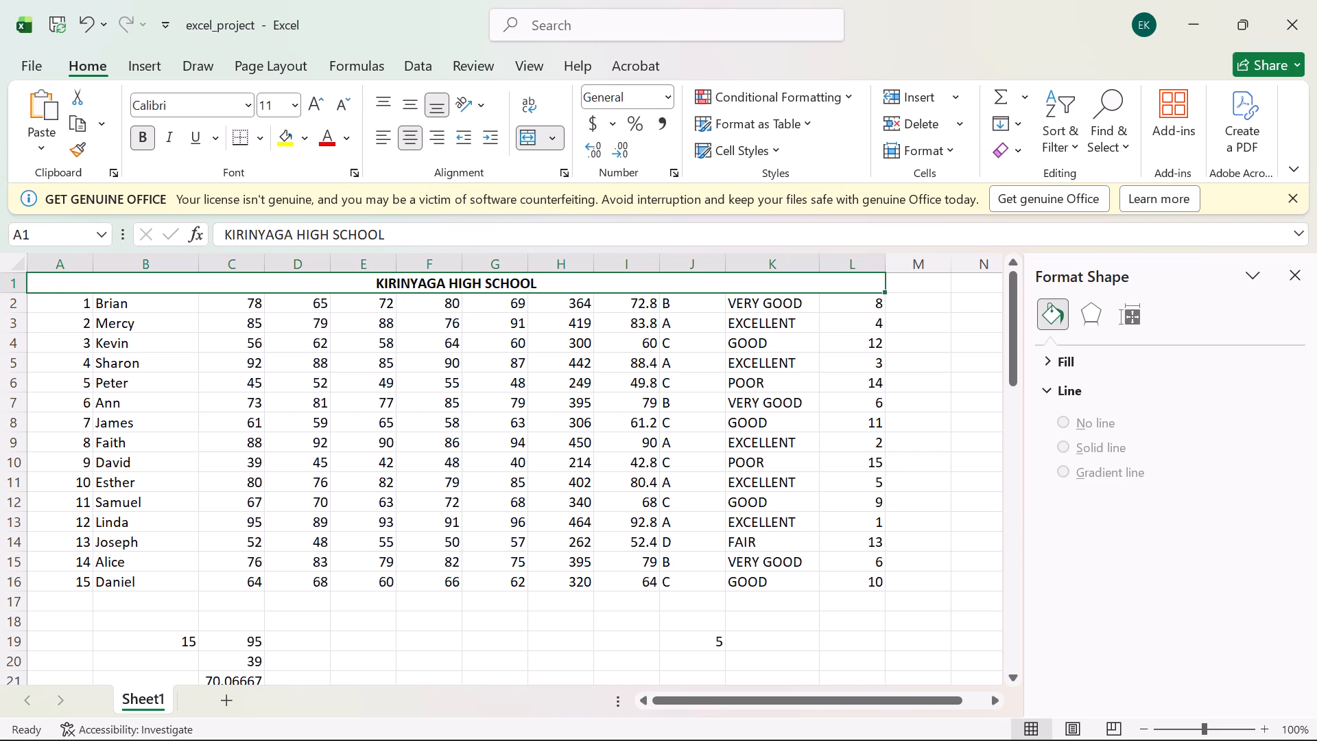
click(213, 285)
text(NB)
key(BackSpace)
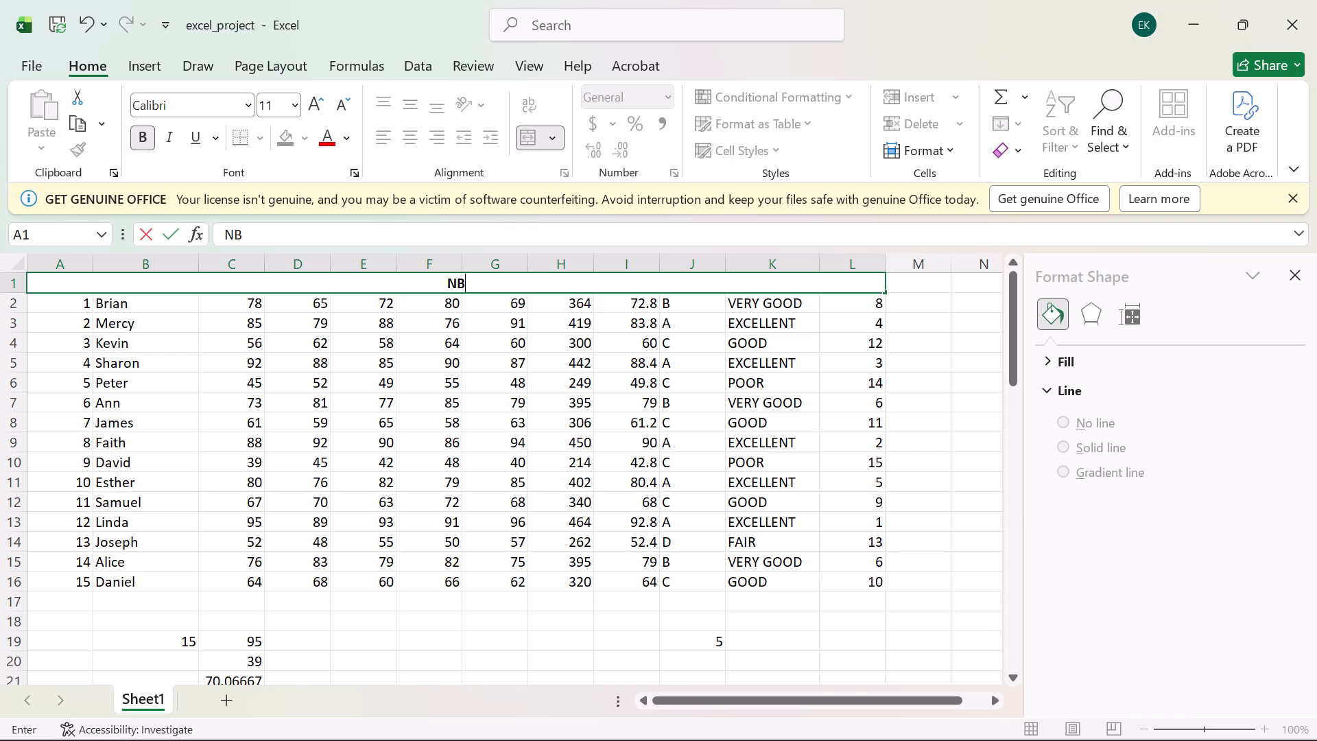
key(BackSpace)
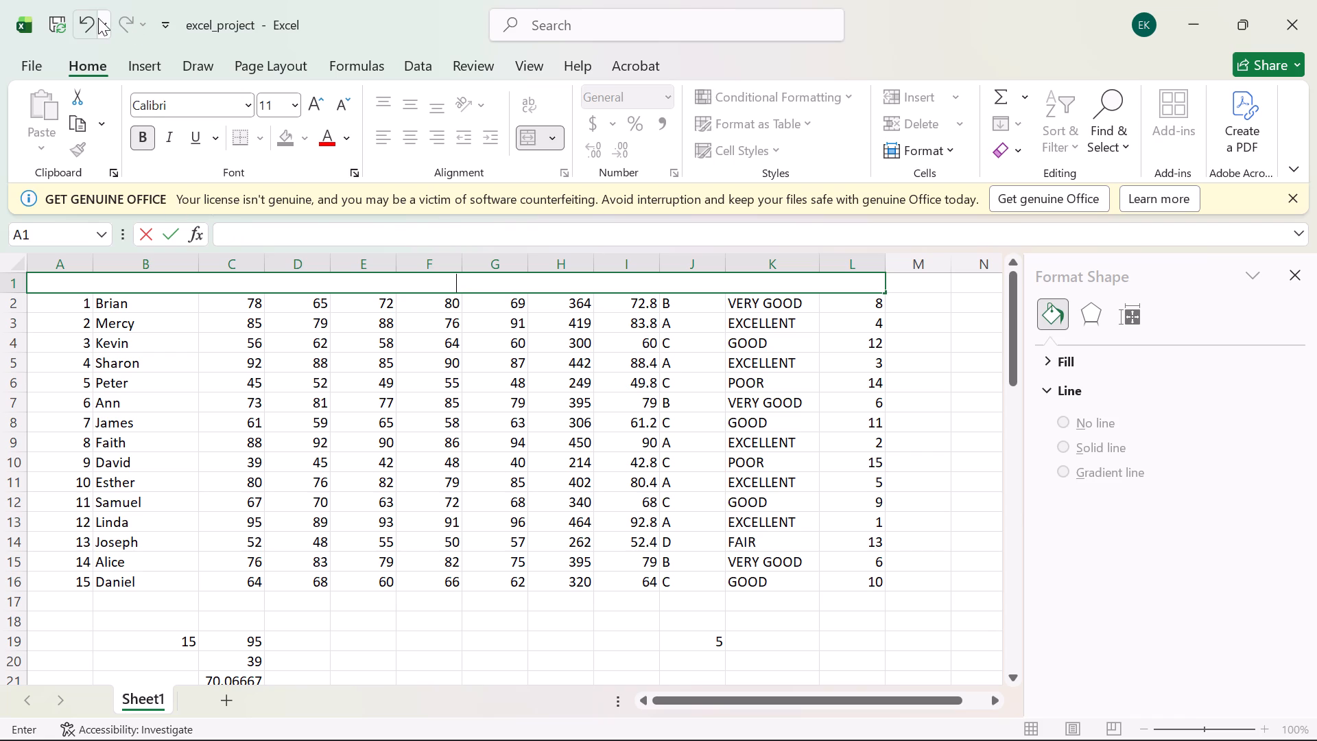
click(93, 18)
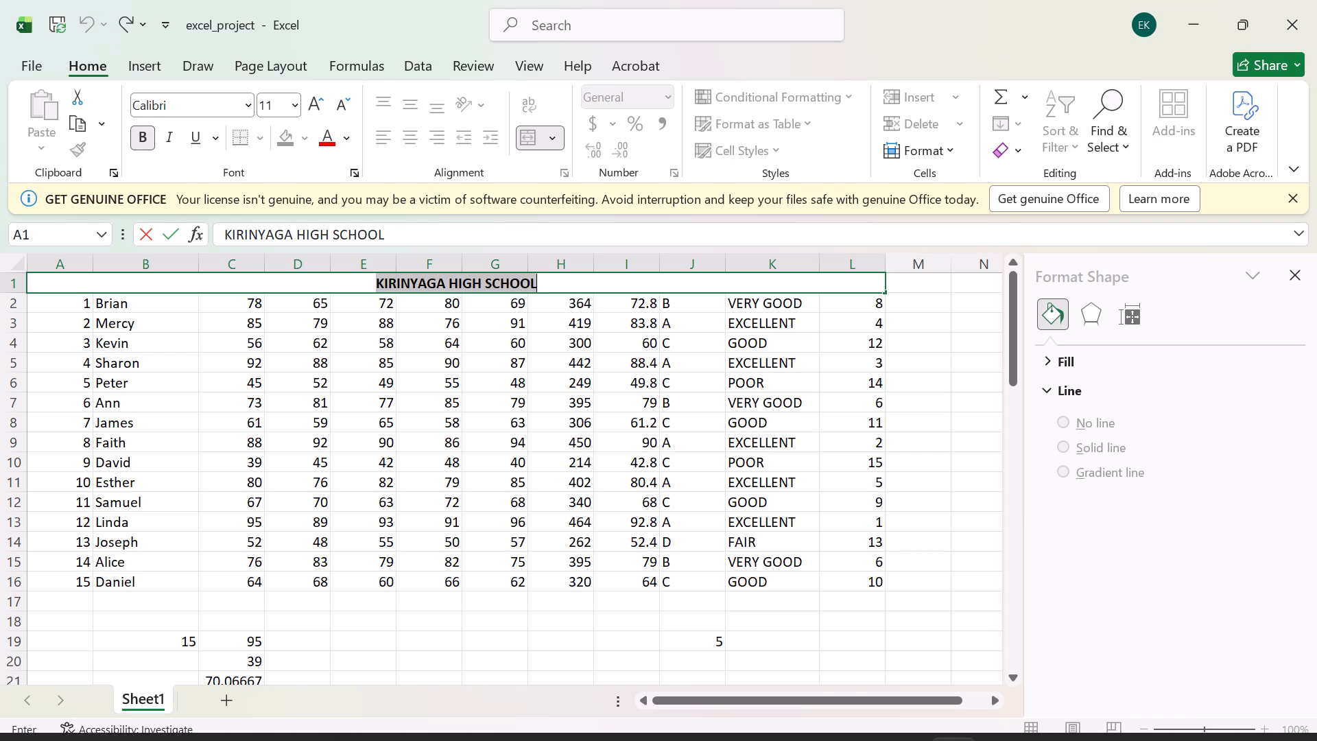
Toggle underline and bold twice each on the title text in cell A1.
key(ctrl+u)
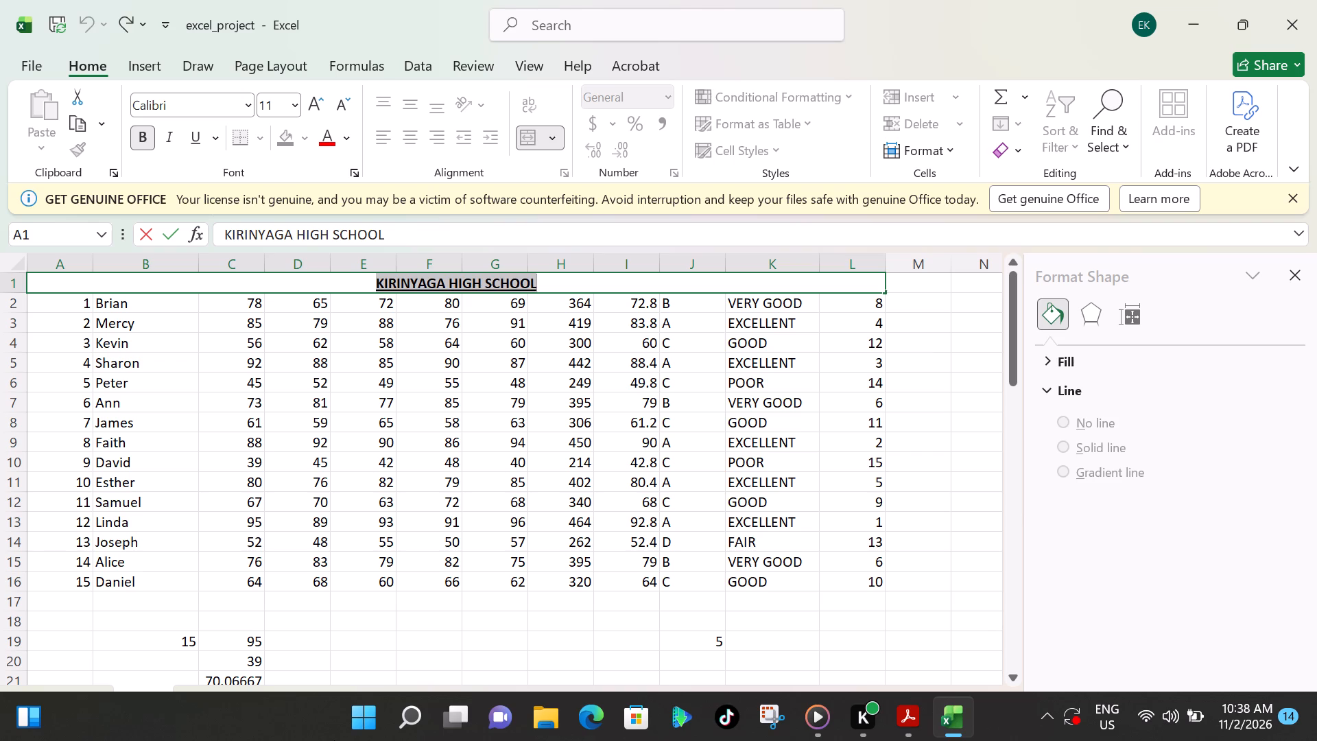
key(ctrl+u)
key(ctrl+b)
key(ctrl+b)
Format the KIRINYAGA HIGH SCHOOL title text in cell A1 with font size 18 and the Arial Black font.
click(257, 104)
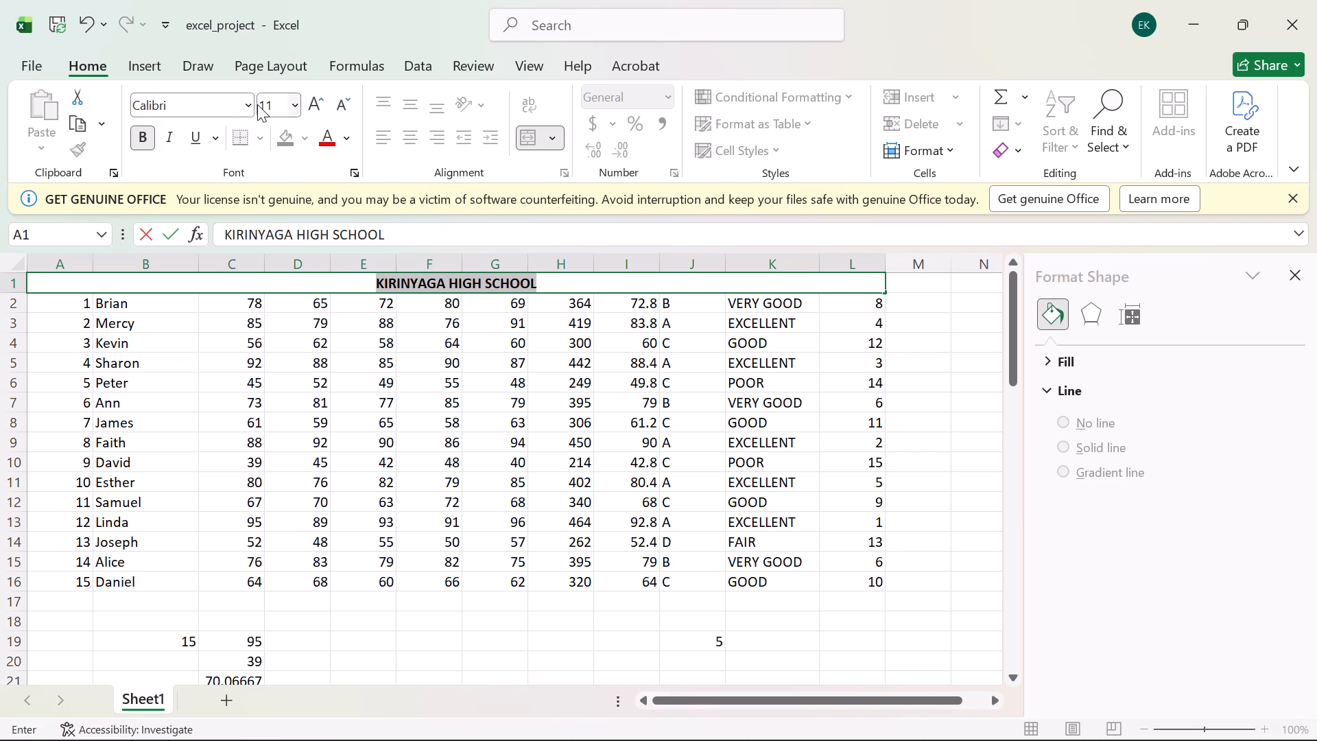
click(300, 97)
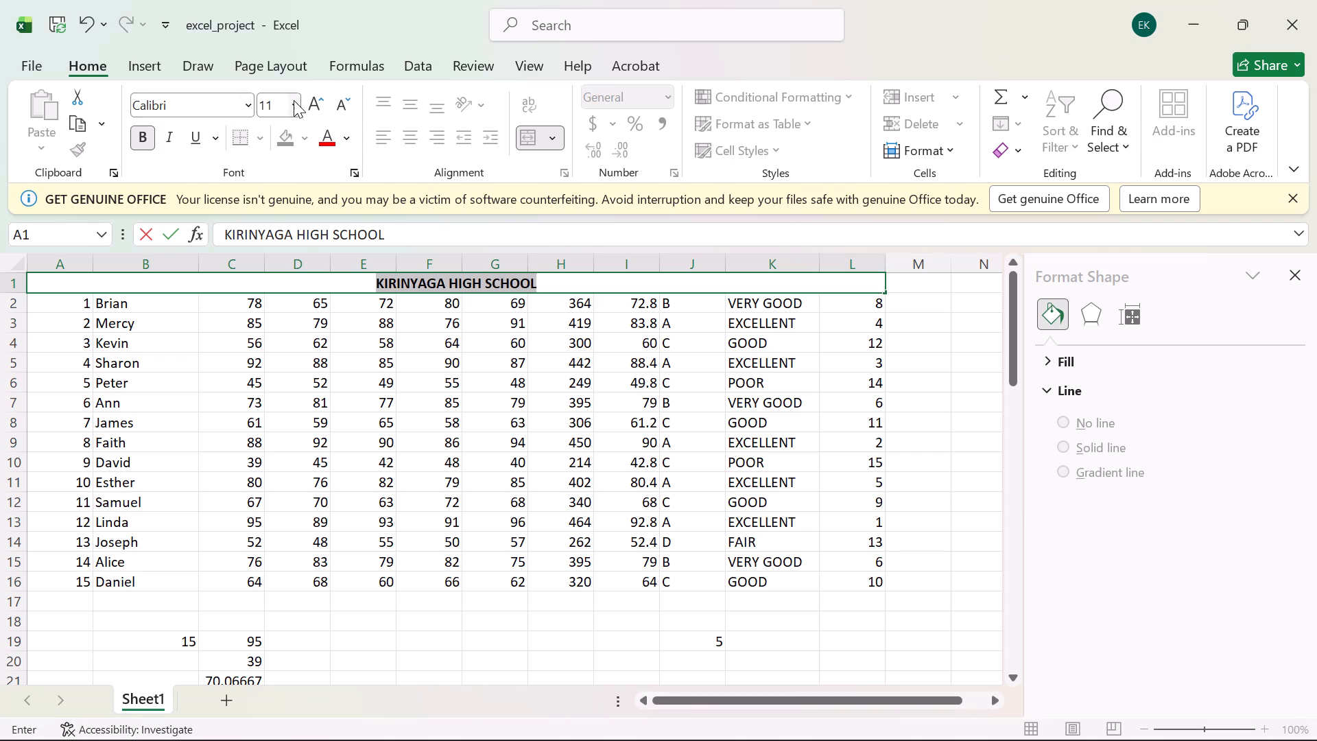
click(292, 100)
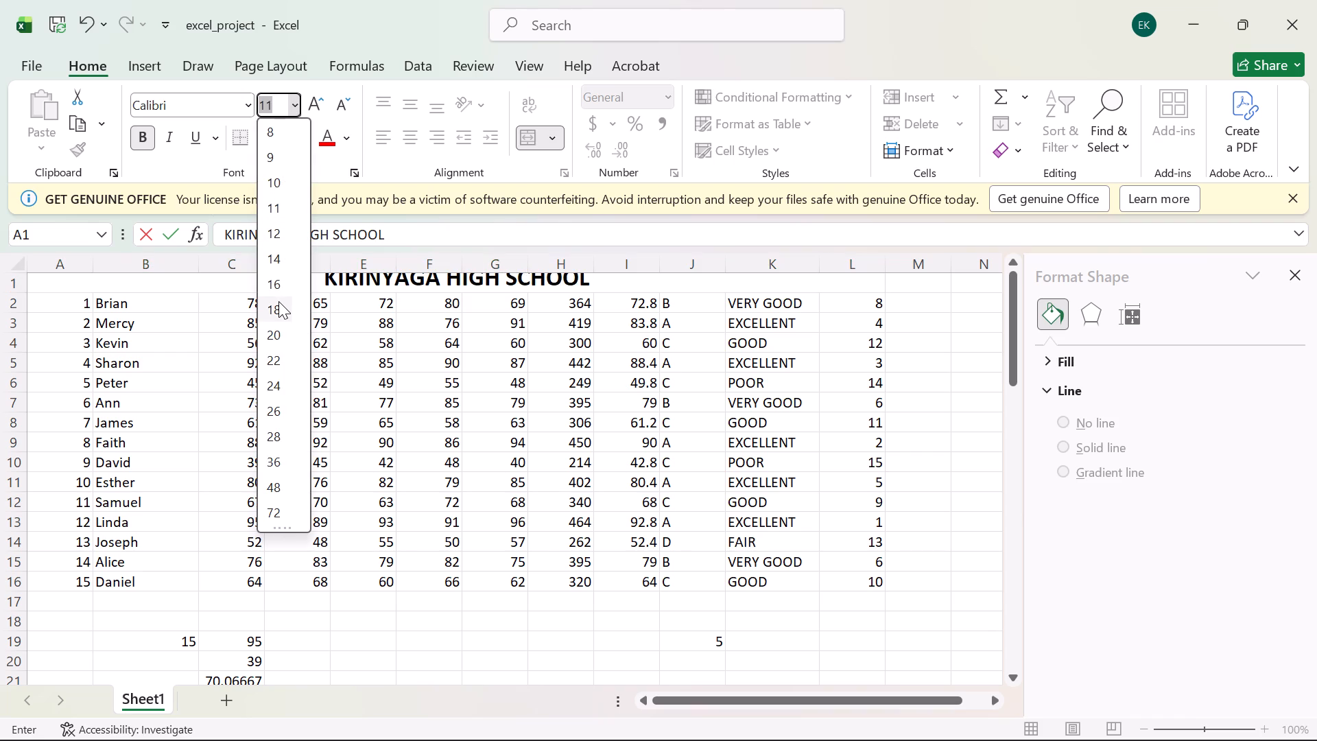
click(278, 301)
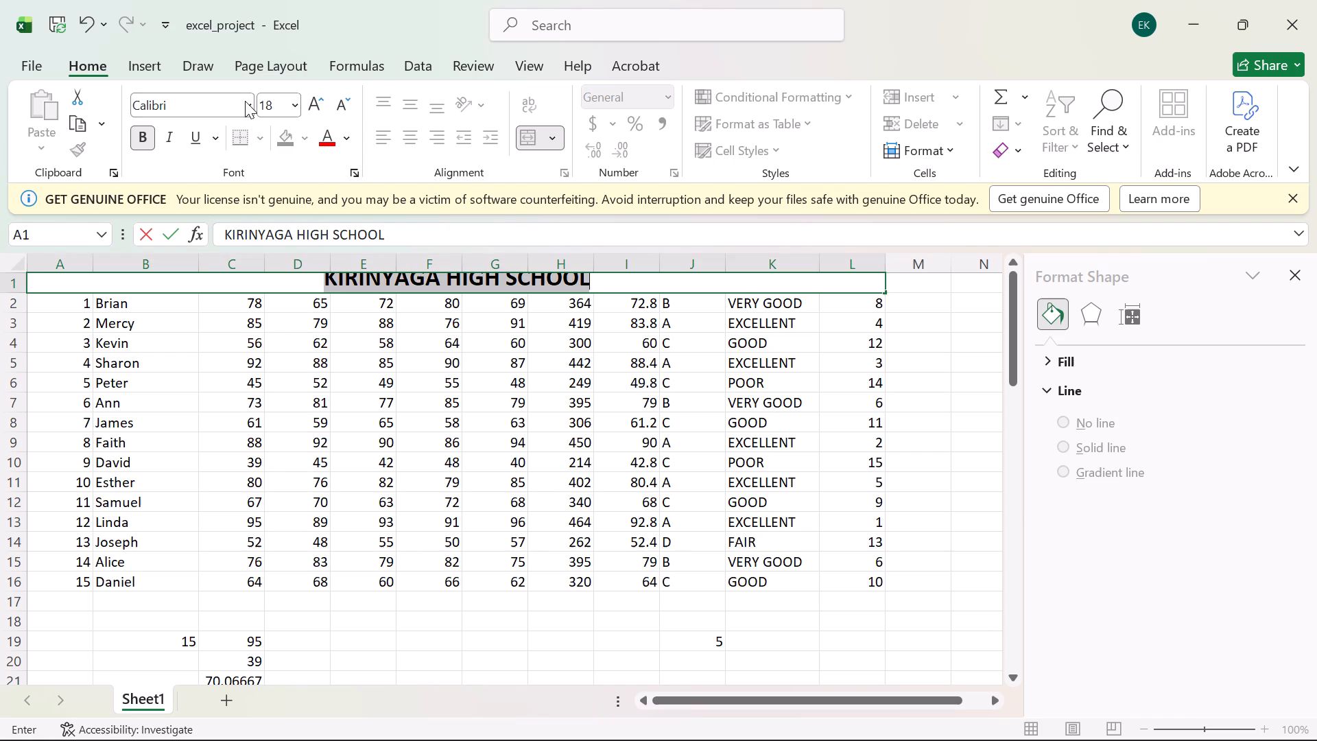
click(244, 102)
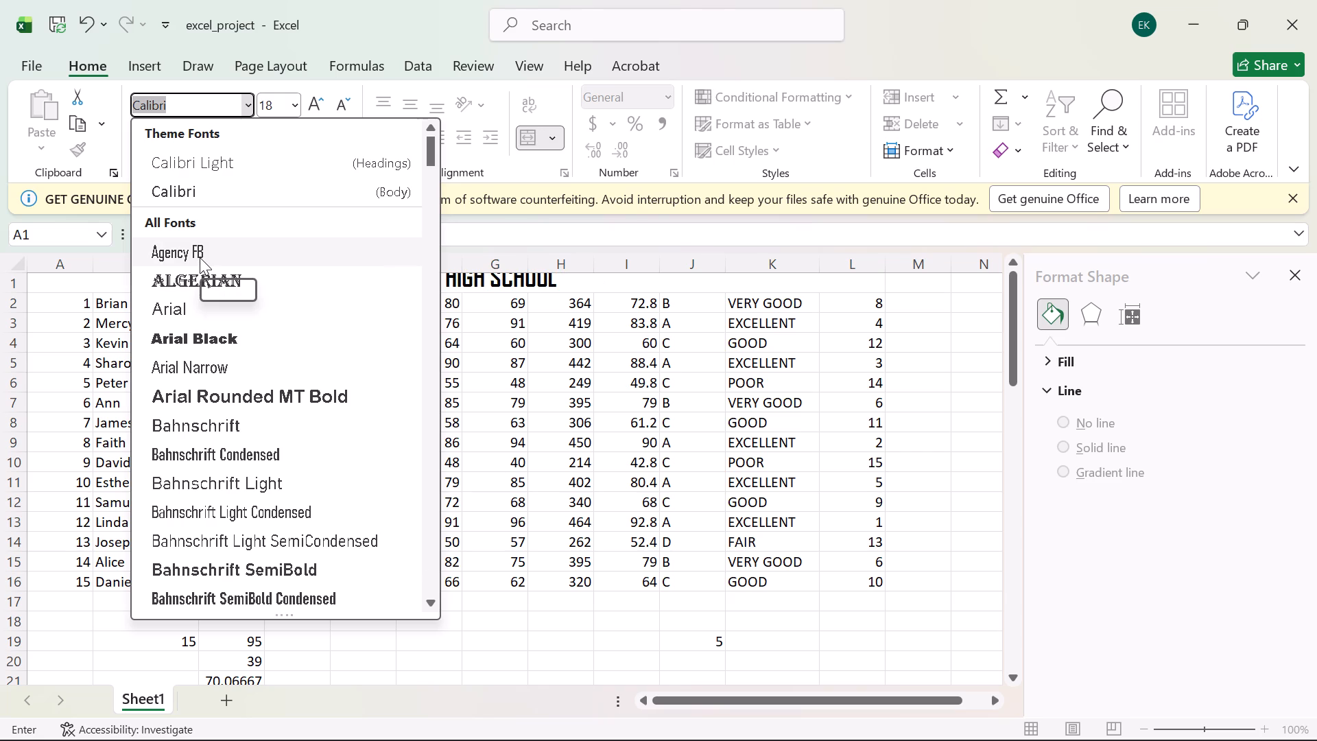
click(188, 338)
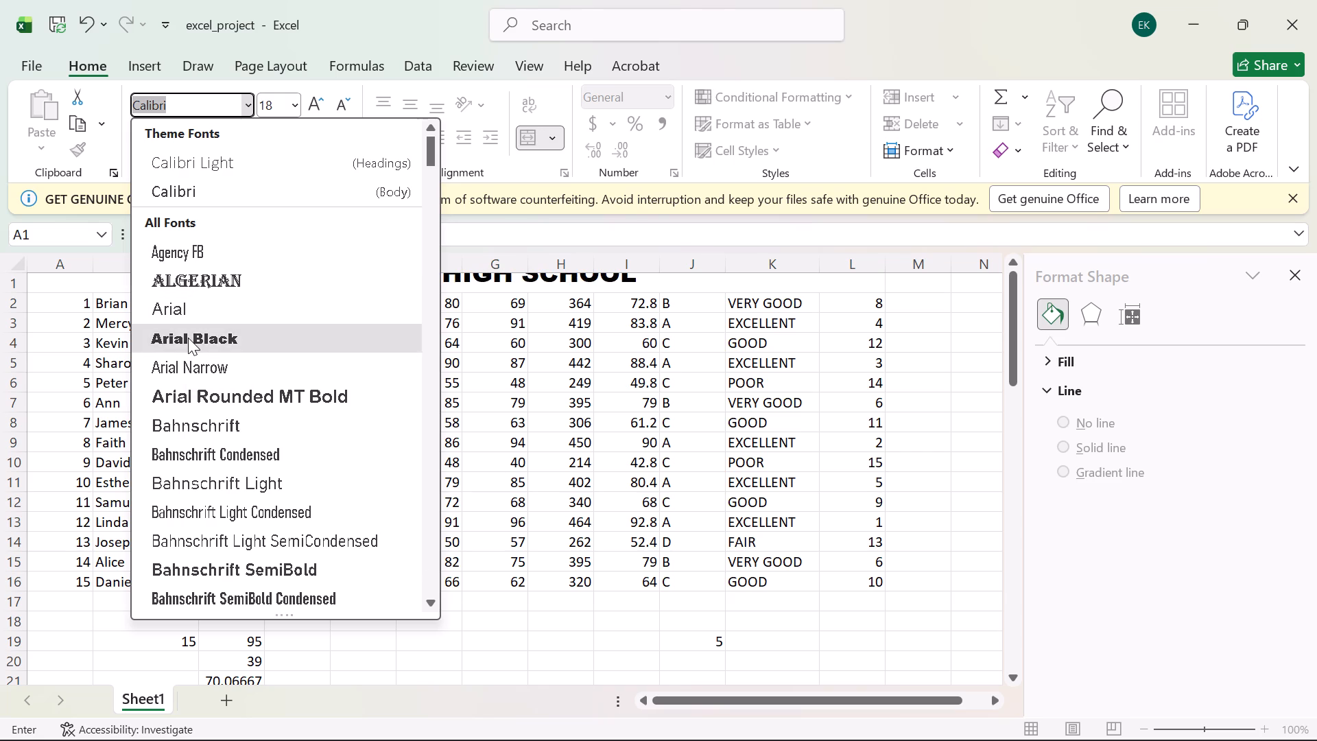
scroll(282, 401, up, 1)
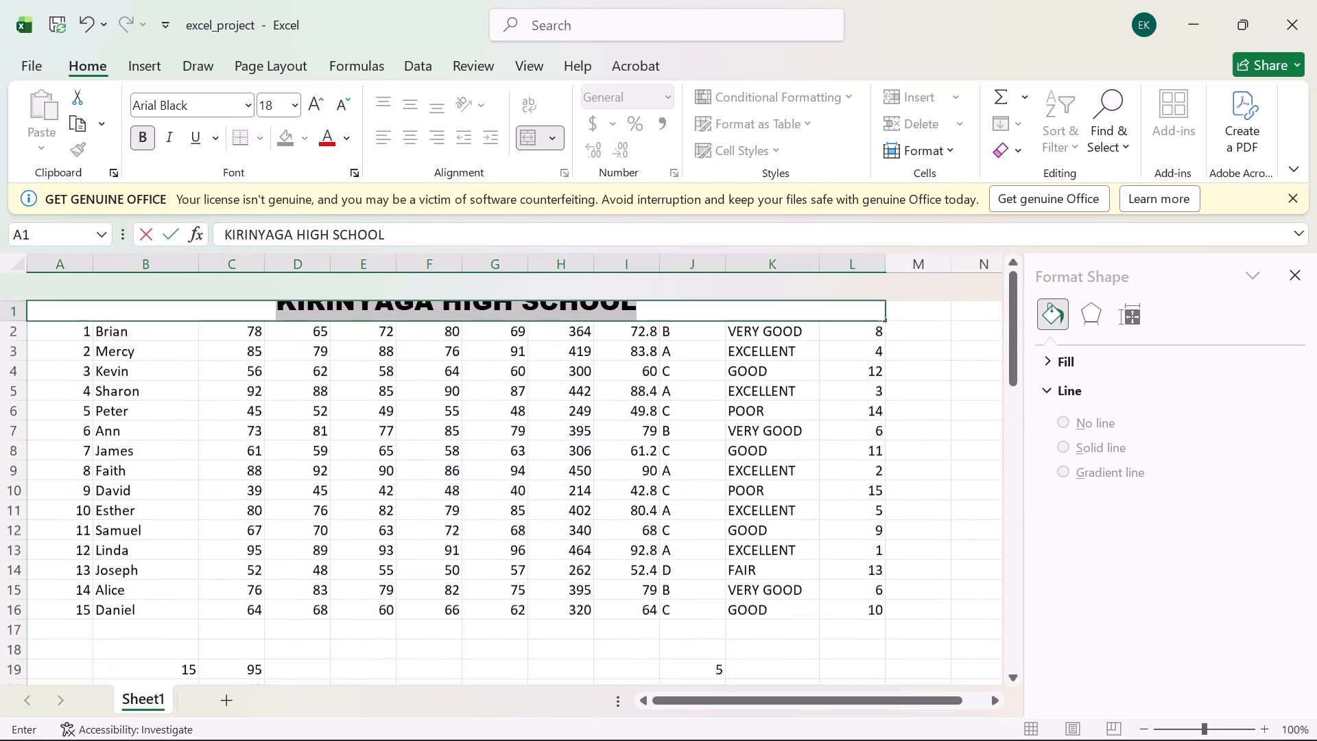
scroll(282, 401, up, 1)
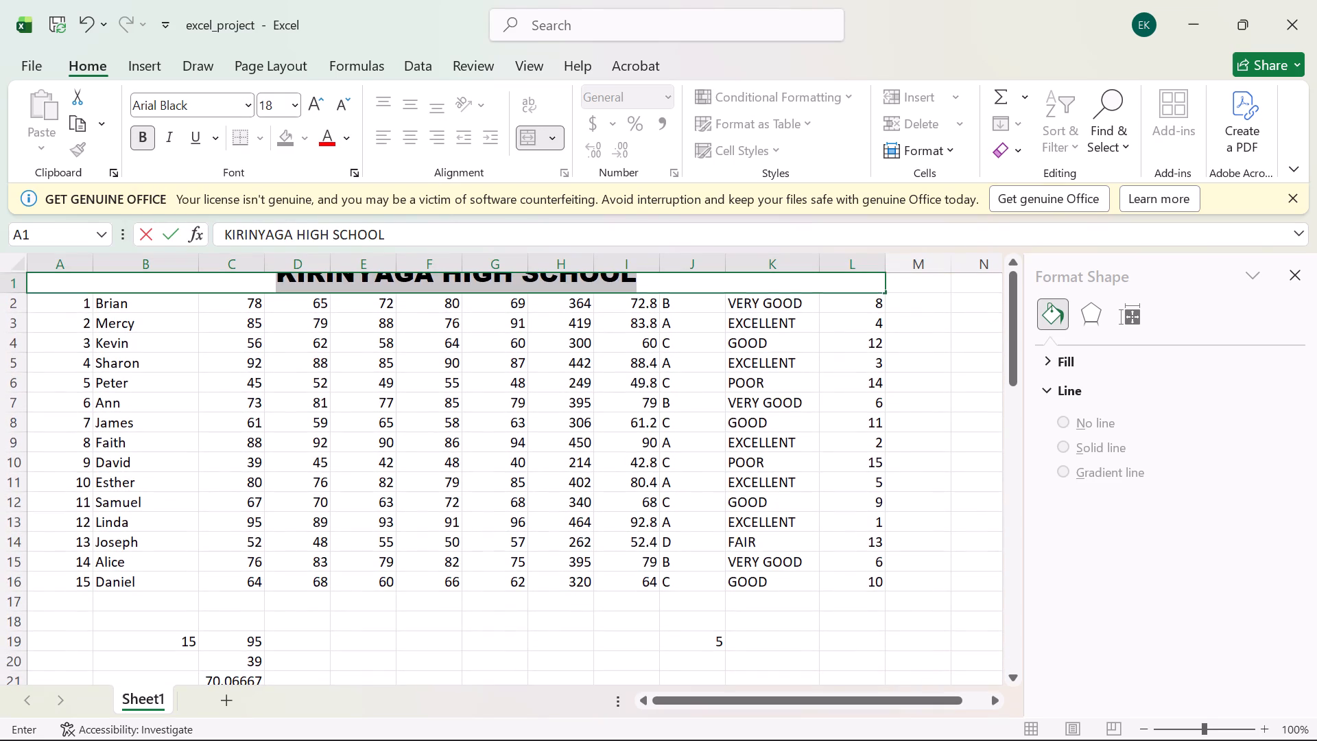
click(31, 292)
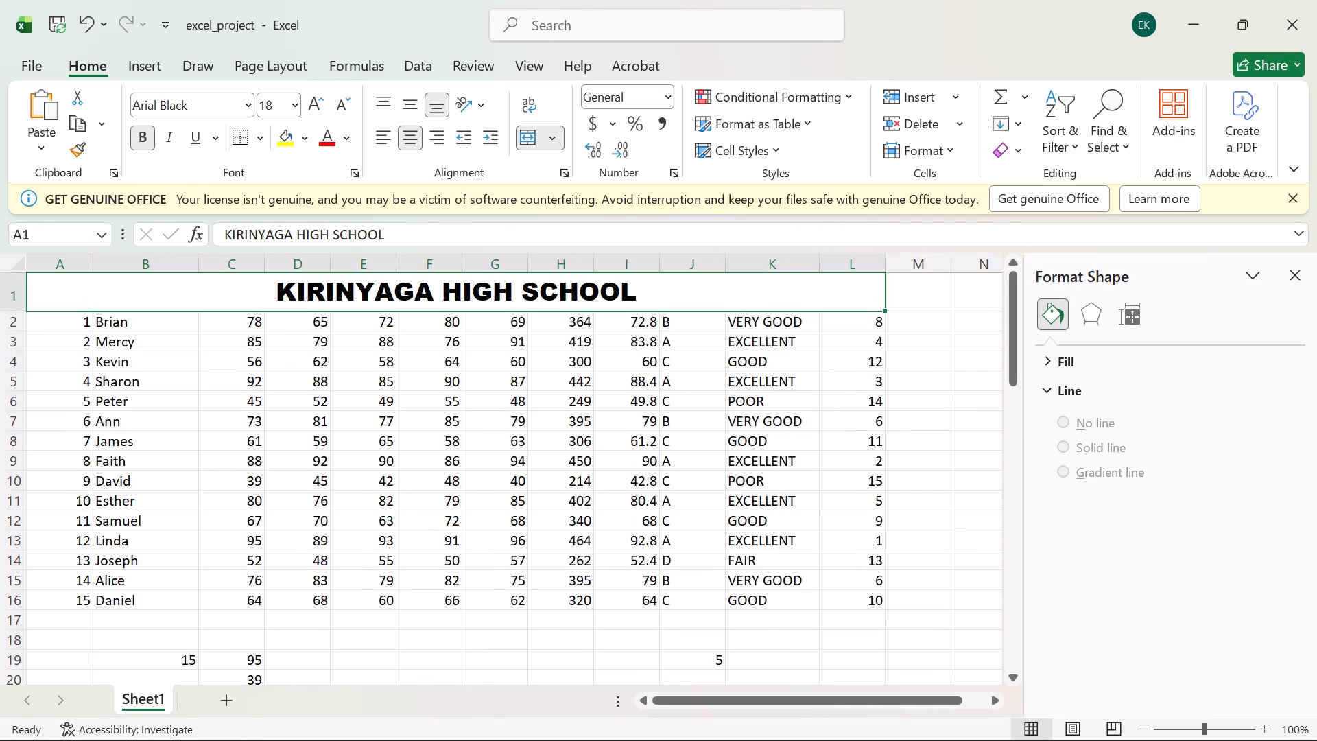
click(138, 293)
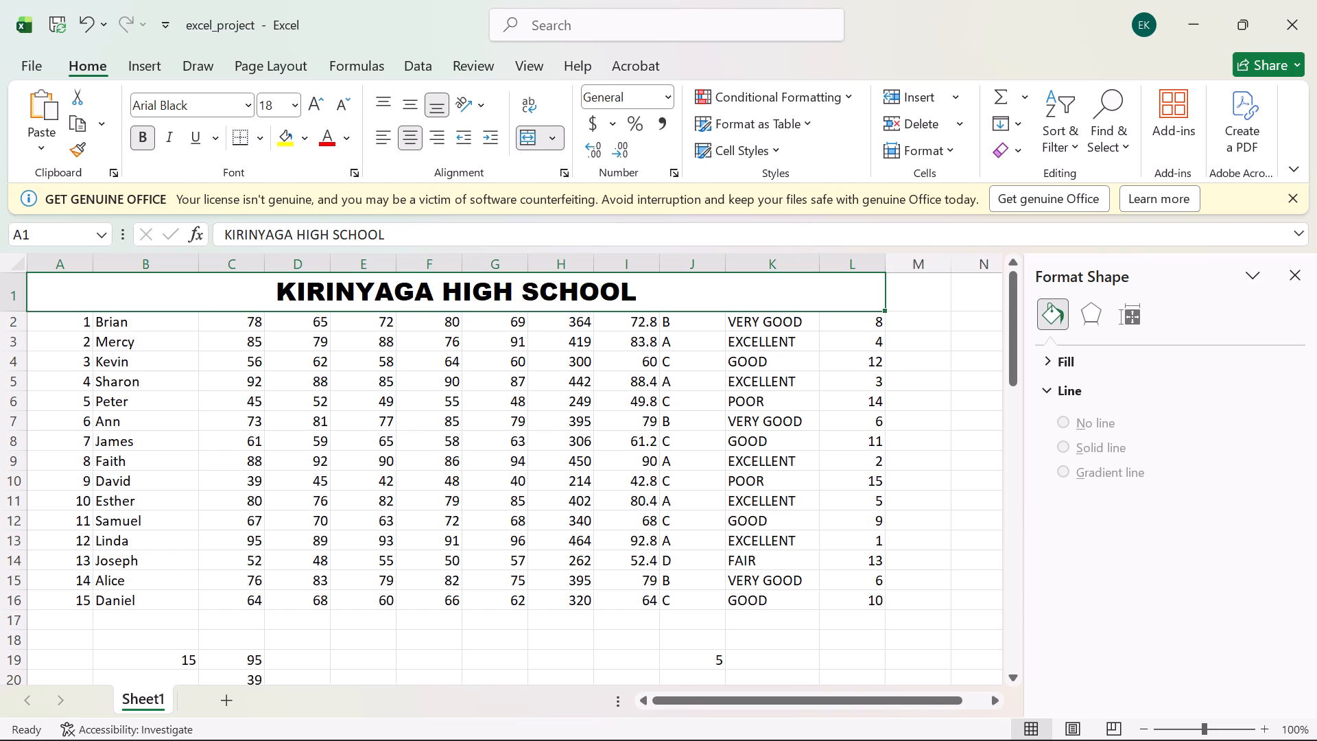
Merge cells A2 through L2 below the school title into one cell, keeping only the upper-left value.
click(54, 320)
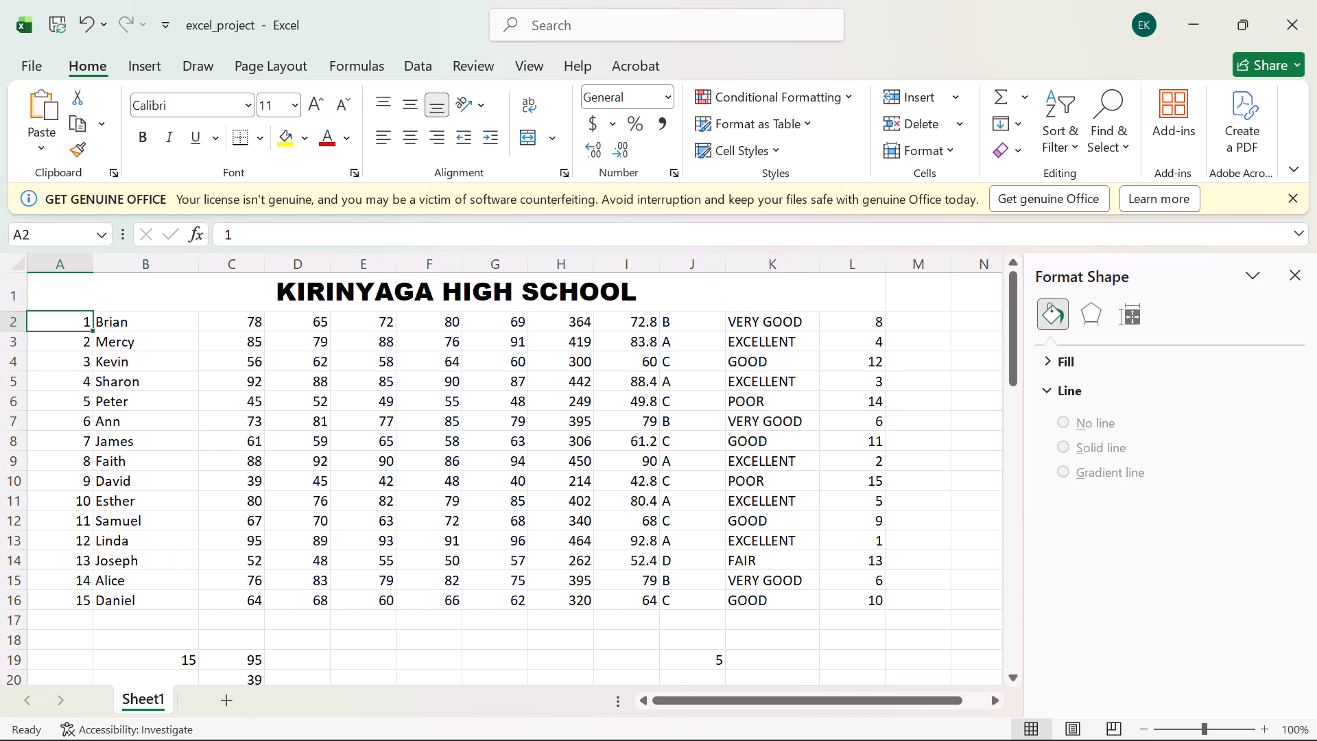
drag(54, 320, 882, 316)
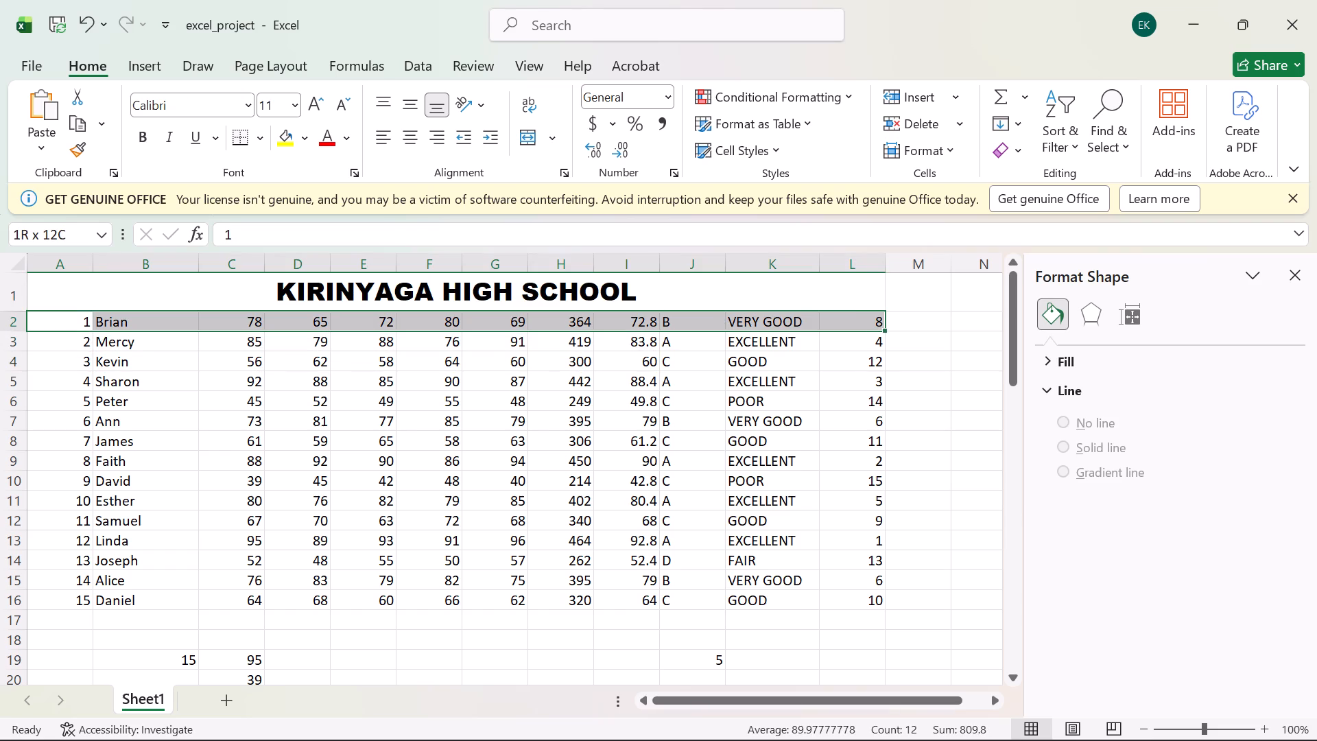
drag(882, 316, 883, 316)
click(597, 21)
text(MERG)
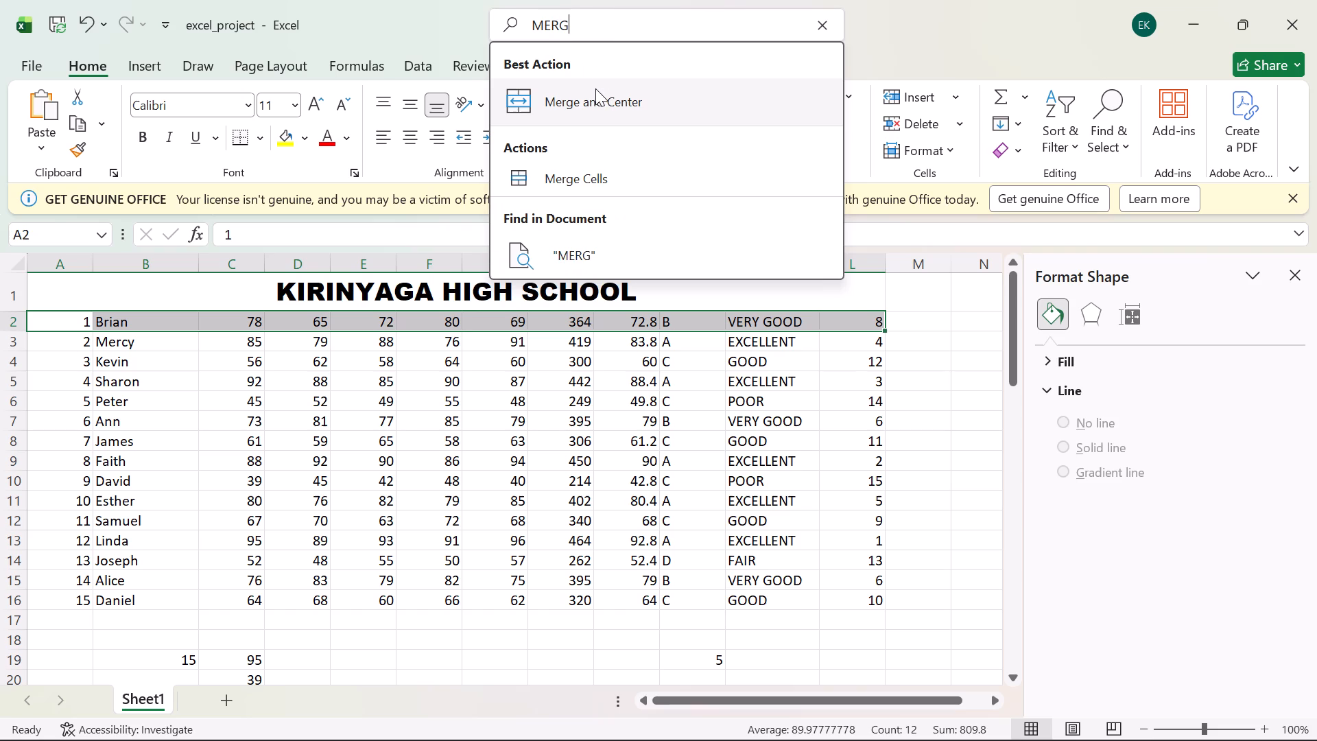
click(595, 97)
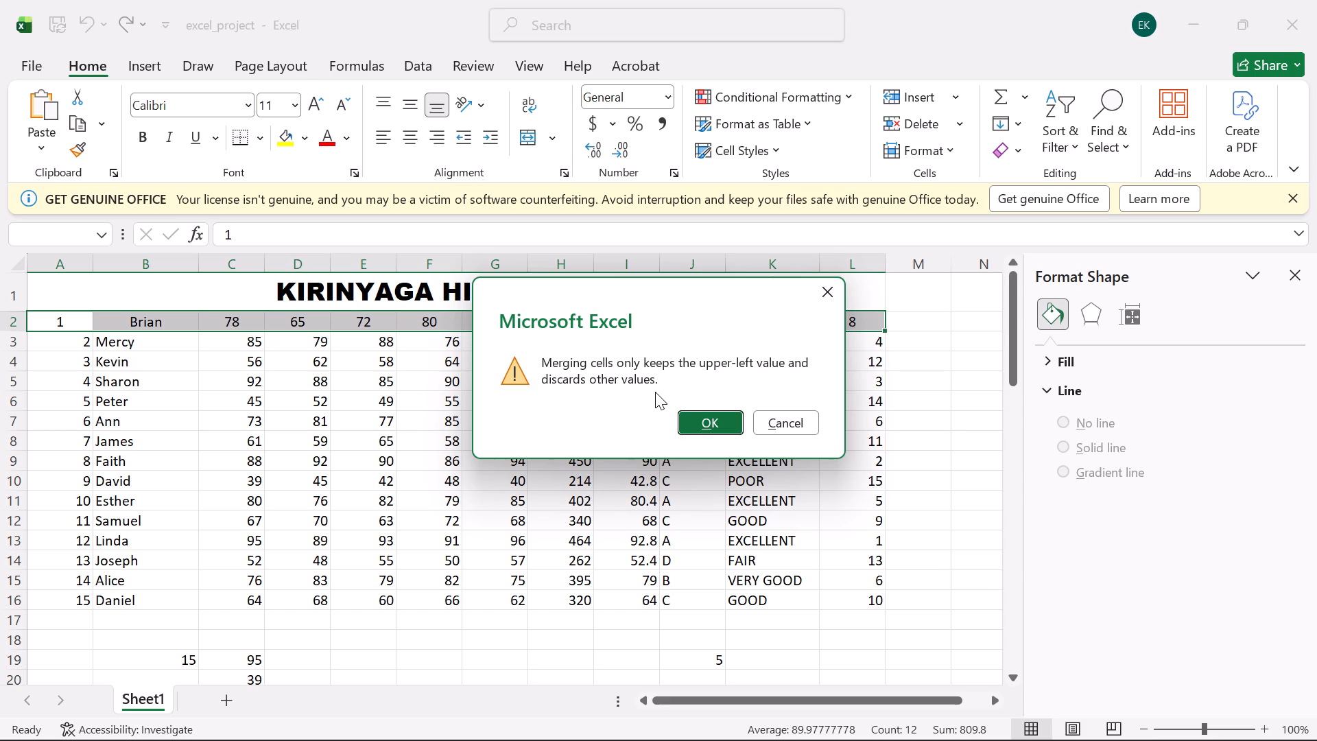
click(768, 421)
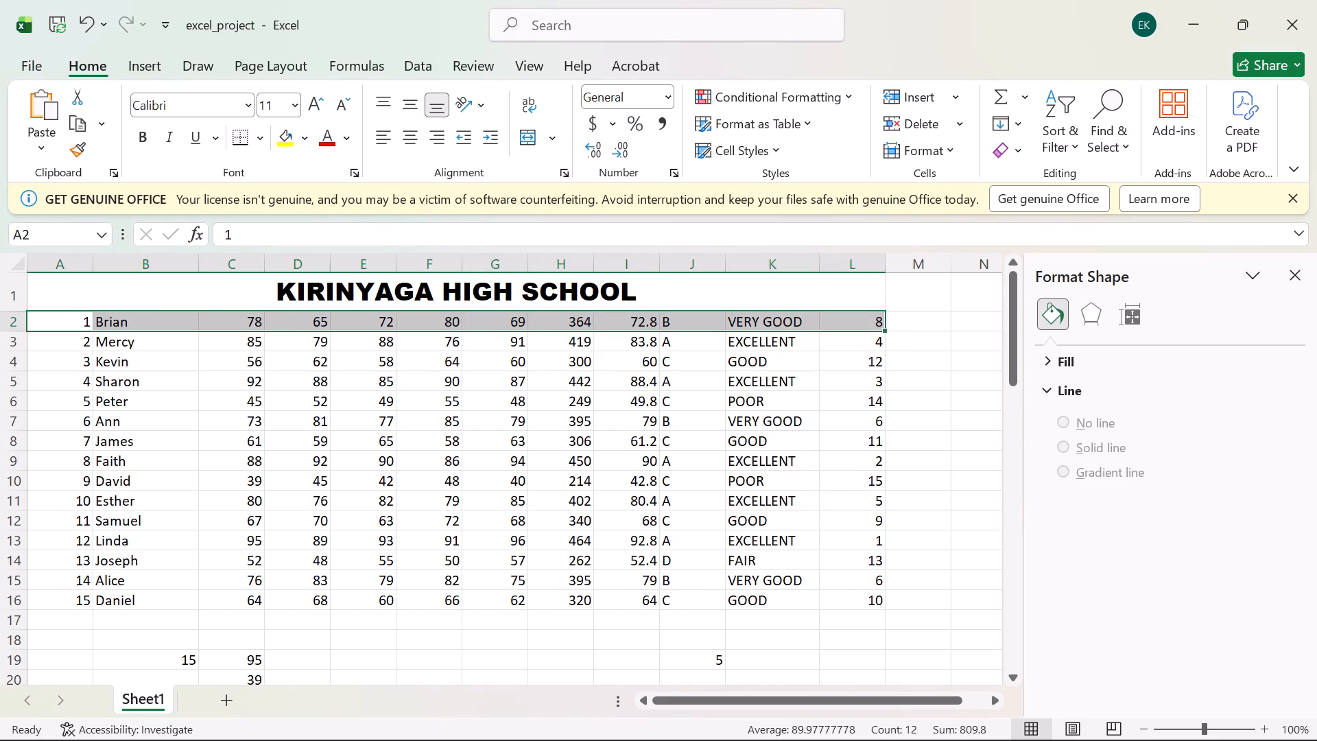
right_click(179, 321)
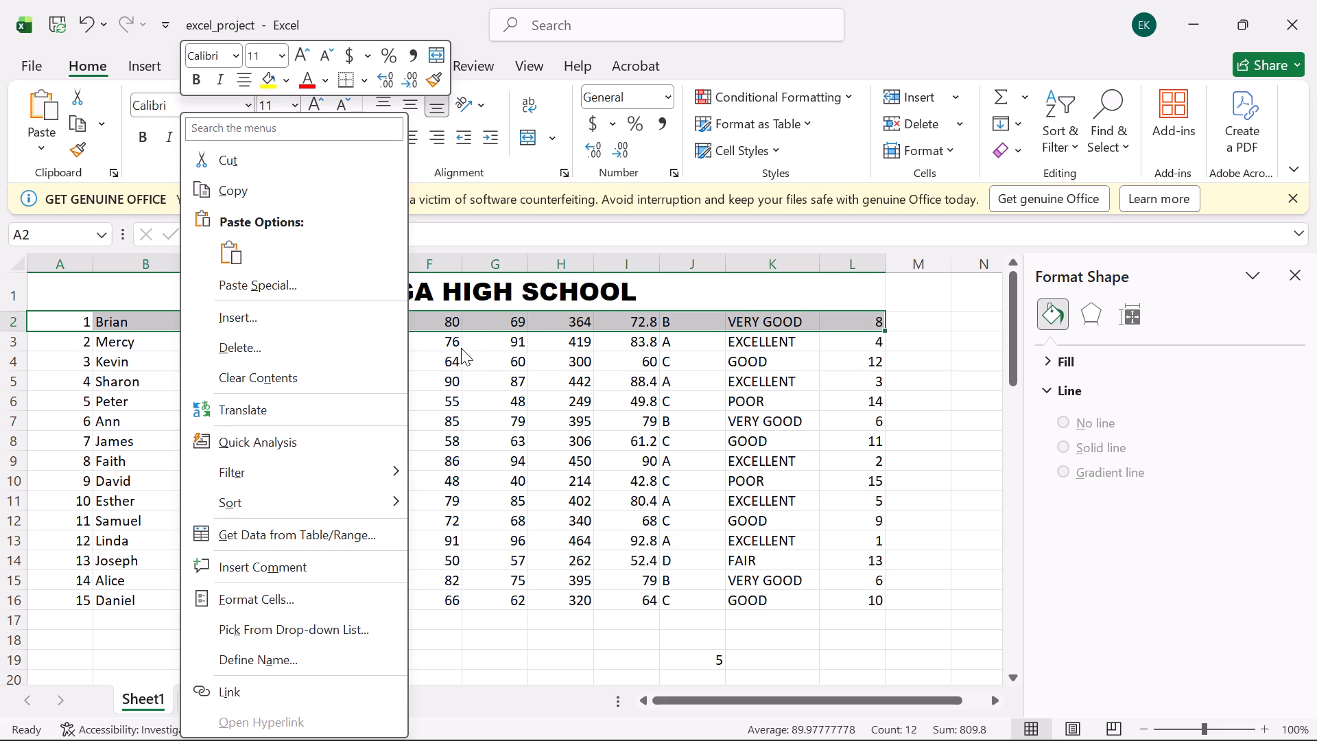
click(470, 324)
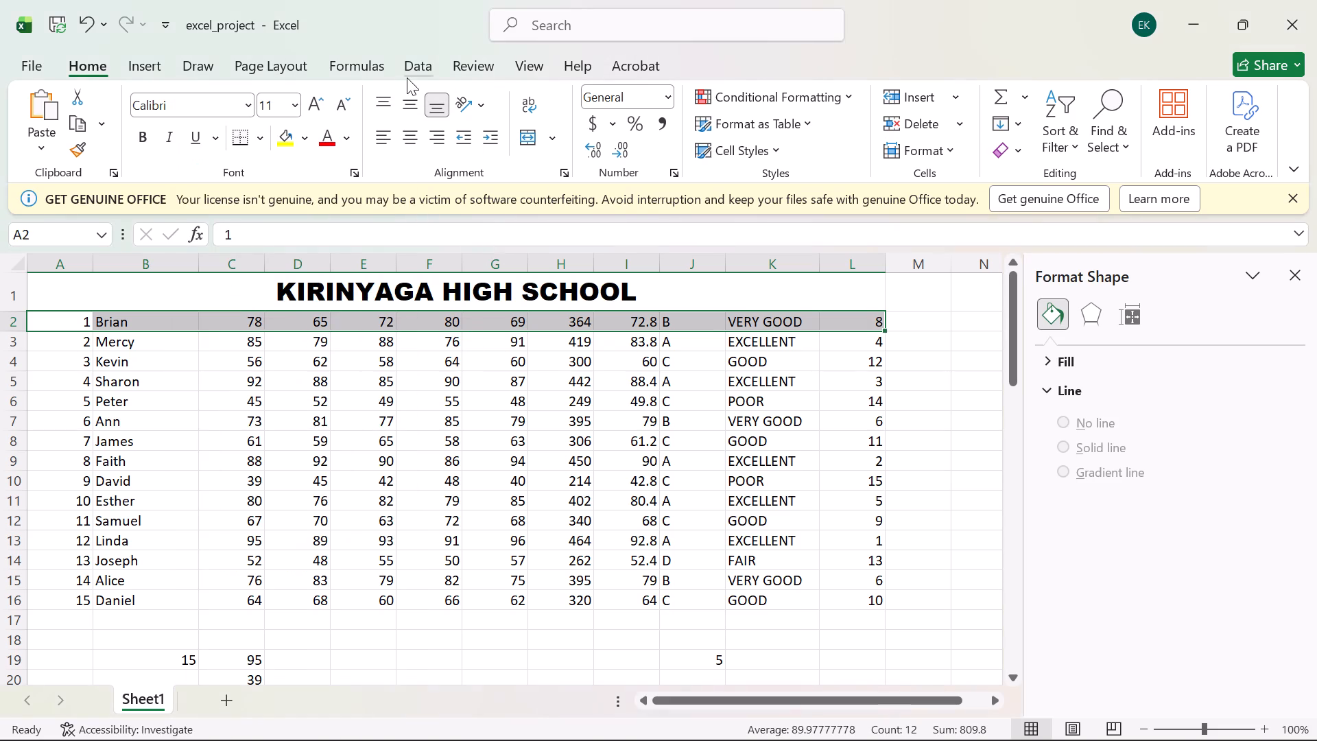
click(575, 21)
text(MER)
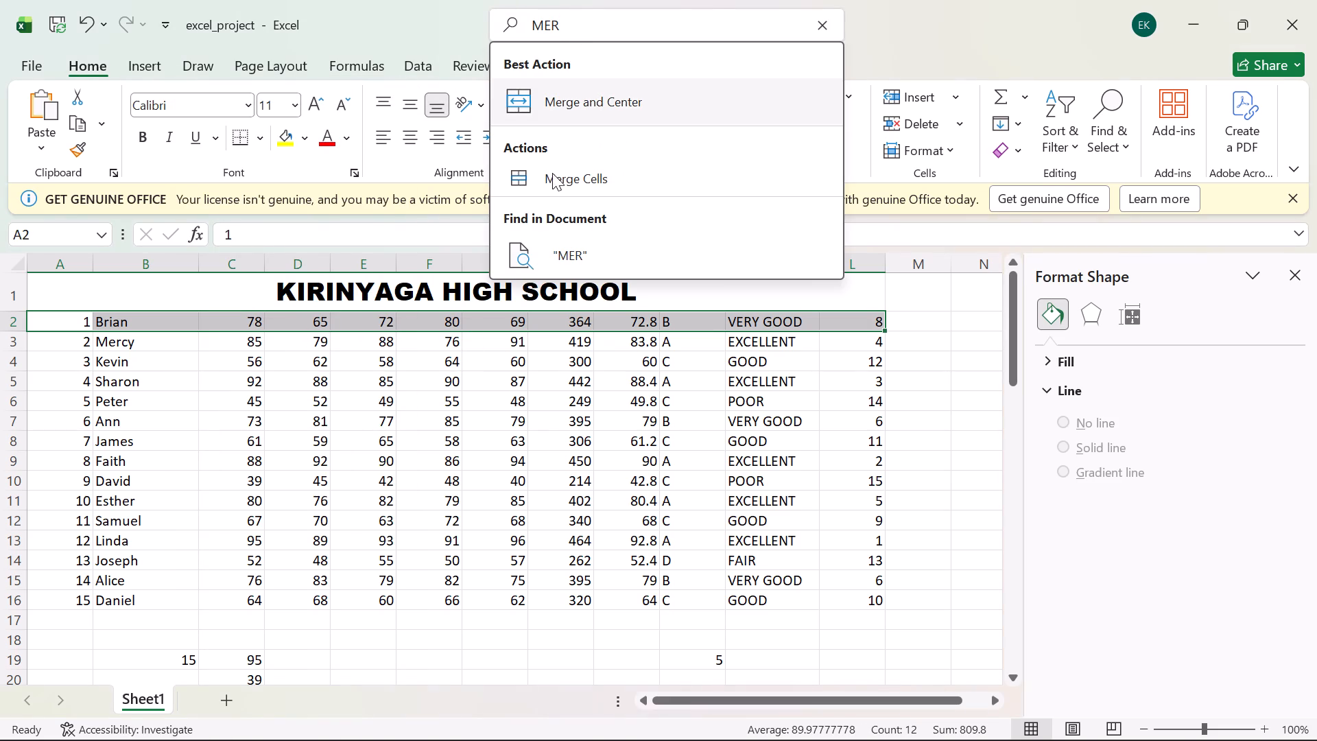
click(552, 180)
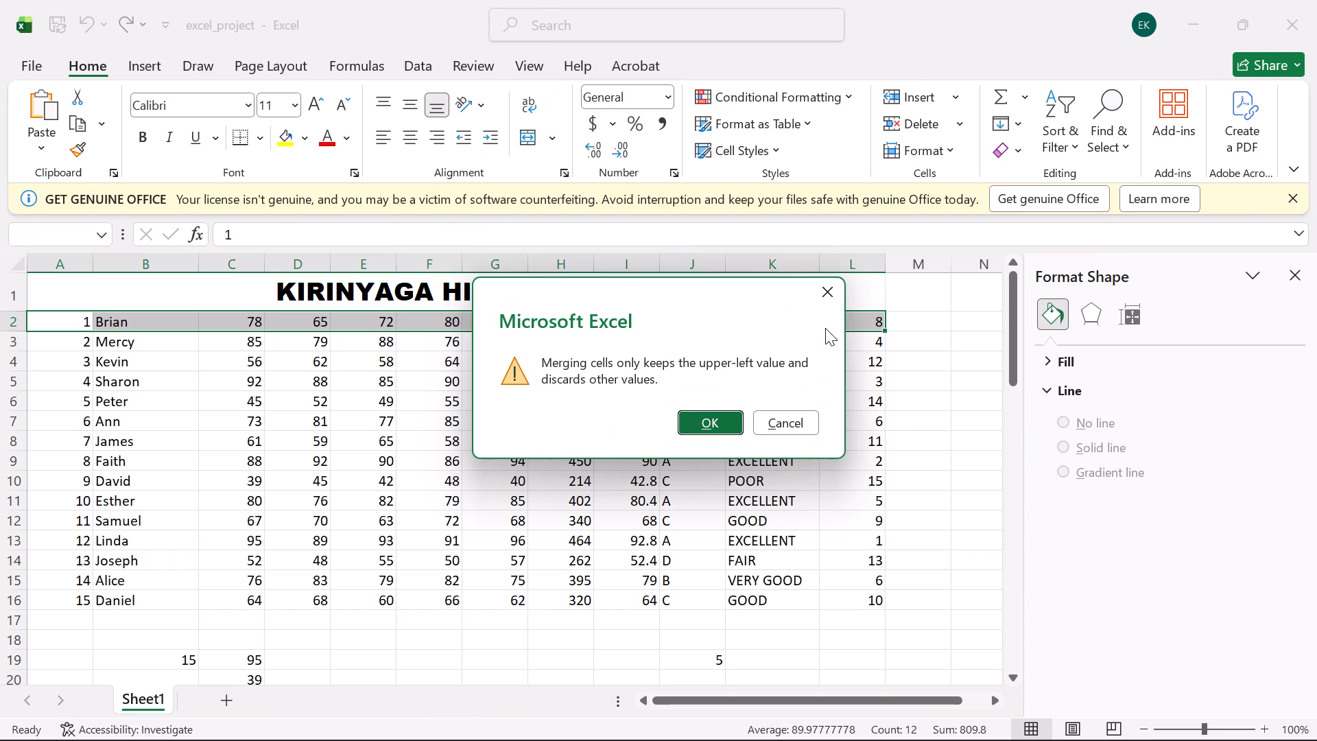
click(713, 423)
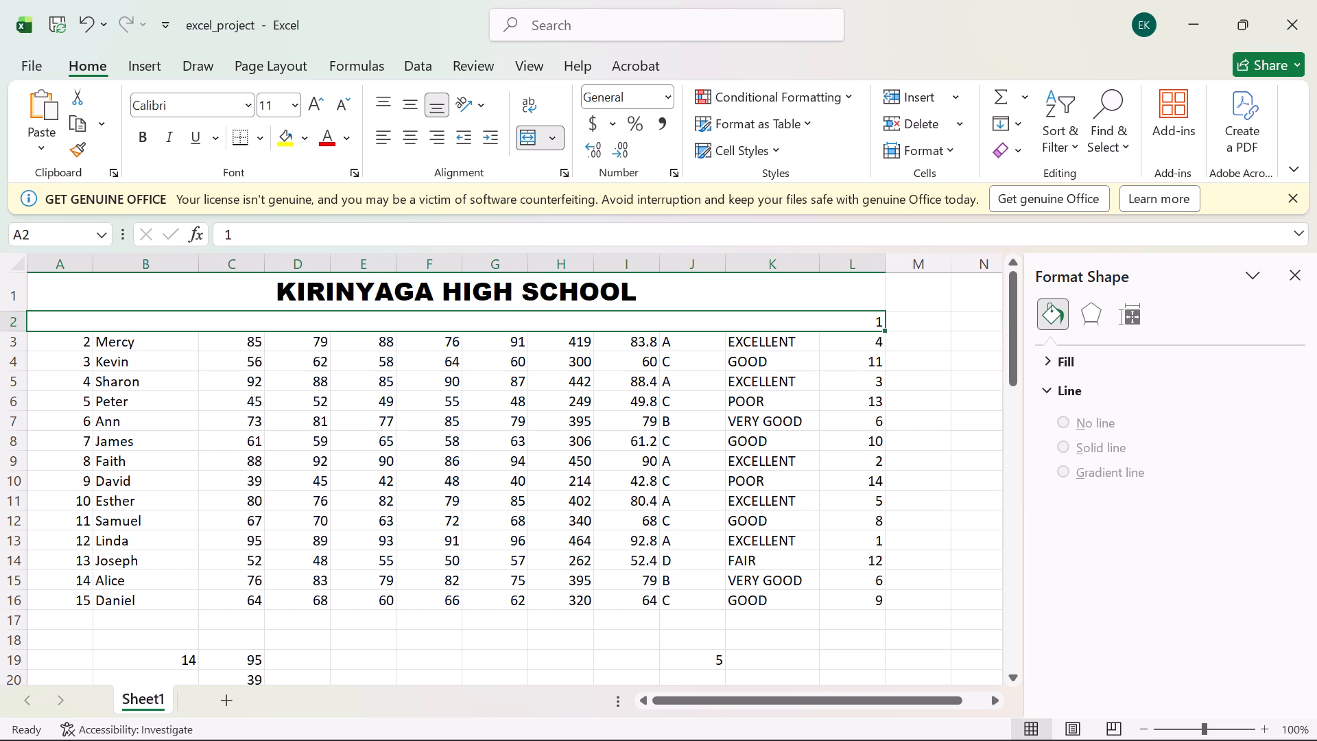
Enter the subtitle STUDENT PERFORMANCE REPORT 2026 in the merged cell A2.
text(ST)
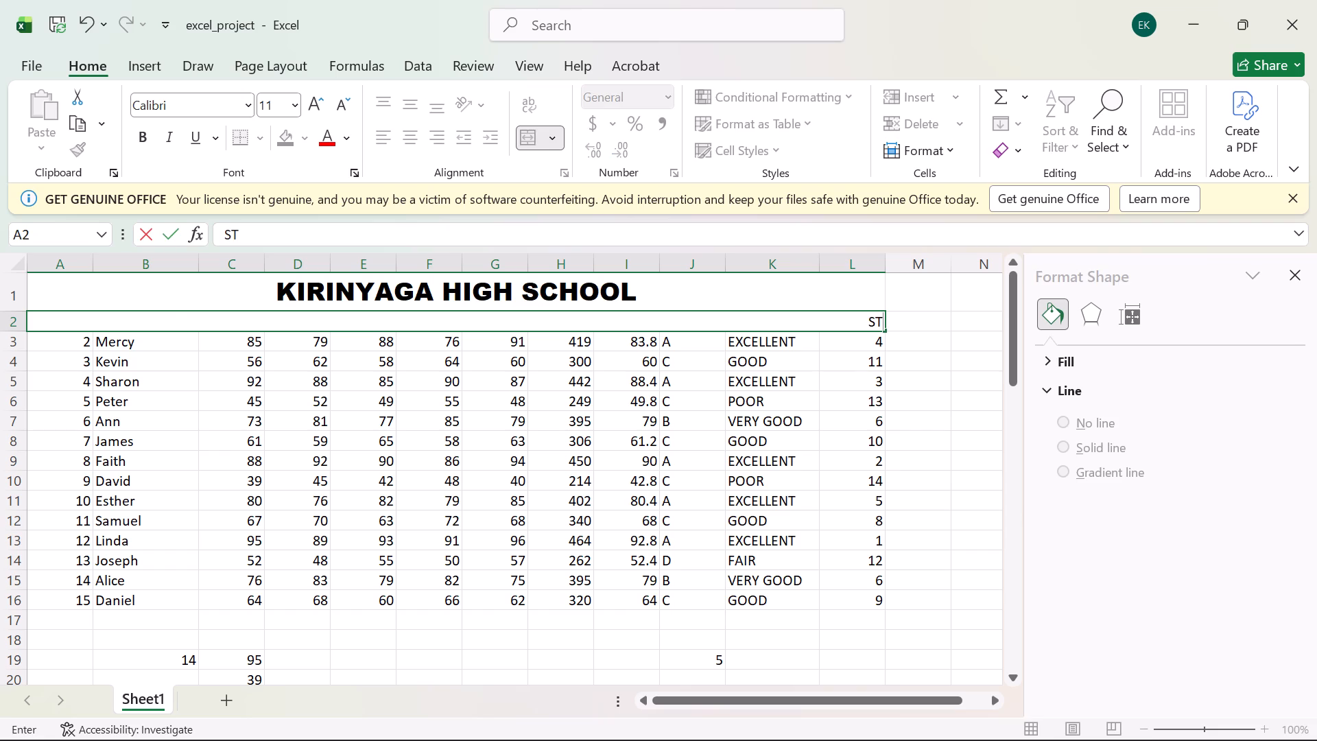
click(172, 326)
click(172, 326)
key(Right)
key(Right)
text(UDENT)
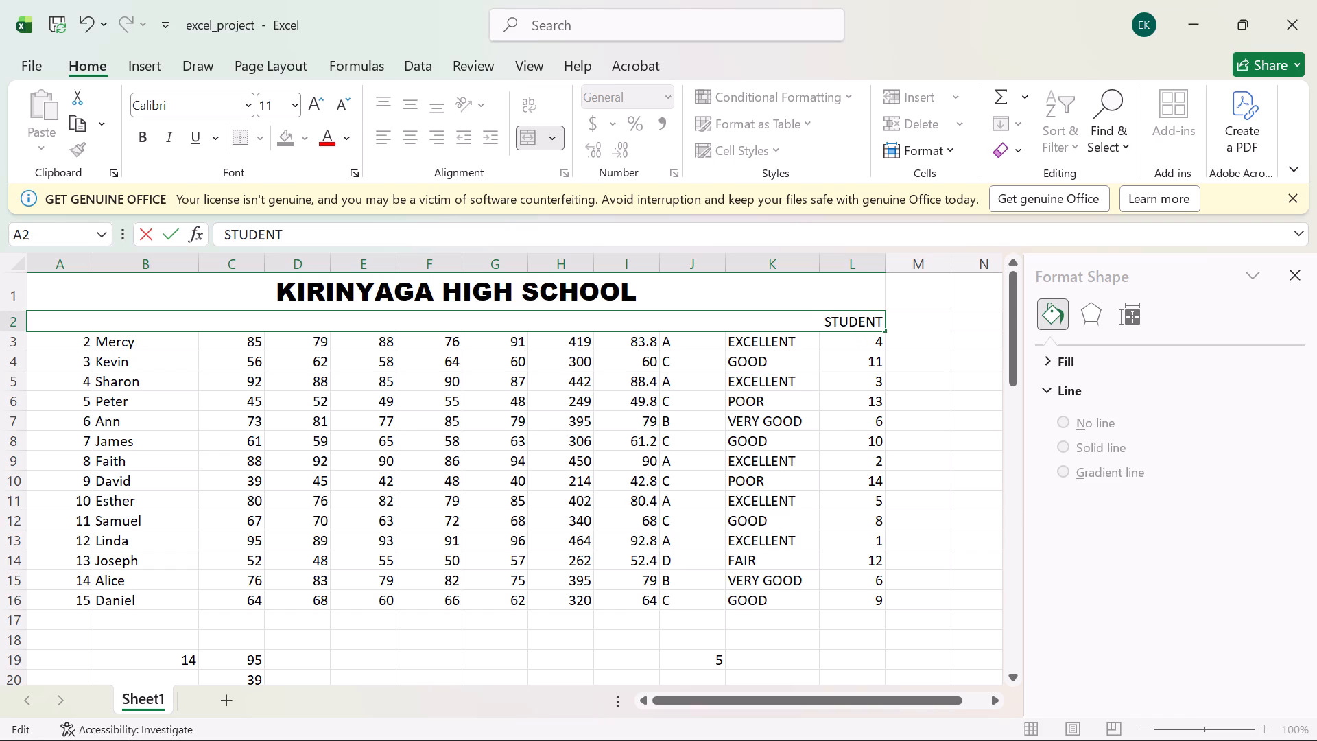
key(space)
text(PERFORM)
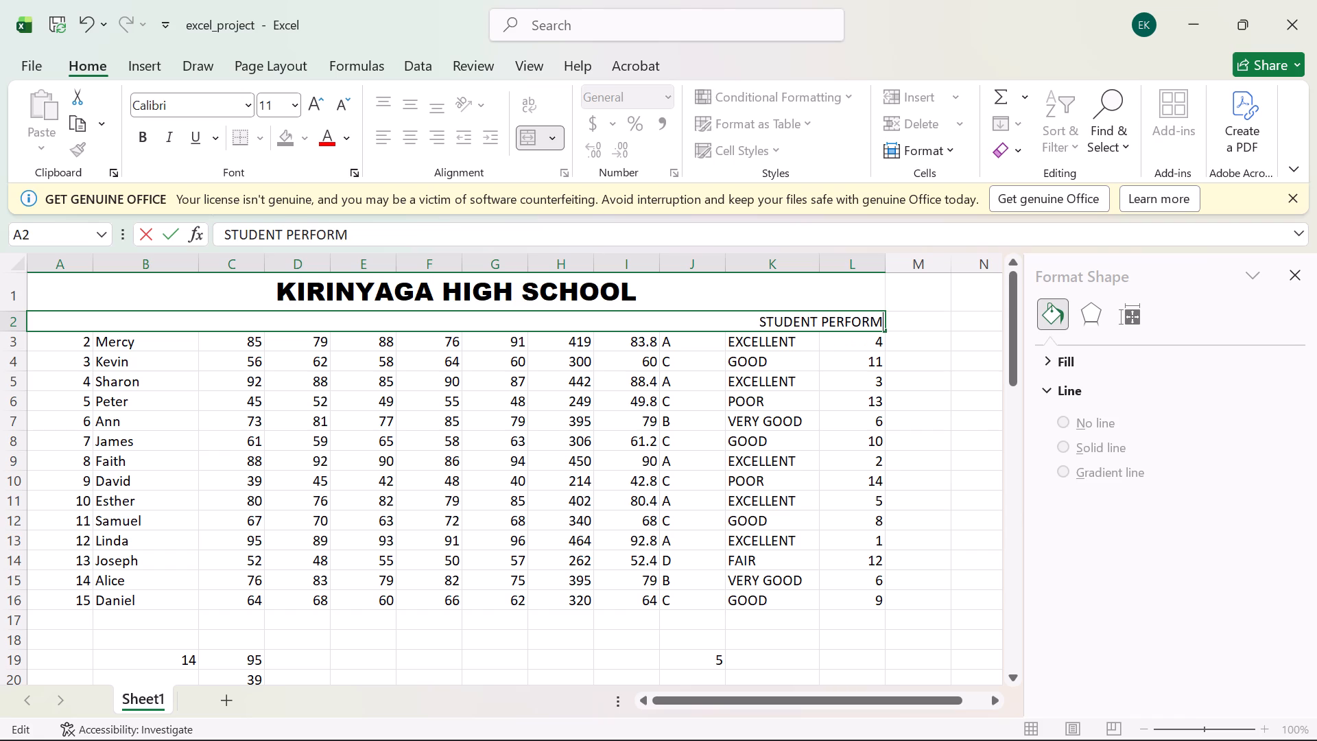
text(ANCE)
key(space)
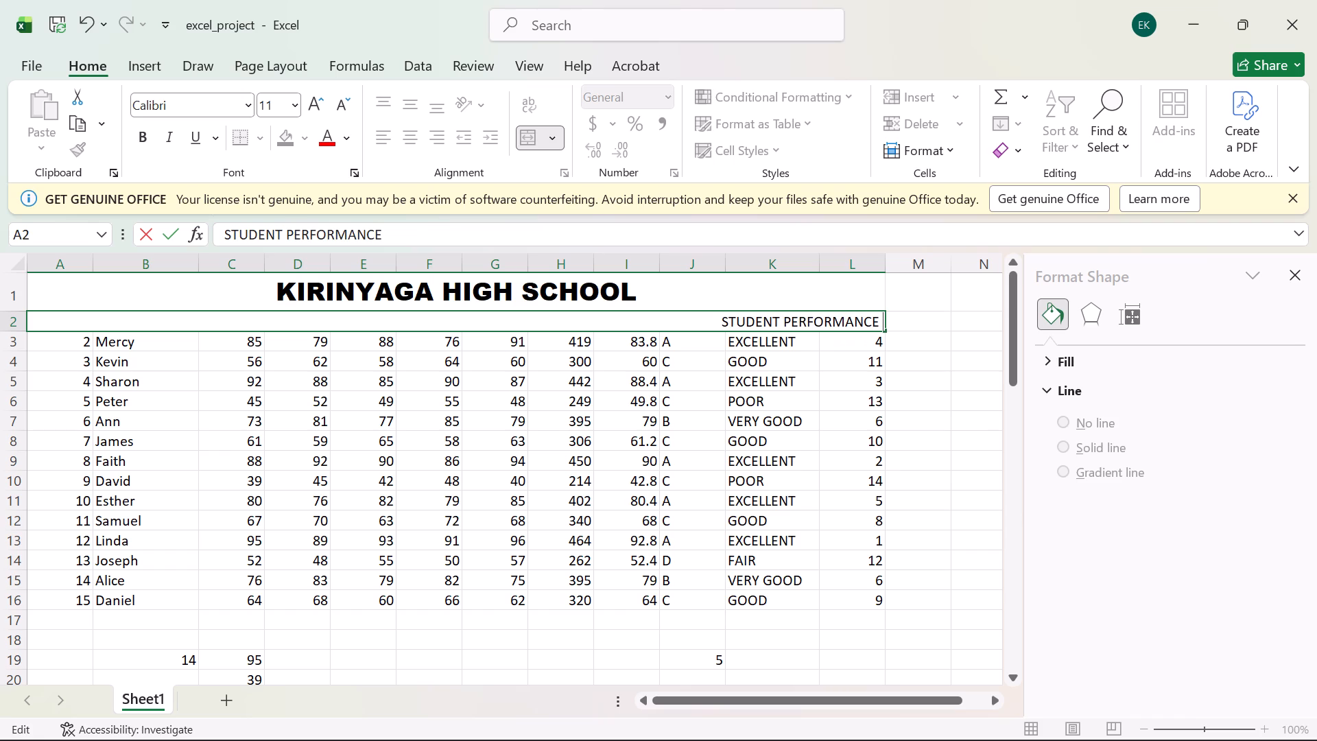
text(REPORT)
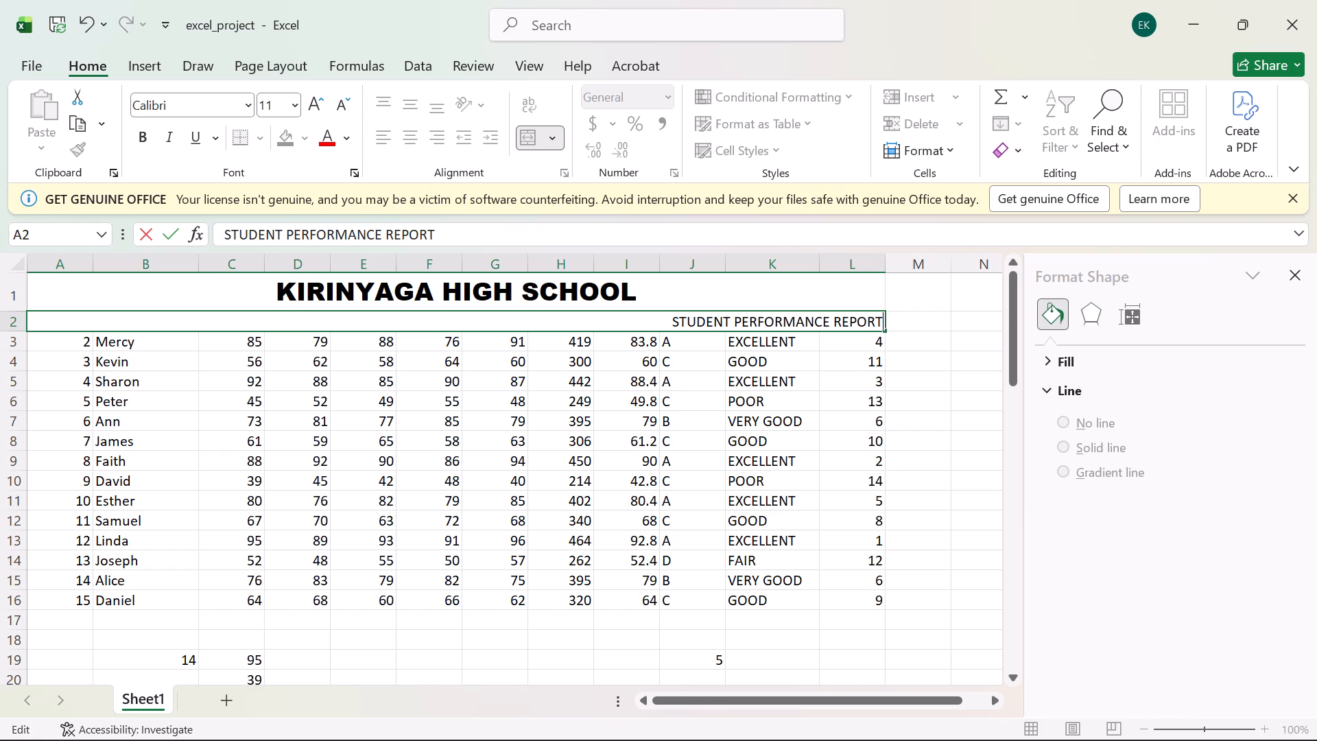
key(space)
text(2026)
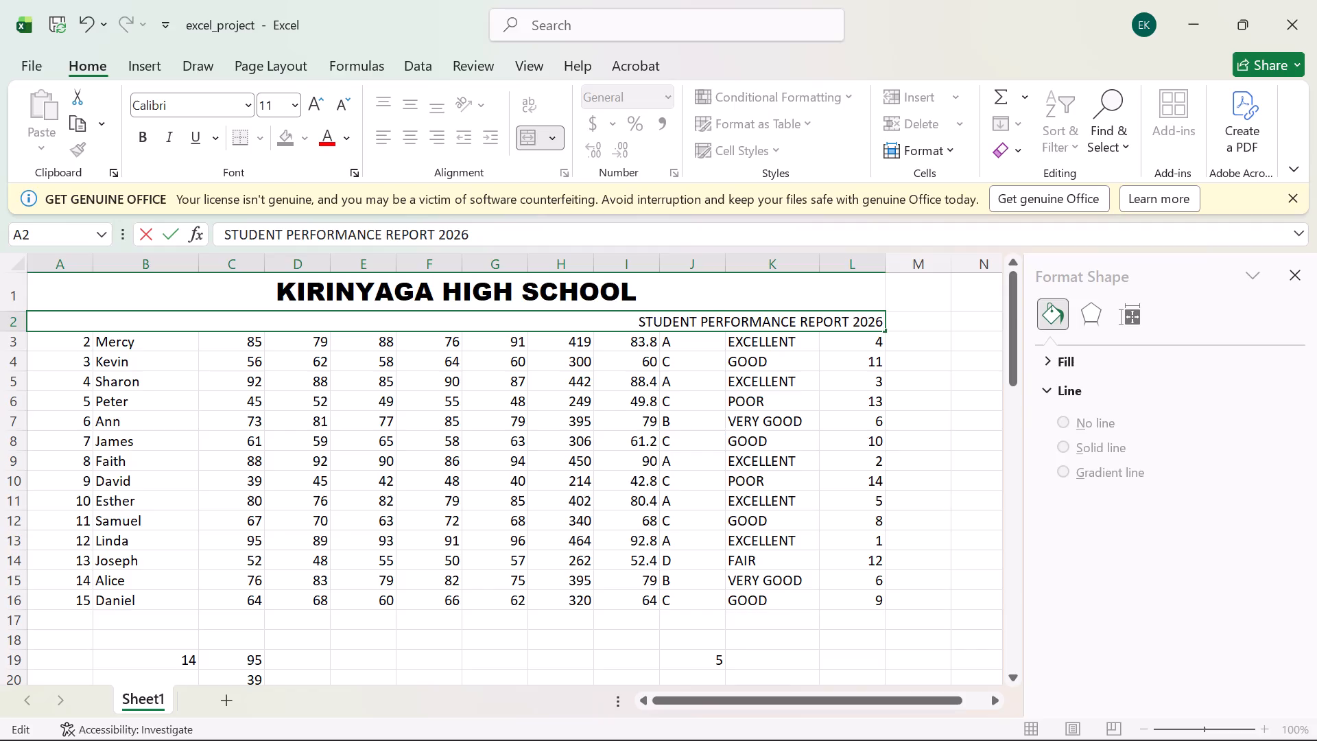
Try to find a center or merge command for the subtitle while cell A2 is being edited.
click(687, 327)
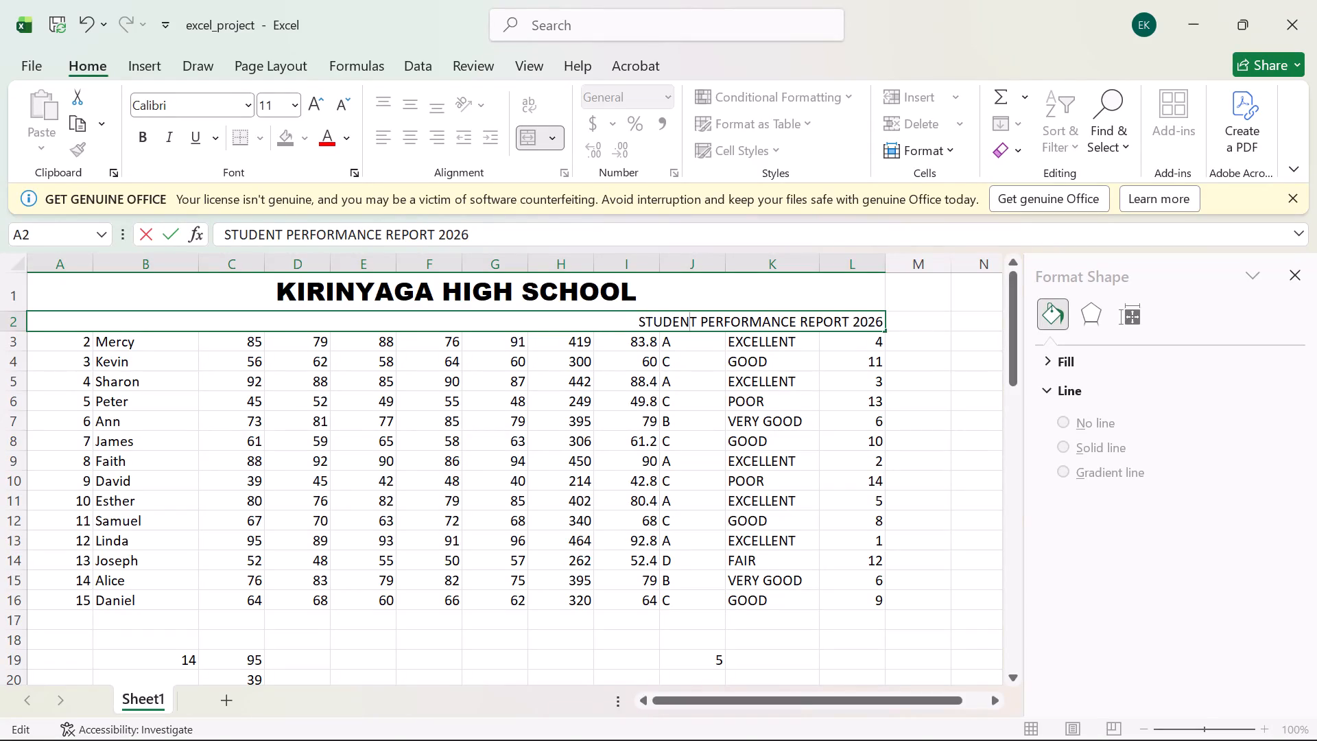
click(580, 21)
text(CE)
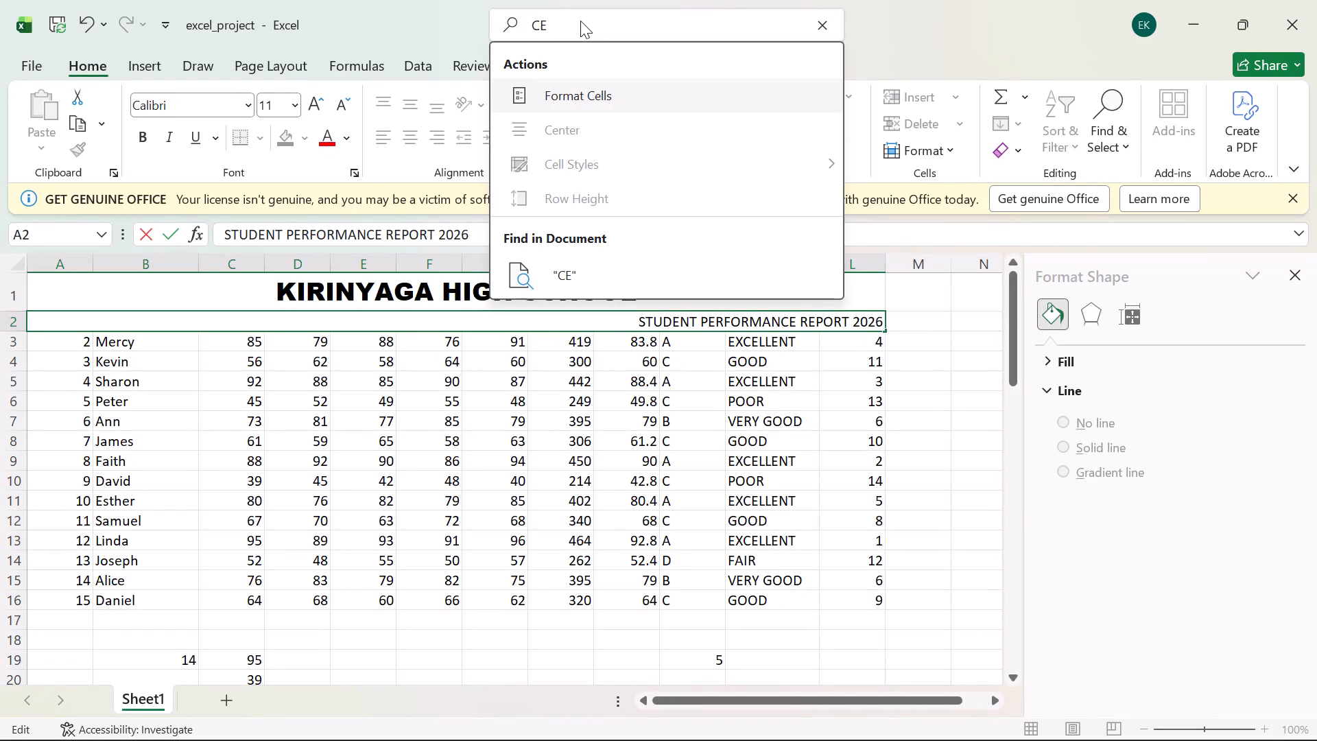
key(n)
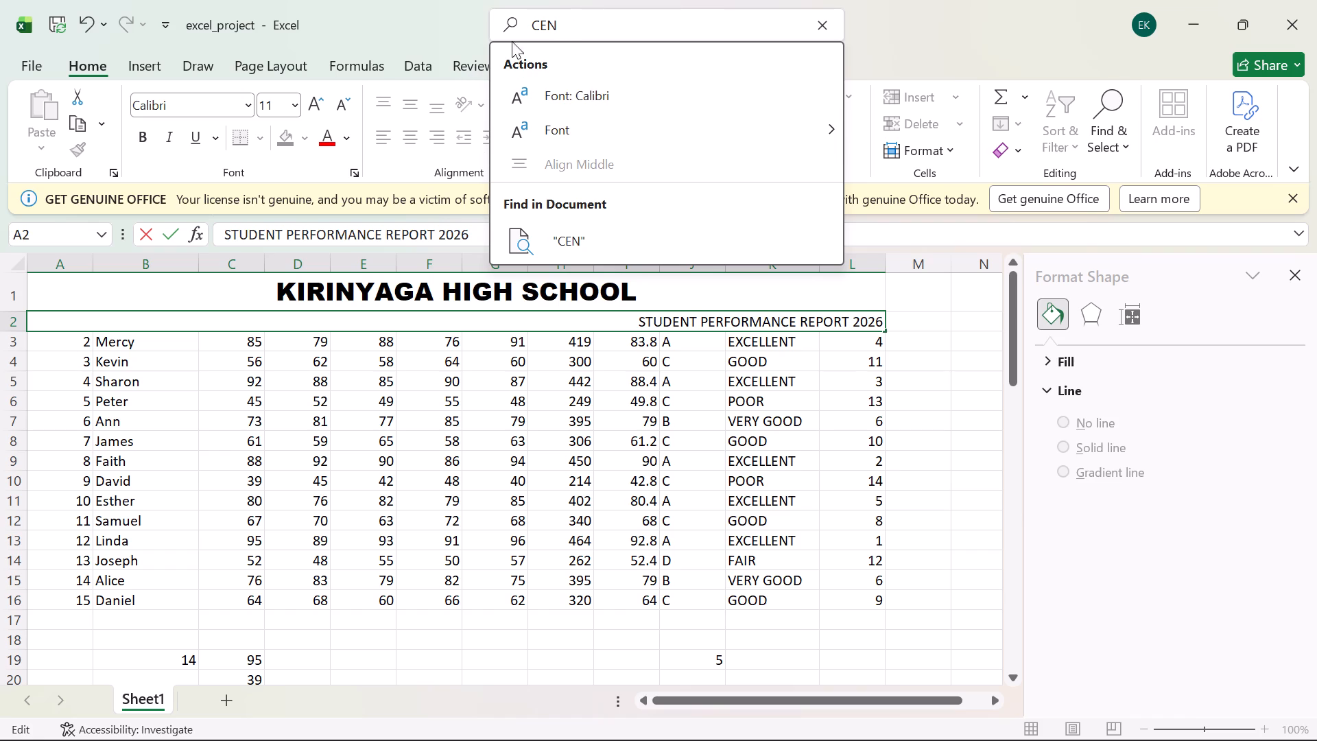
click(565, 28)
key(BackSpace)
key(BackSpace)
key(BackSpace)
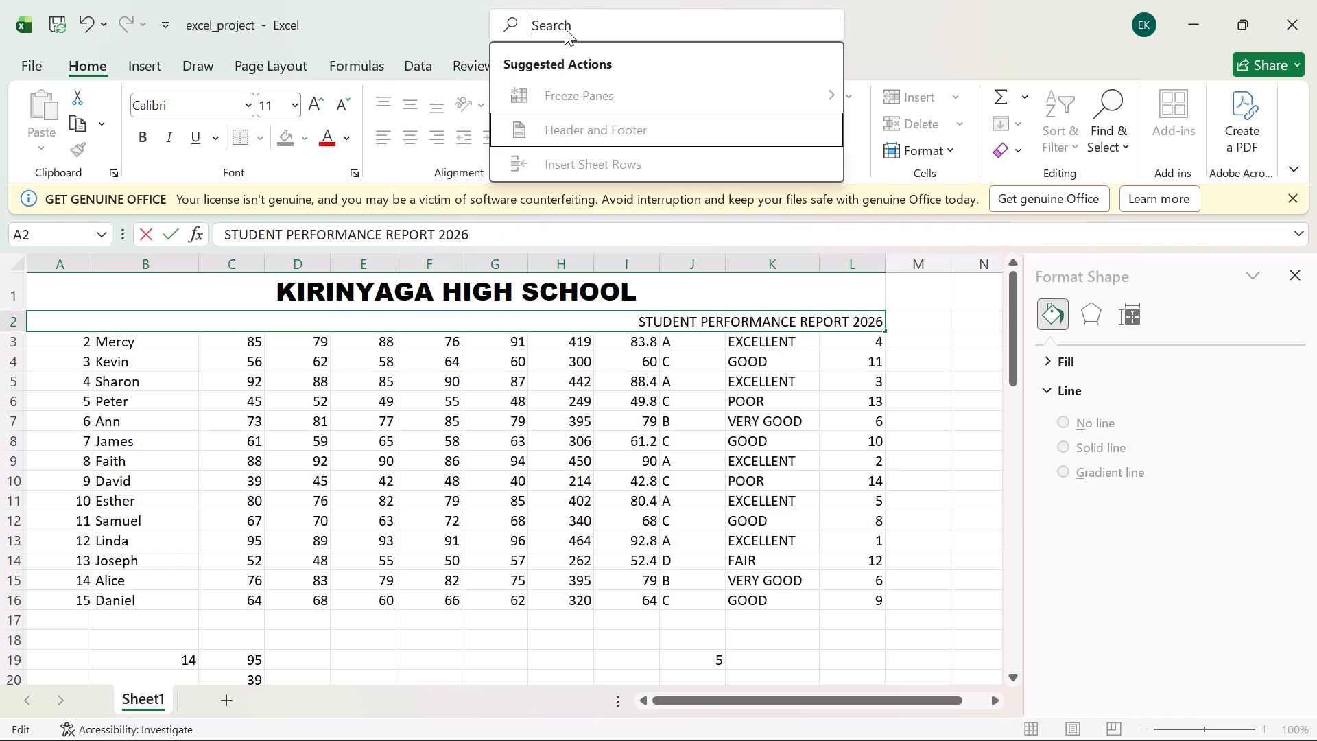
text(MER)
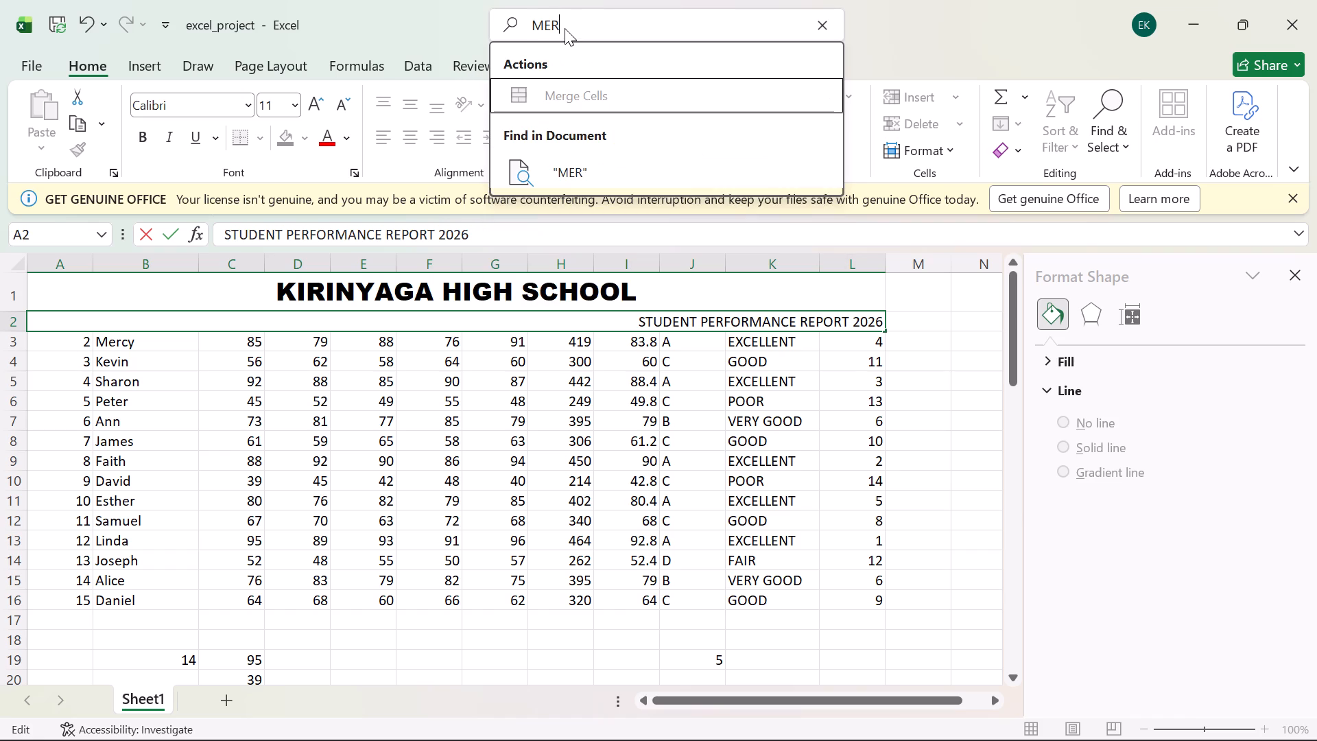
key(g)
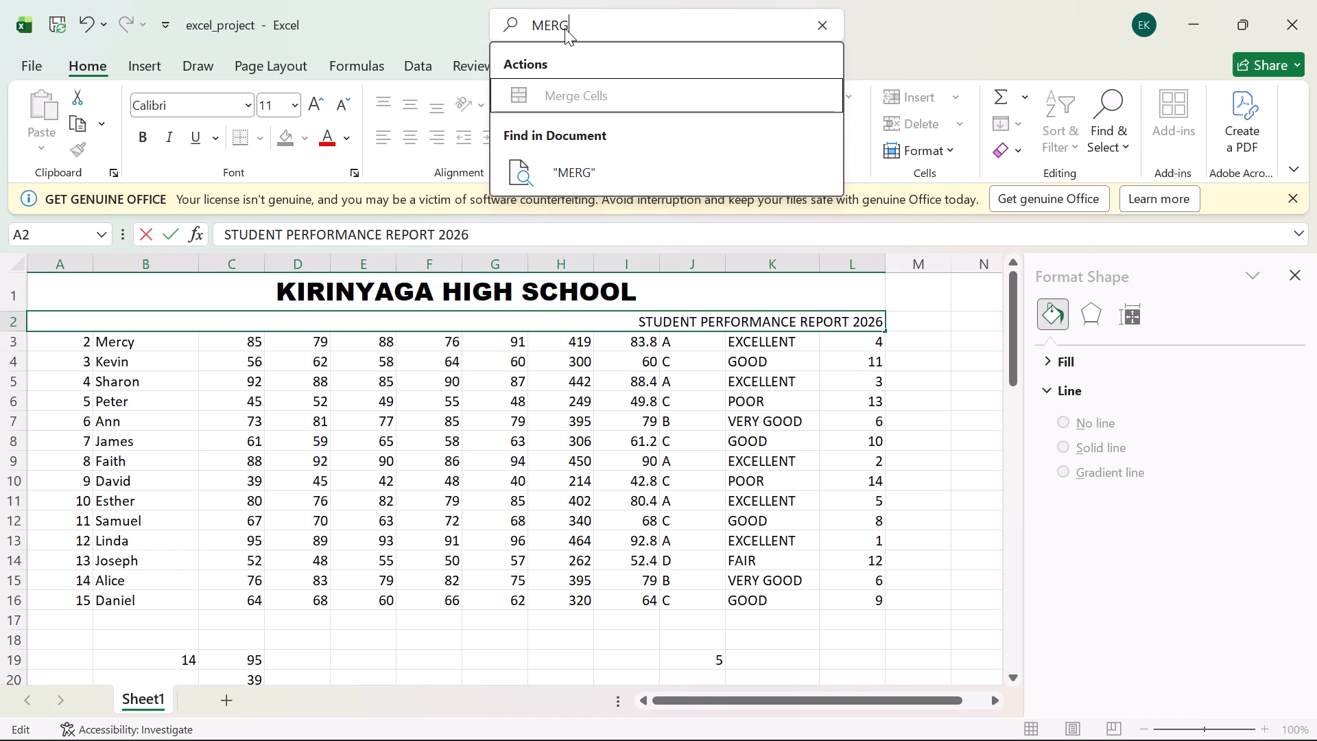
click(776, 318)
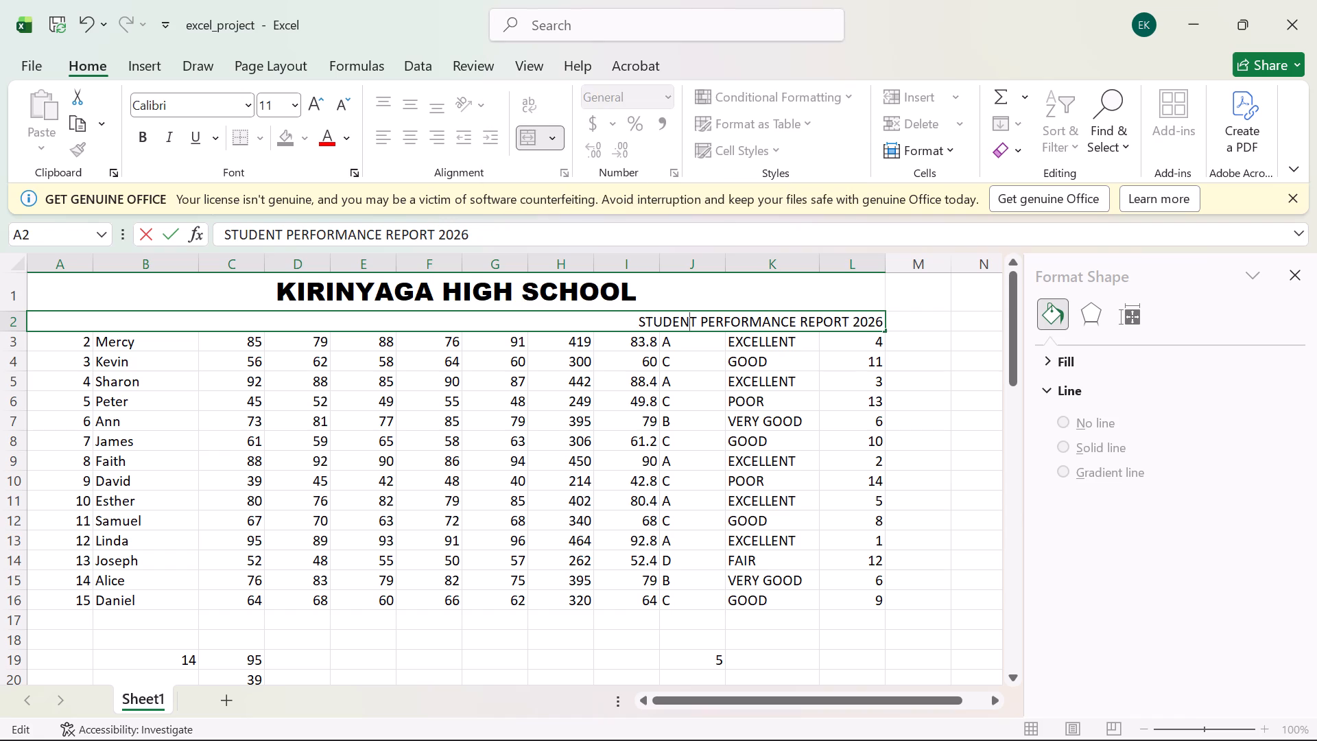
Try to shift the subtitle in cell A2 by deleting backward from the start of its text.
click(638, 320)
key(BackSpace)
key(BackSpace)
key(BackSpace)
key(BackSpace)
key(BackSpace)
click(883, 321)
Undo the subtitle typing and clear the remaining text from the merged cell A2.
click(86, 29)
click(86, 29)
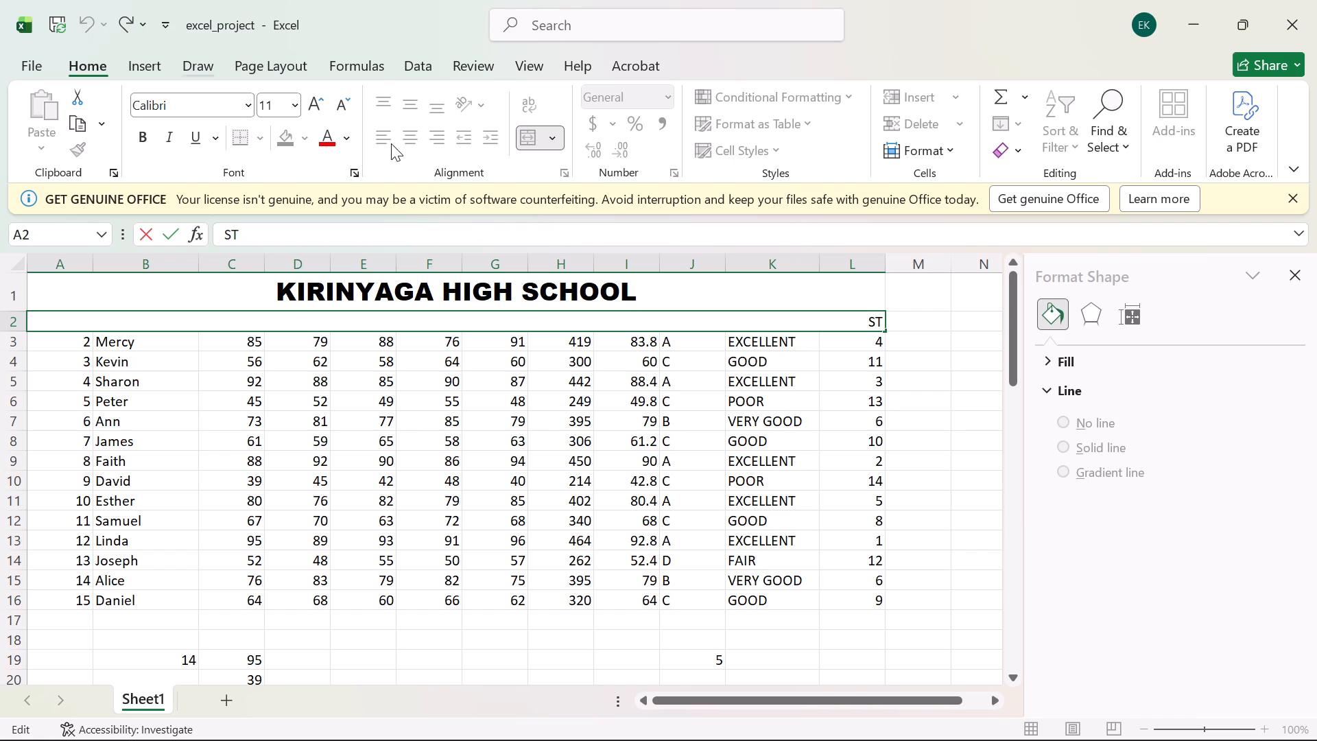
key(BackSpace)
key(BackSpace)
key(BackSpace)
key(BackSpace)
key(BackSpace)
key(BackSpace)
key(BackSpace)
key(BackSpace)
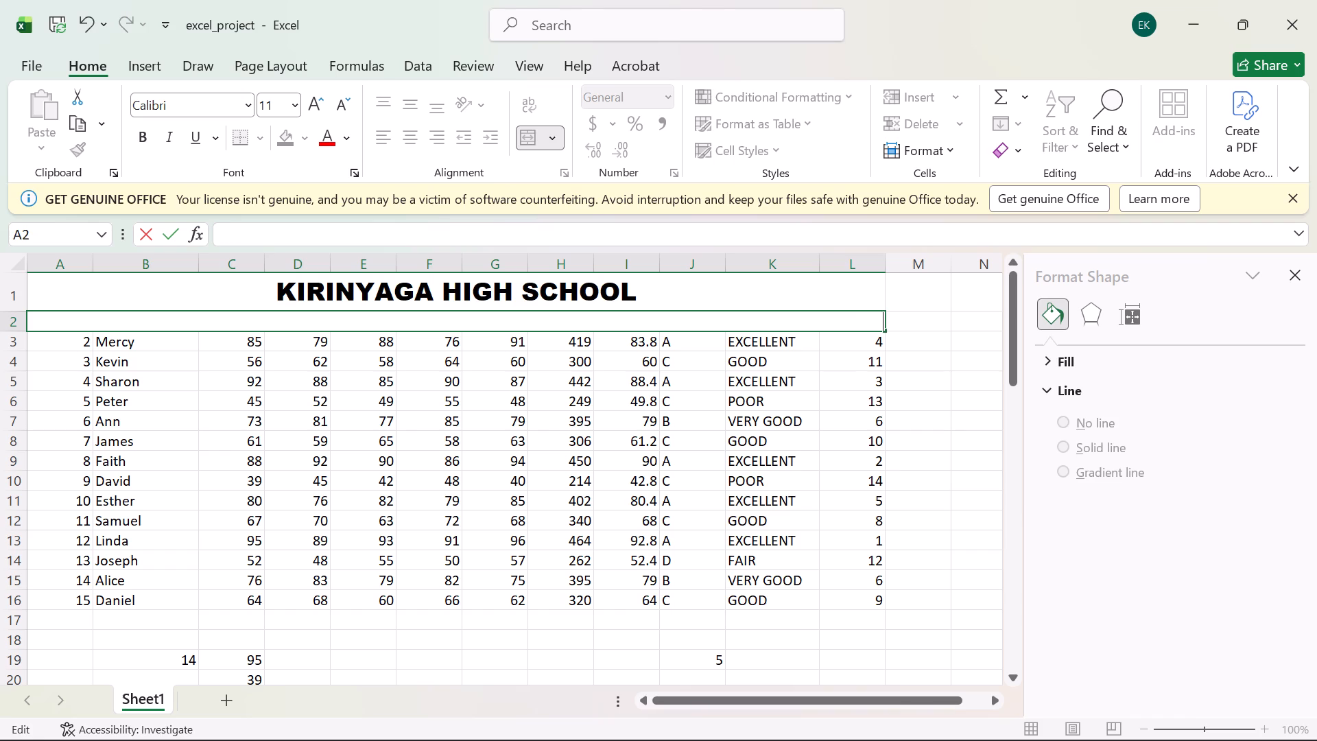
click(886, 331)
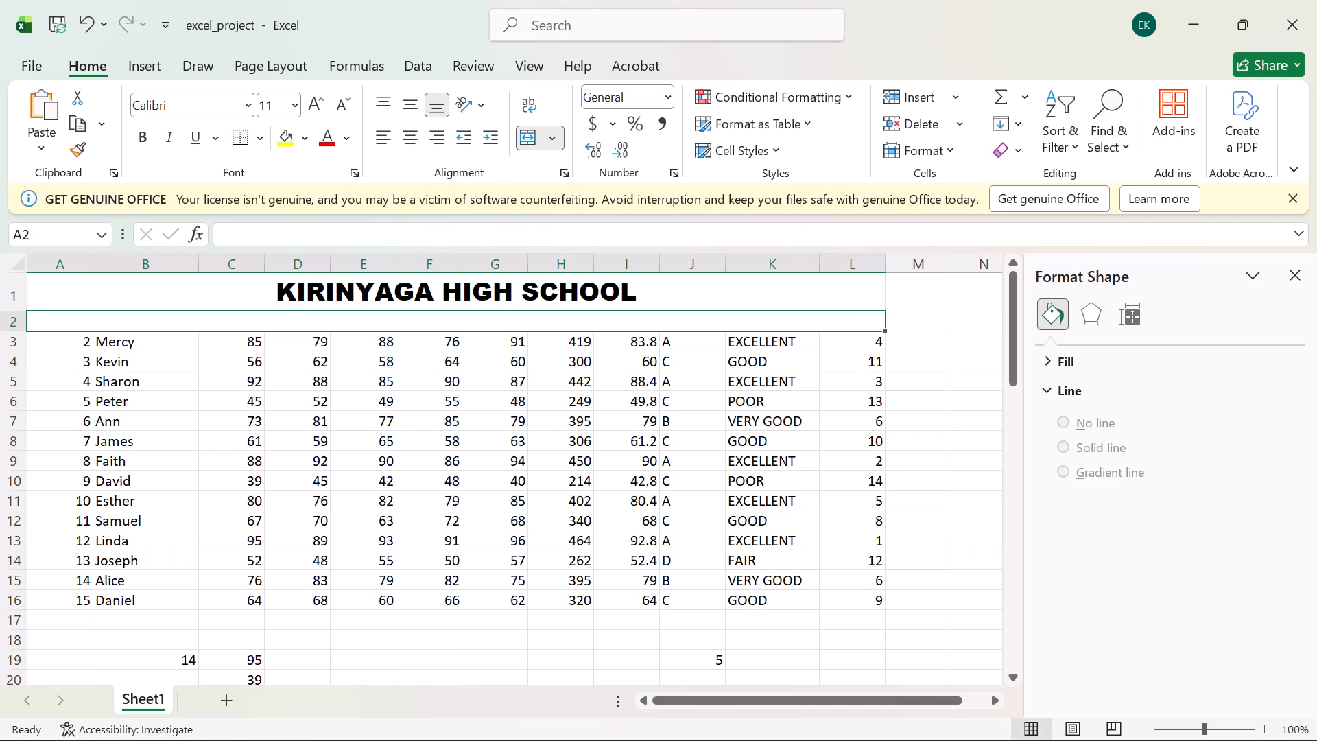
Apply Center alignment to the empty merged cell A2.
click(593, 22)
text(CE)
click(577, 95)
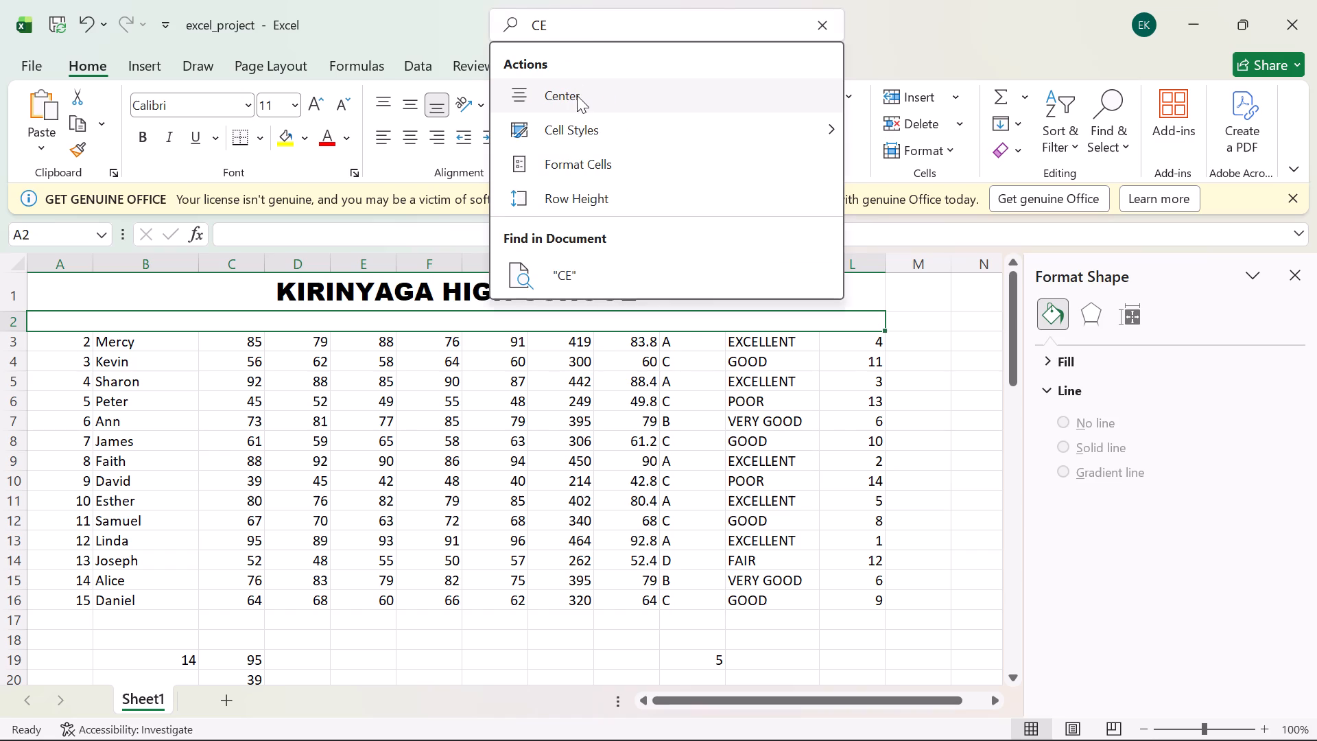
Enter the subtitle STUDENT PERFORMANCE REPORT 2026 in the empty merged cell A2.
click(458, 318)
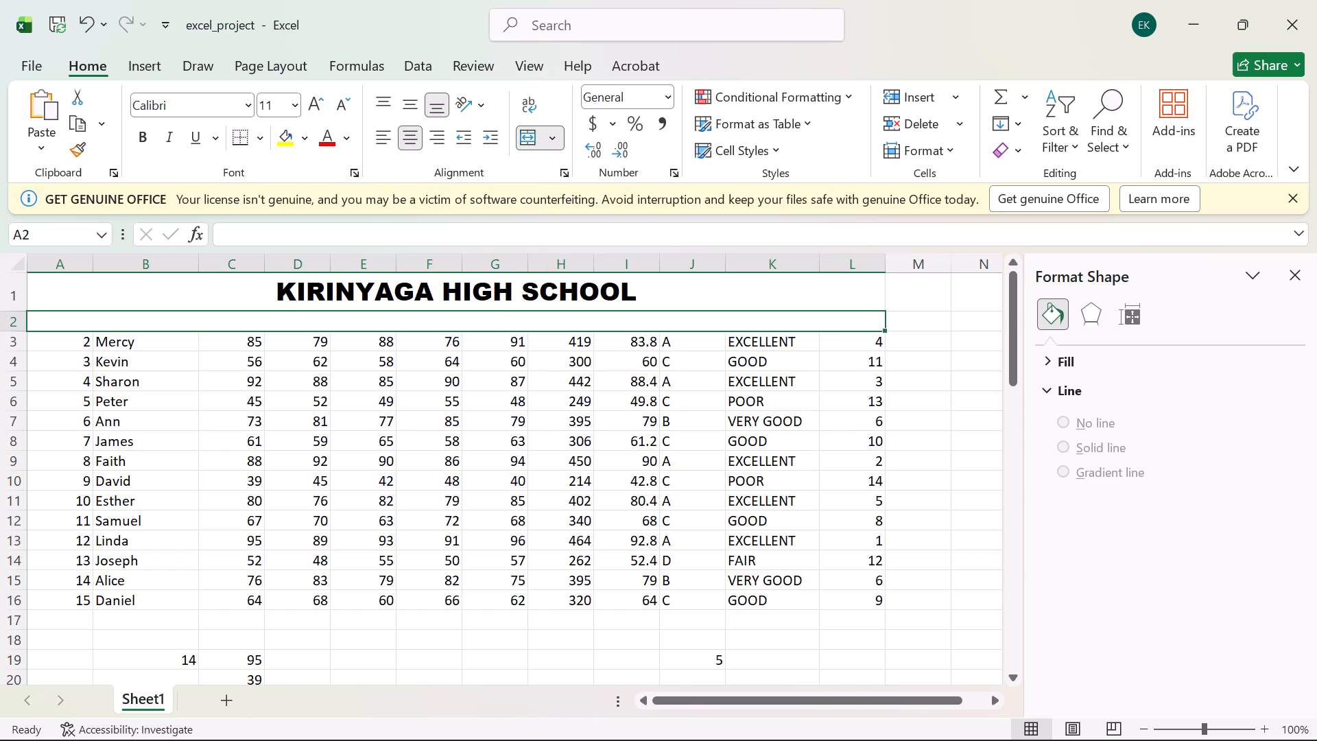
click(458, 329)
click(462, 318)
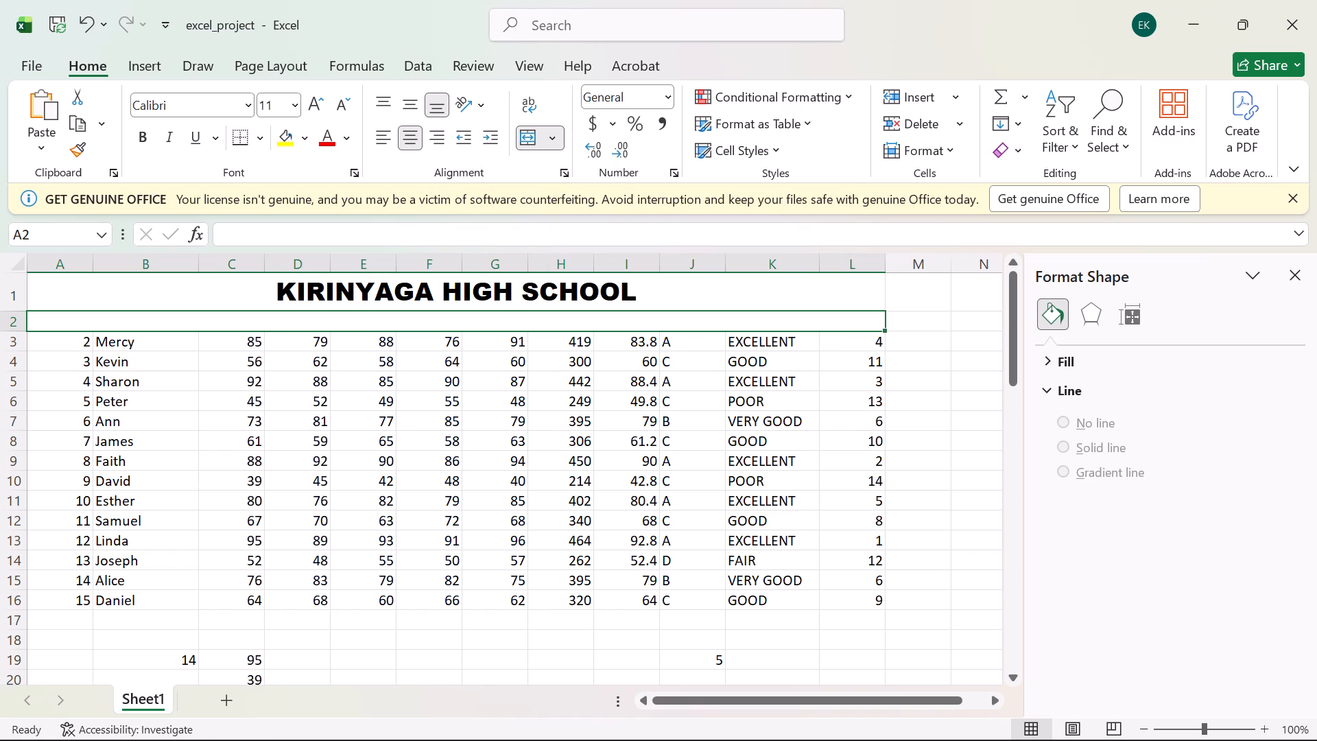
double_click(461, 325)
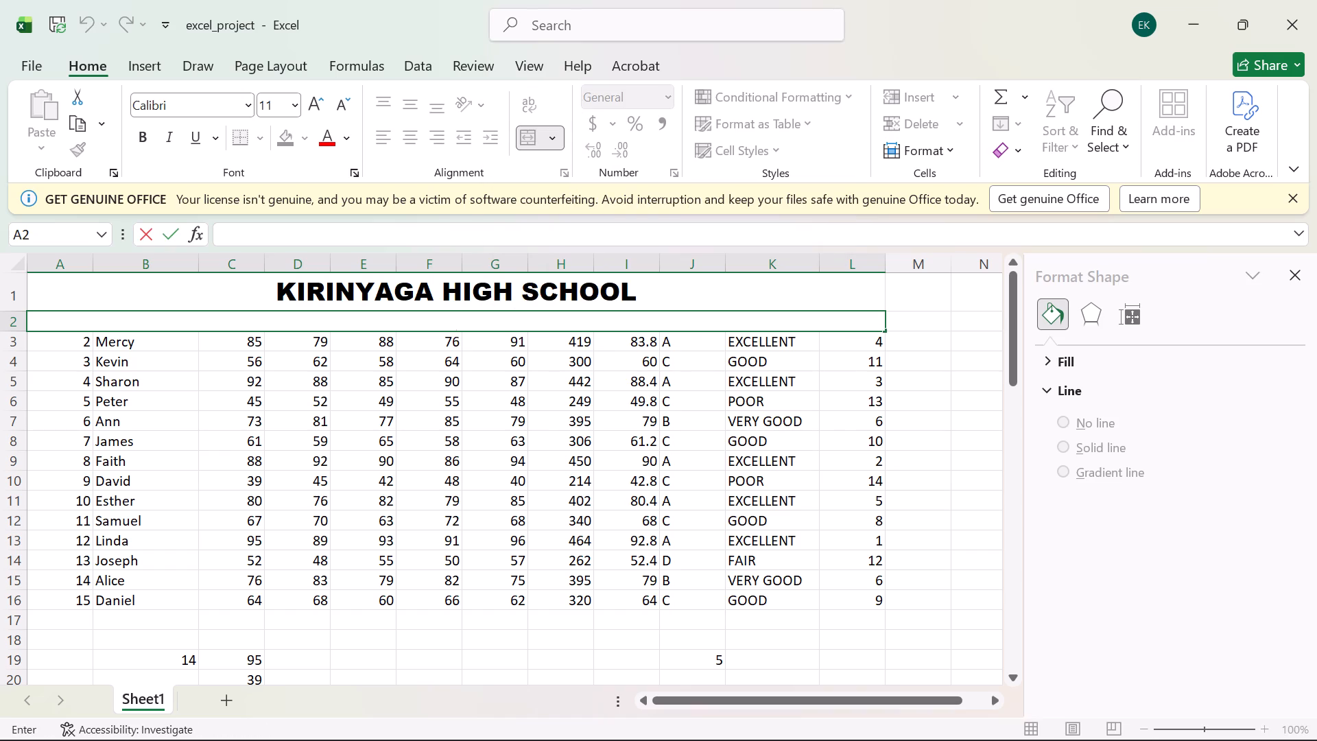
key(s)
text(TUDENT)
key(space)
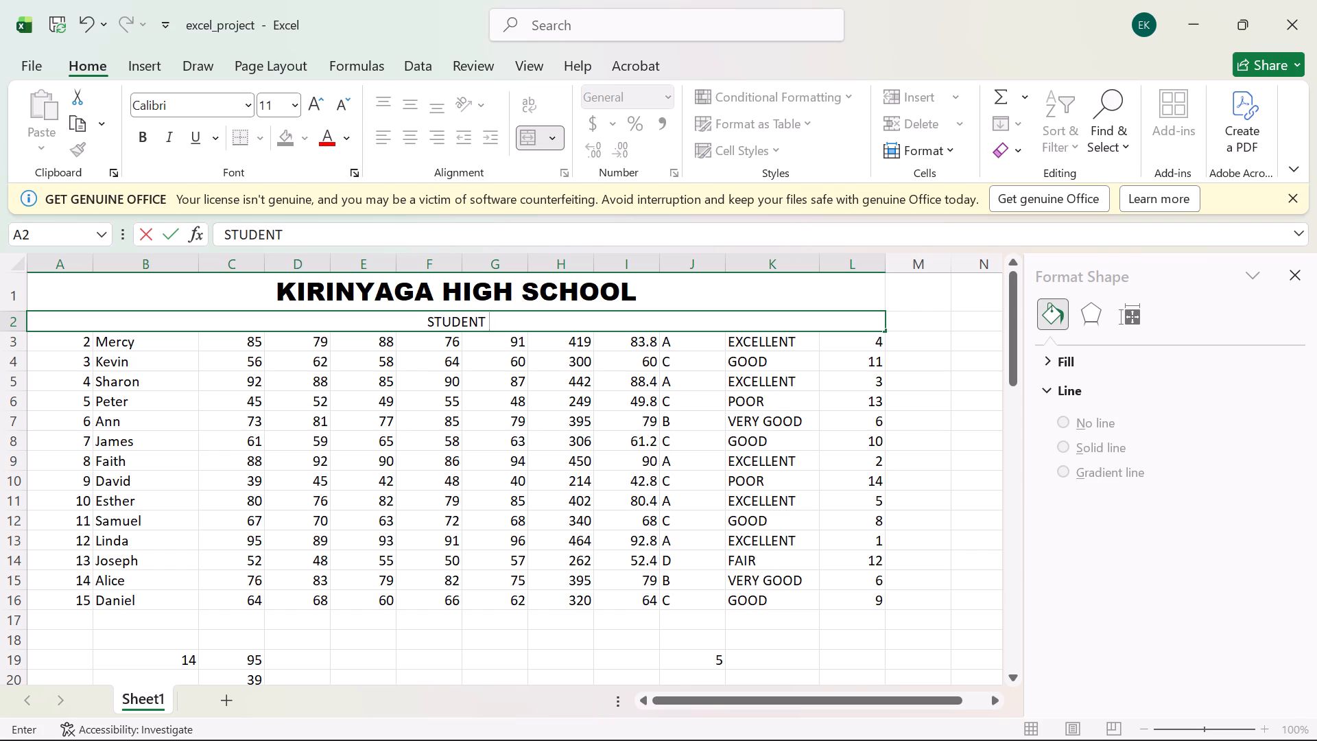
text(PERFORMANCE RE)
text(PORT)
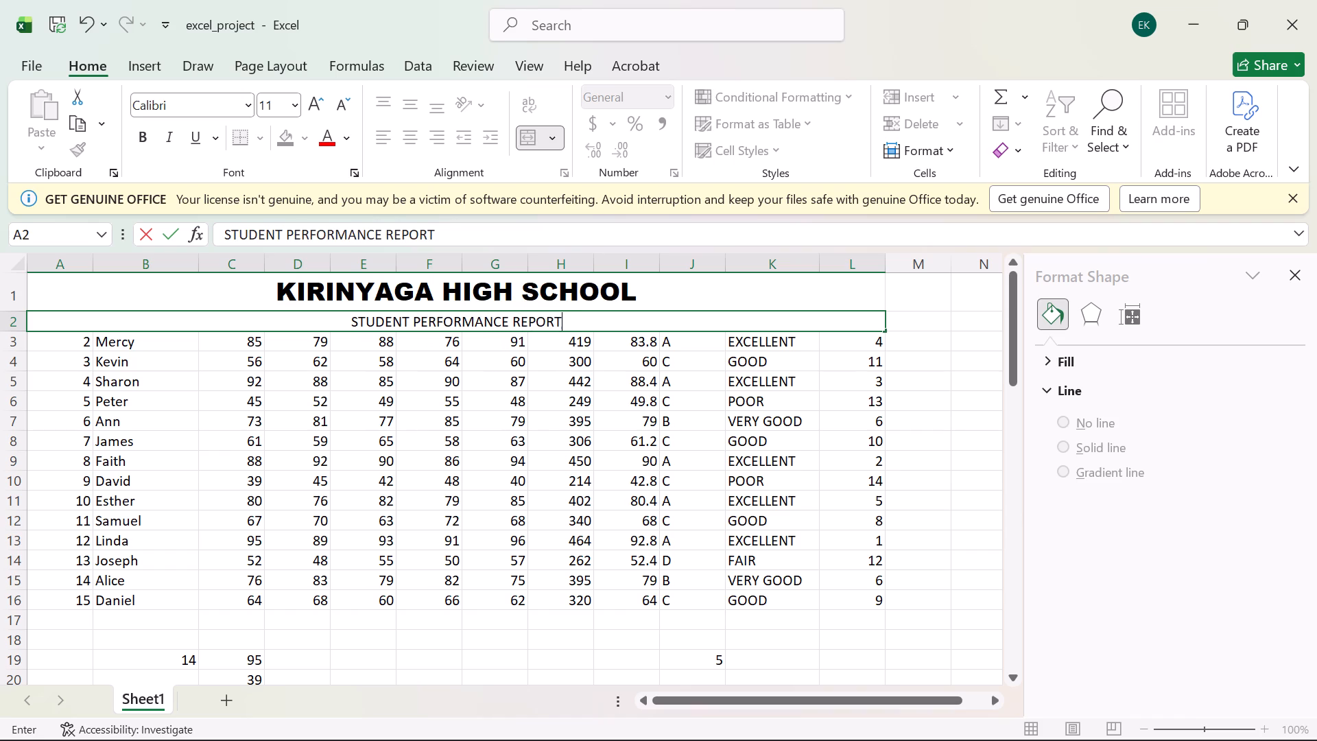
key(space)
text(2026)
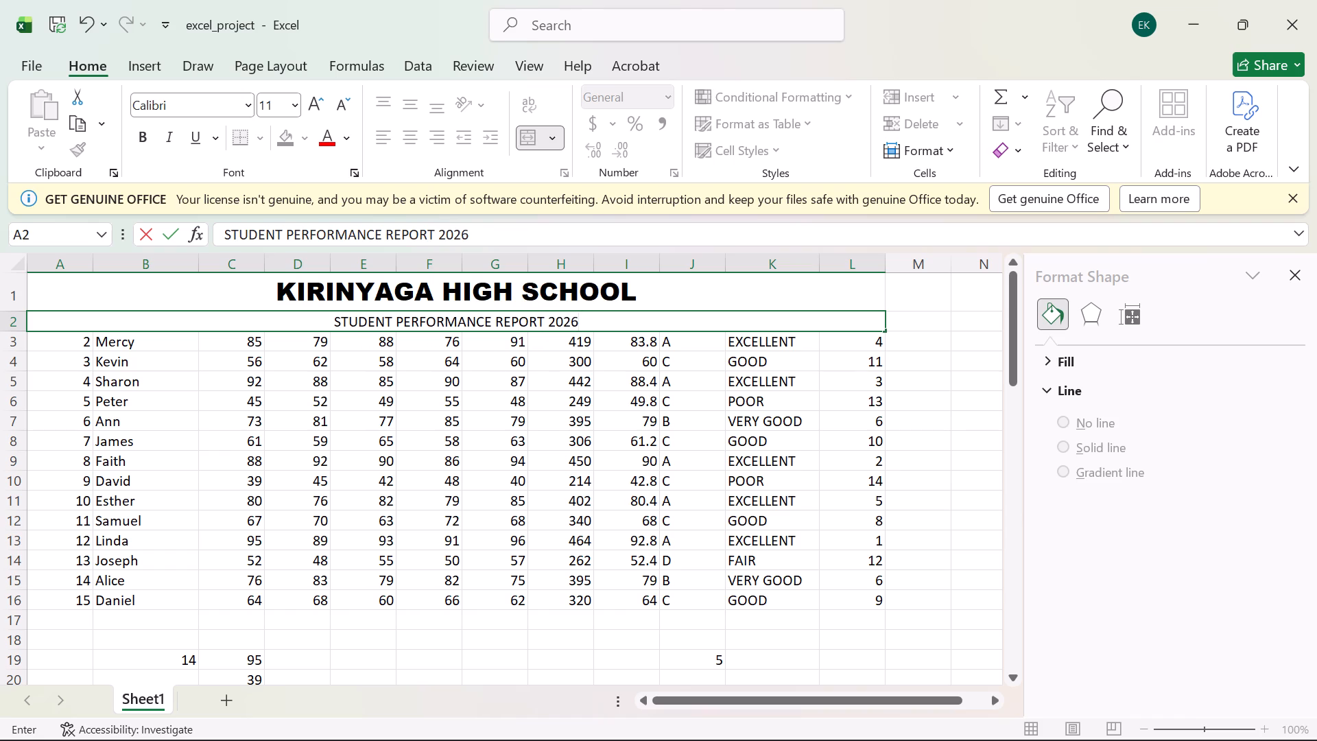
Make the whole subtitle text in cell A2 bold and set its font size to 14.
click(574, 320)
drag(584, 320, 556, 329)
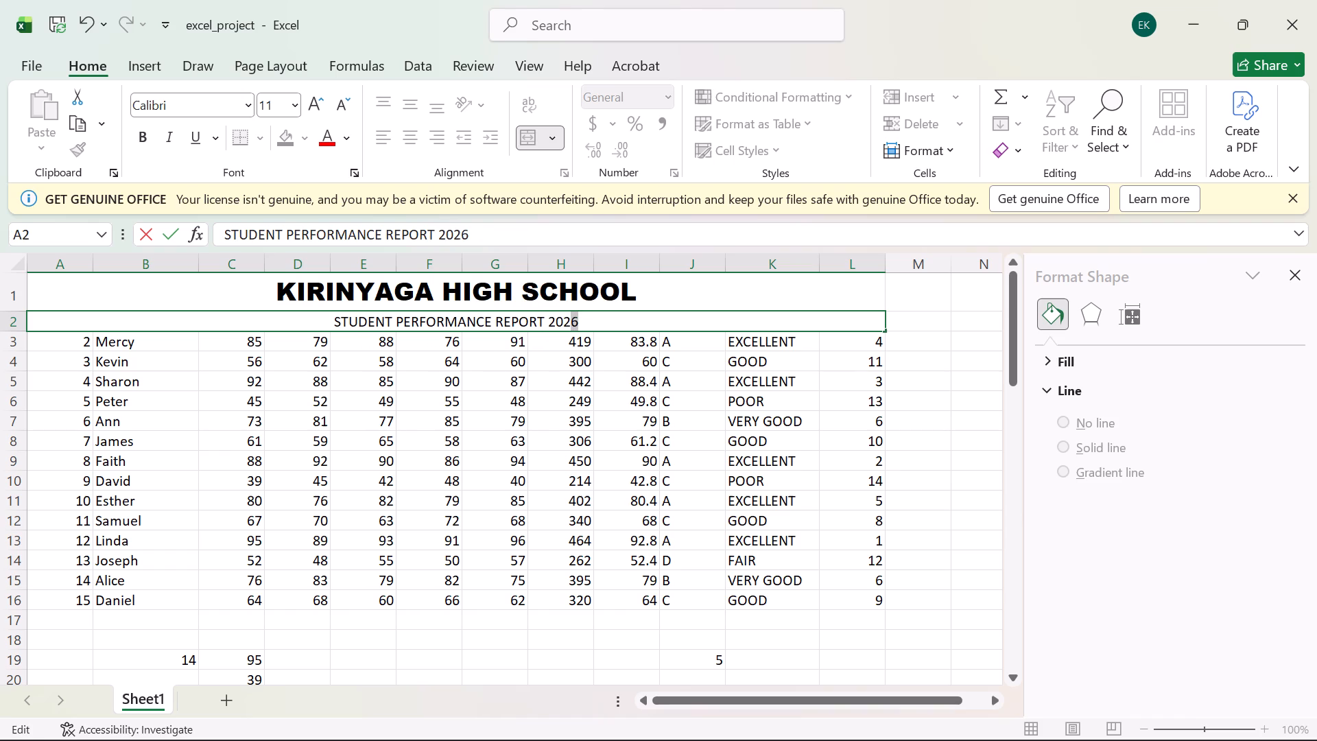
drag(556, 329, 327, 320)
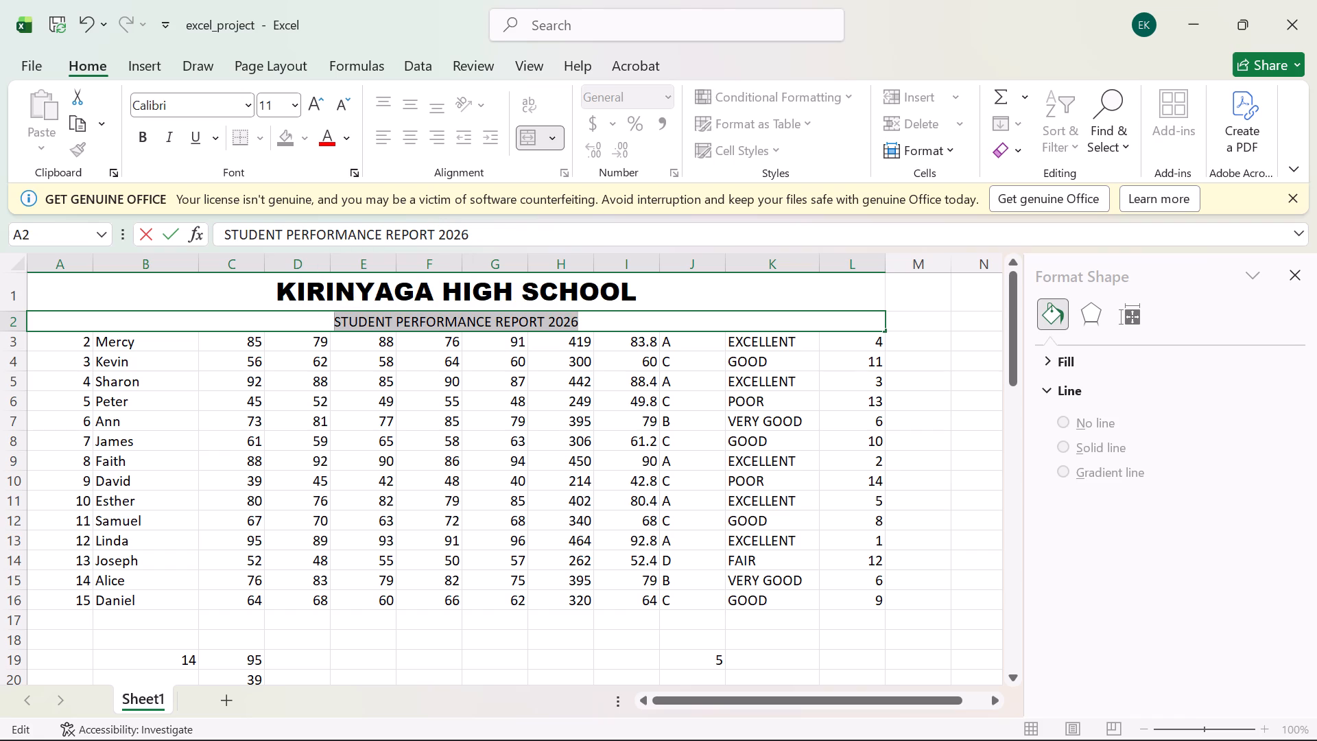
key(ctrl+b)
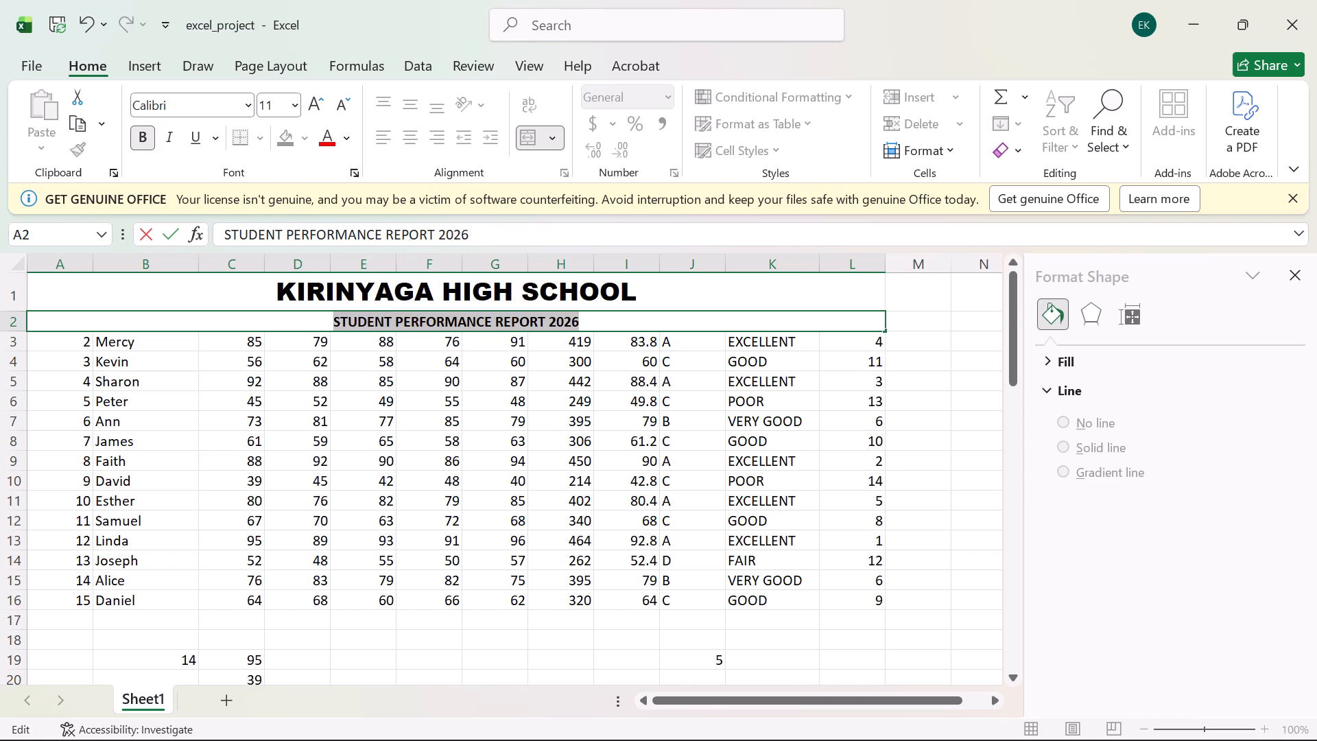
click(292, 105)
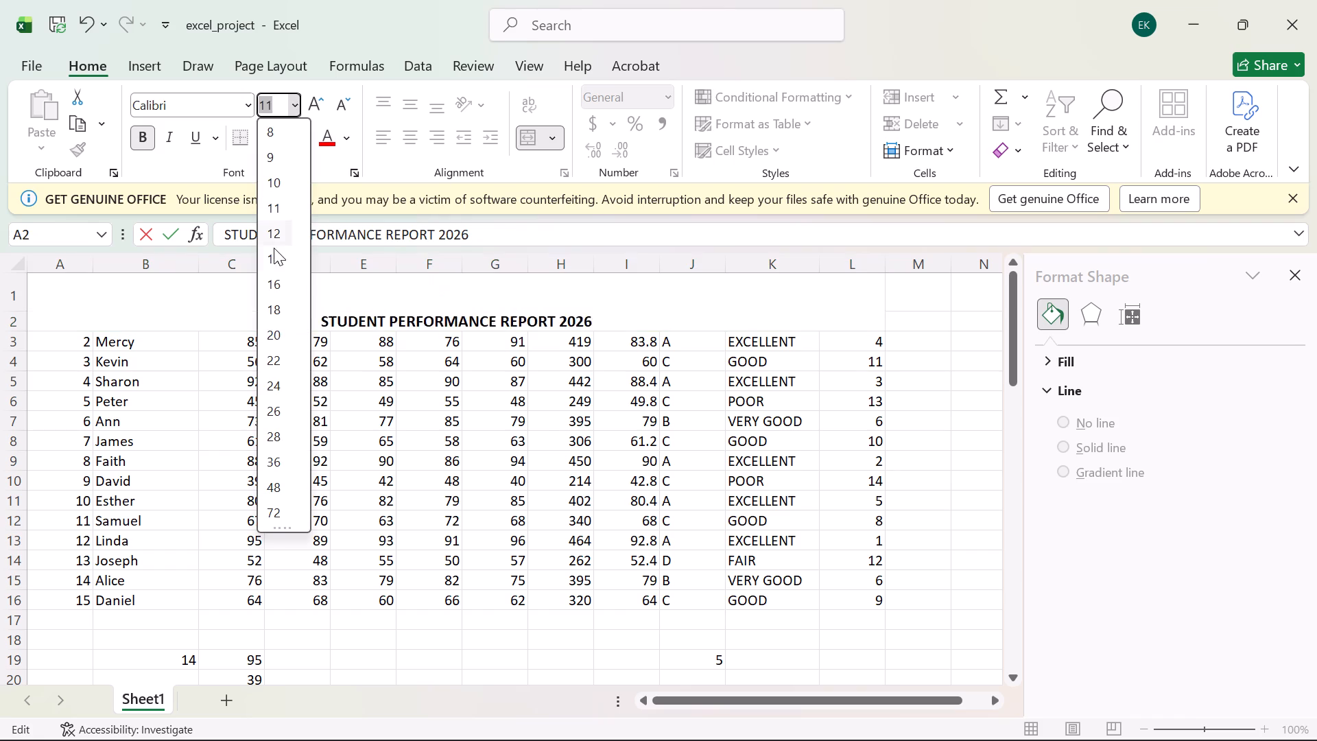
click(274, 263)
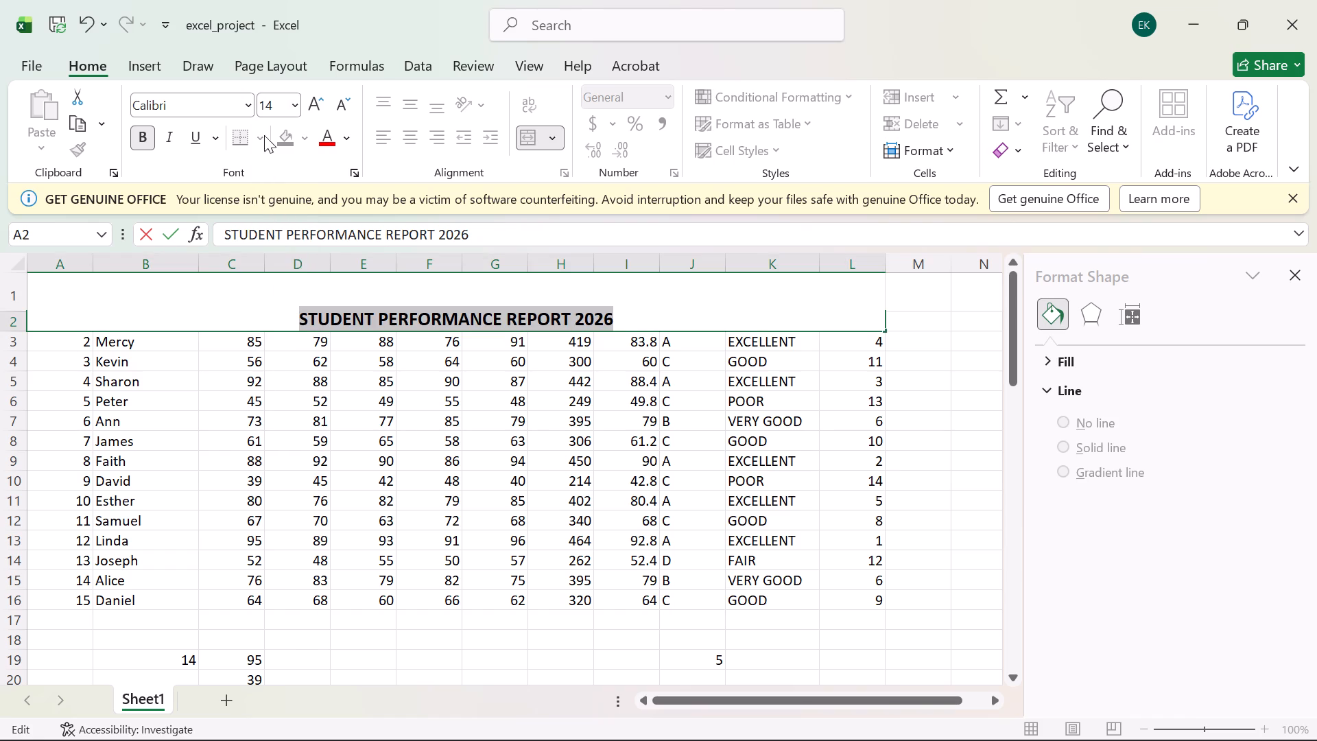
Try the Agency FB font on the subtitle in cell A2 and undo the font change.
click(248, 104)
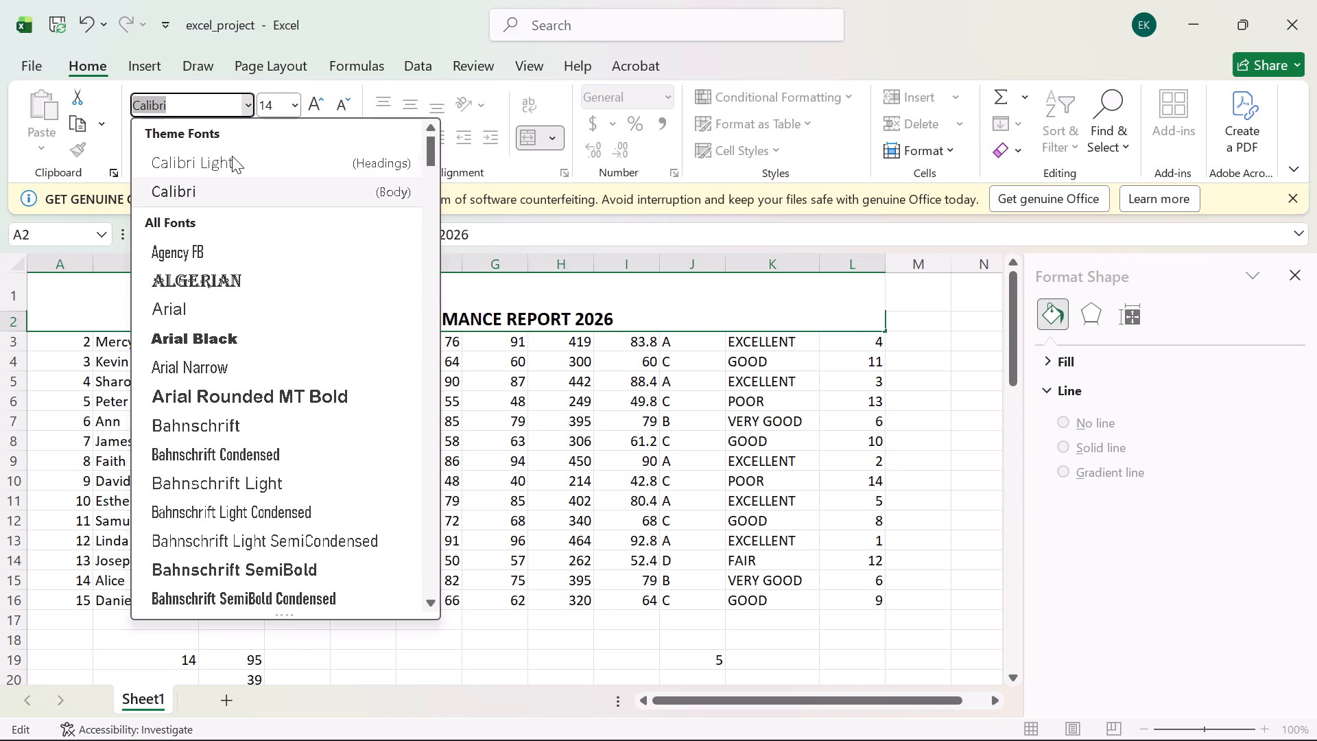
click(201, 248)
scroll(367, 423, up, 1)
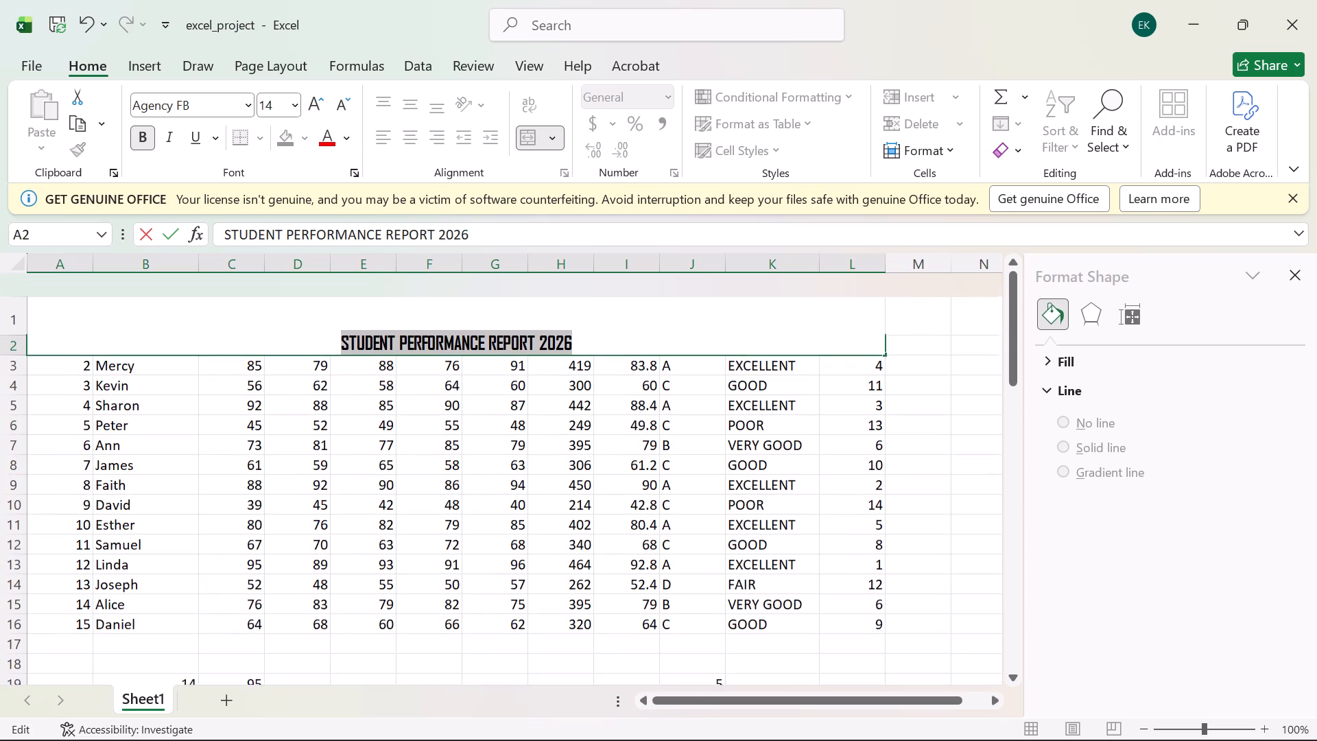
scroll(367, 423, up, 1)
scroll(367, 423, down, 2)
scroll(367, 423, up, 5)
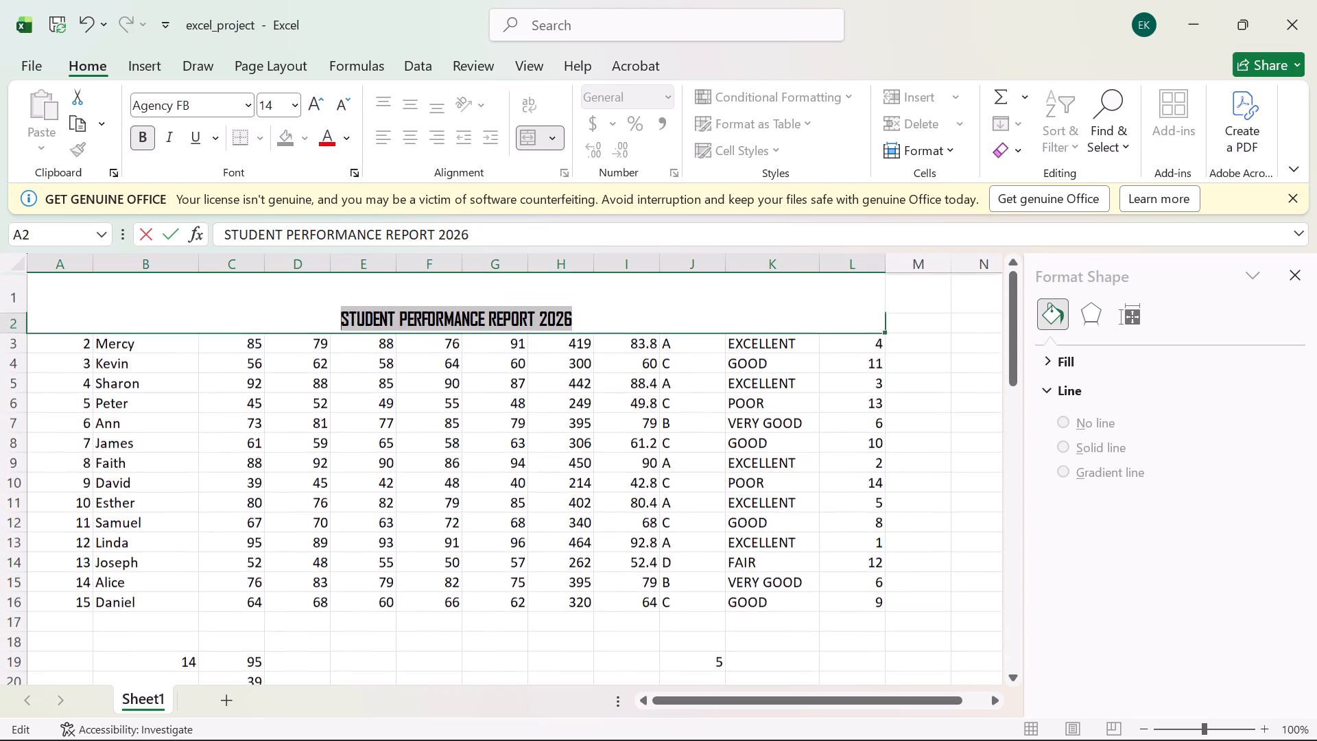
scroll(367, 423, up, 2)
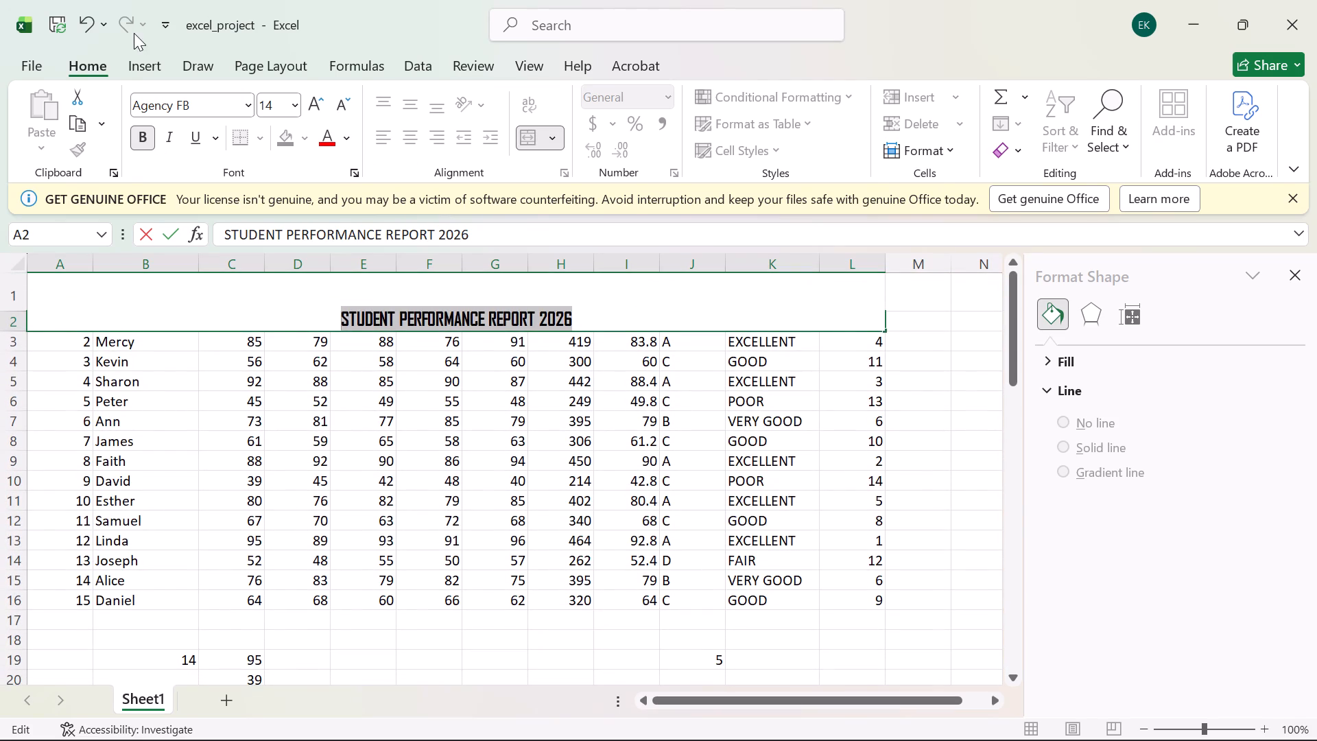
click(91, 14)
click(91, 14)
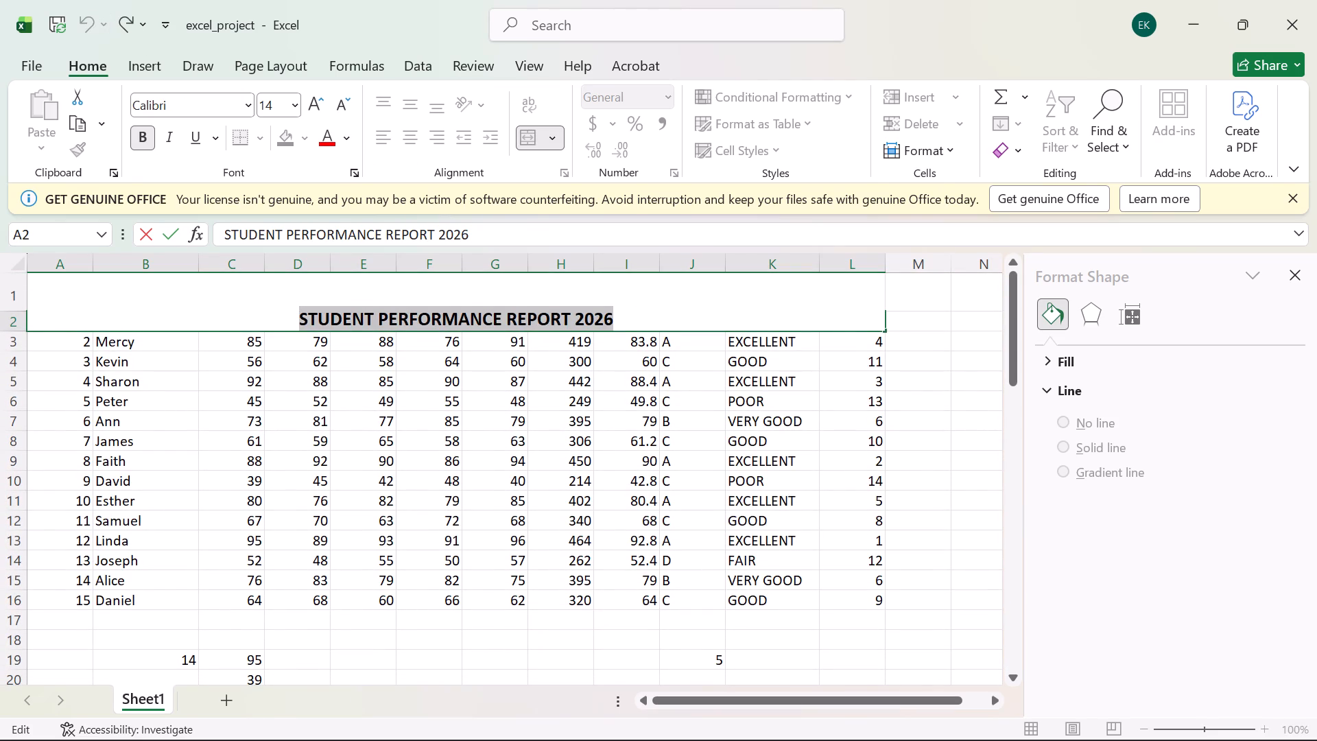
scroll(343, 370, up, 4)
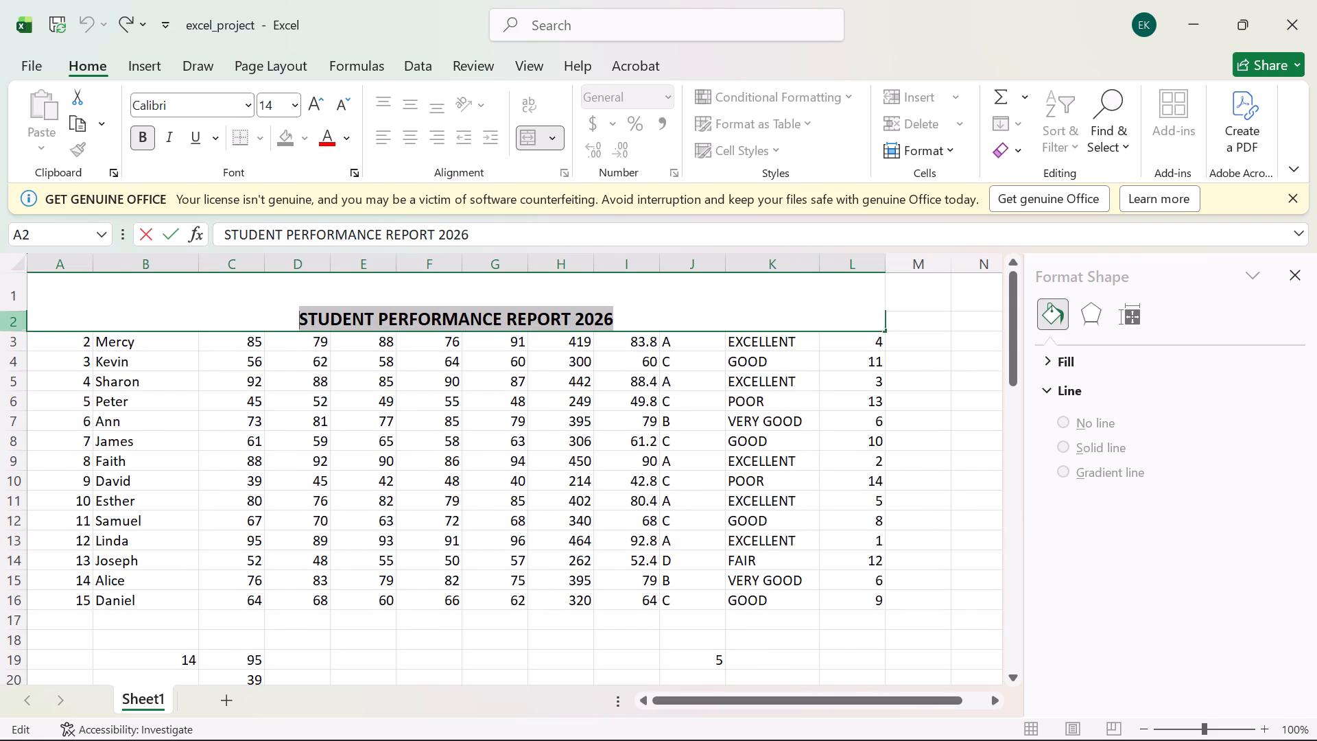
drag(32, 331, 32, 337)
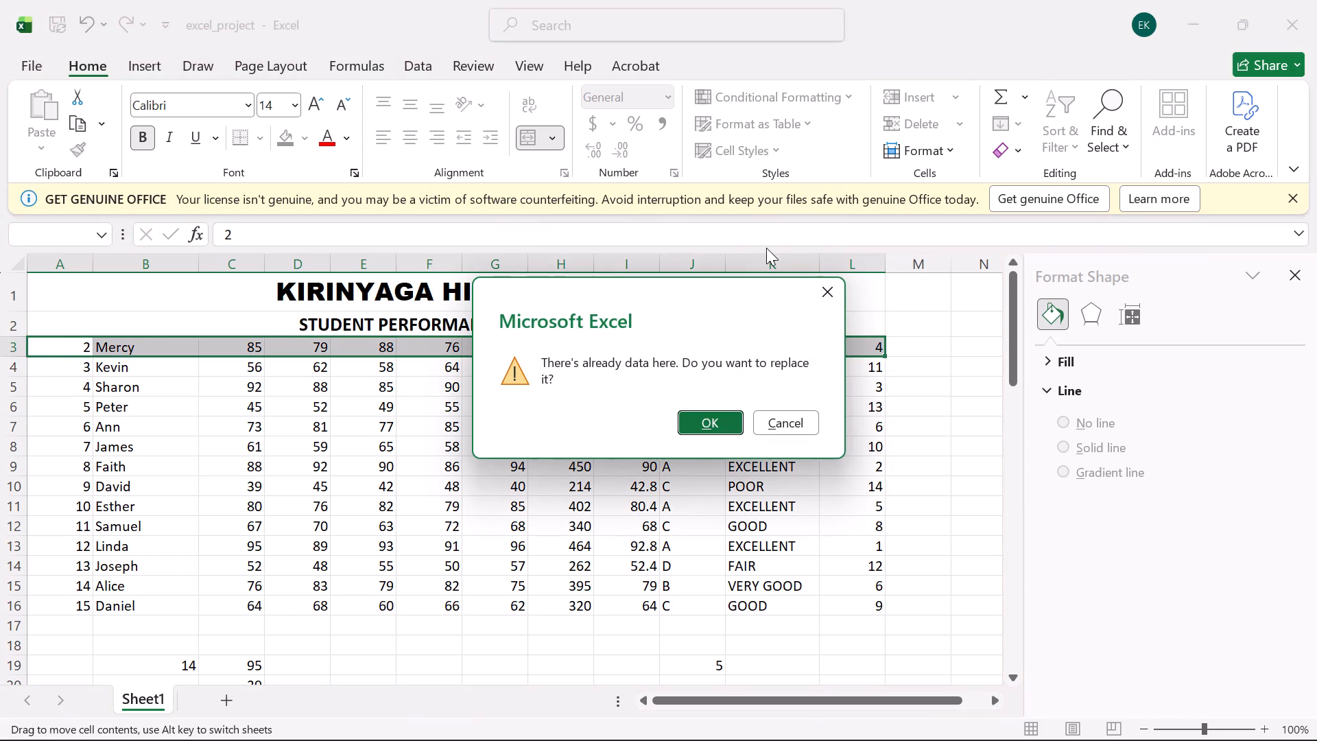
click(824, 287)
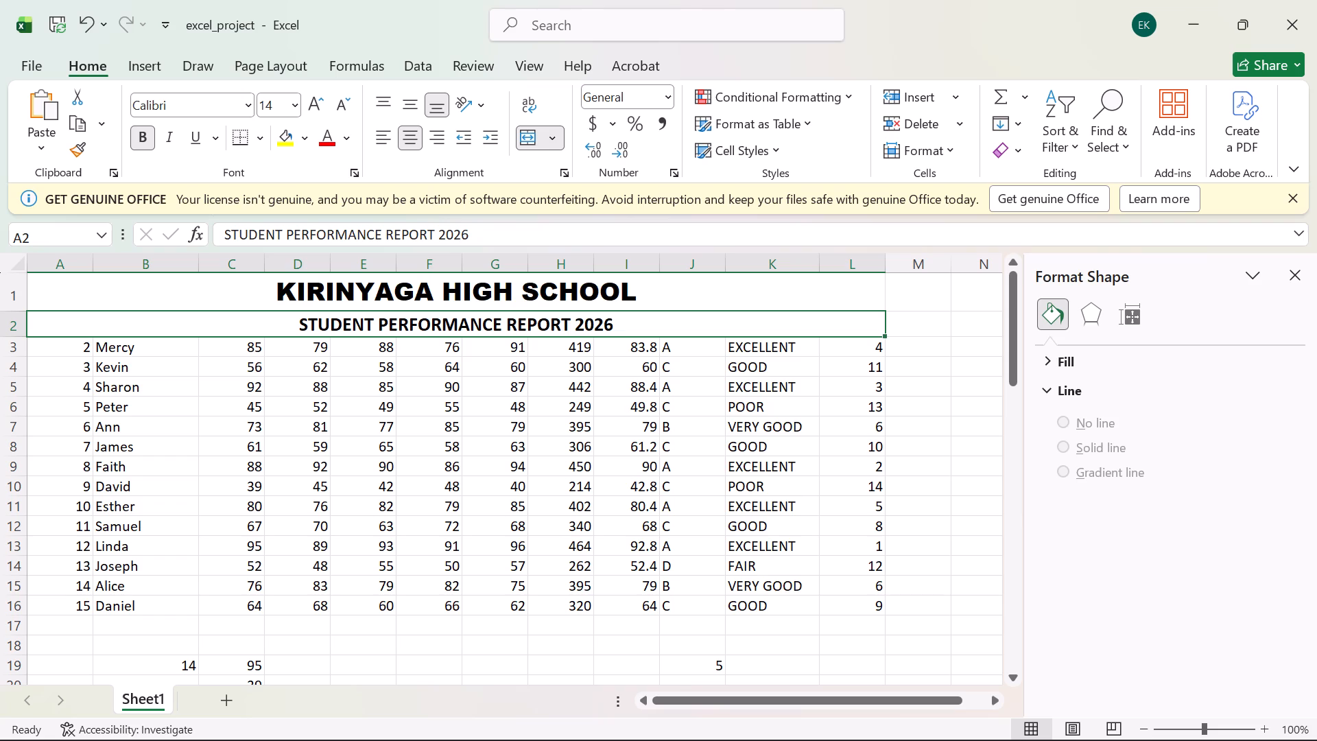
Insert blank cells at A3:M3 below the subtitle, shifting the existing student results down.
click(39, 357)
click(45, 342)
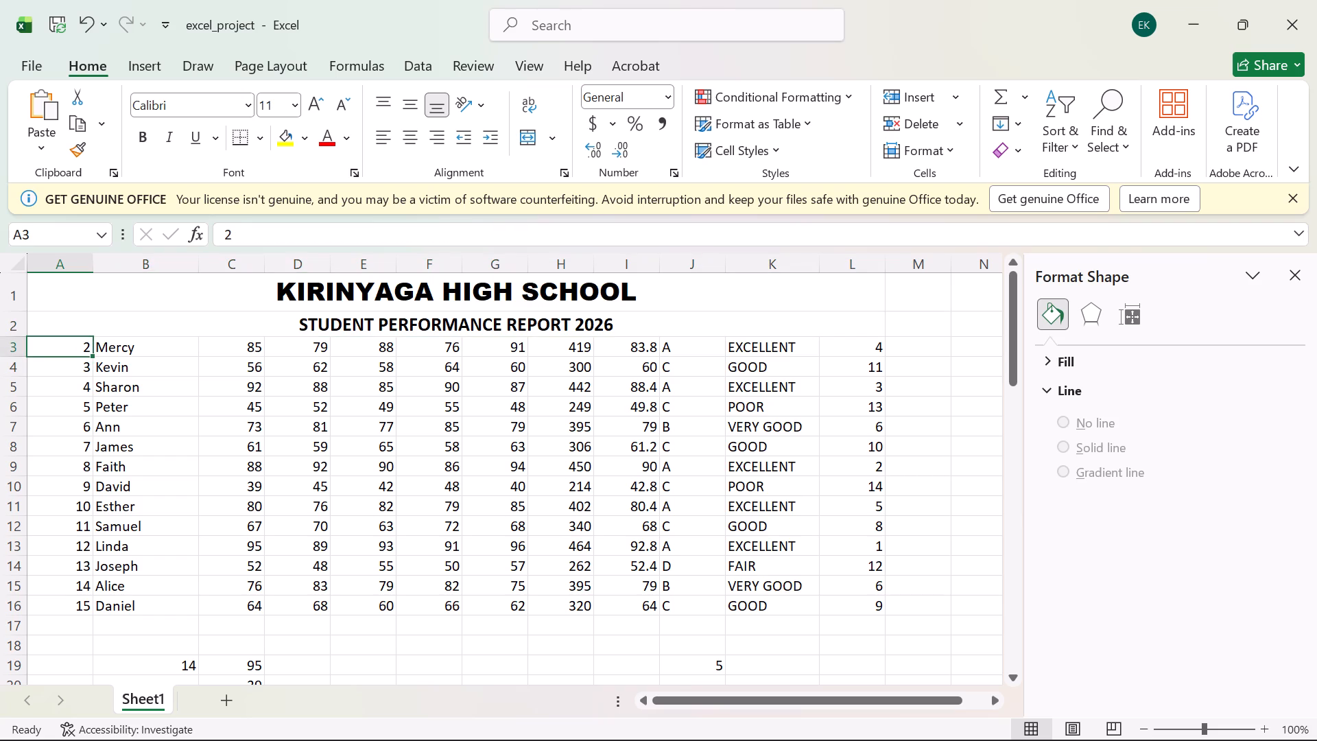
drag(45, 342, 938, 362)
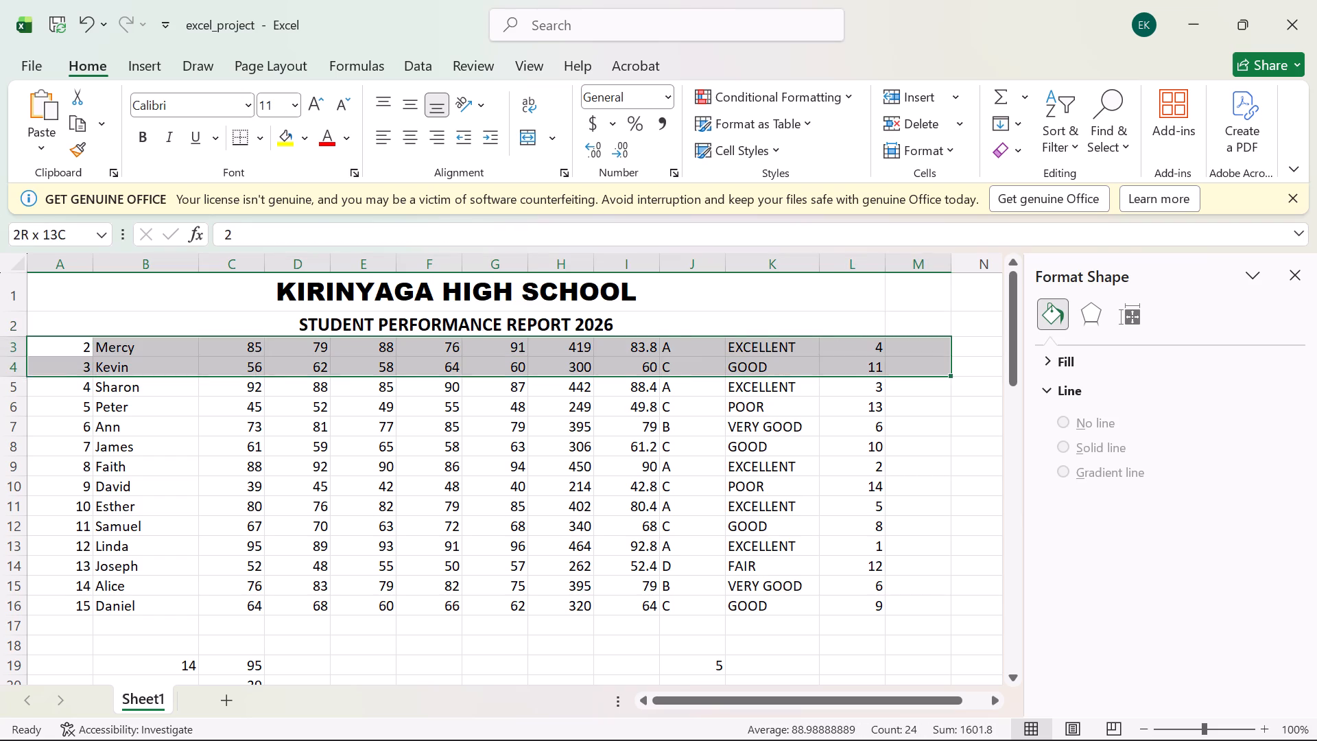
drag(938, 362, 890, 347)
right_click(890, 347)
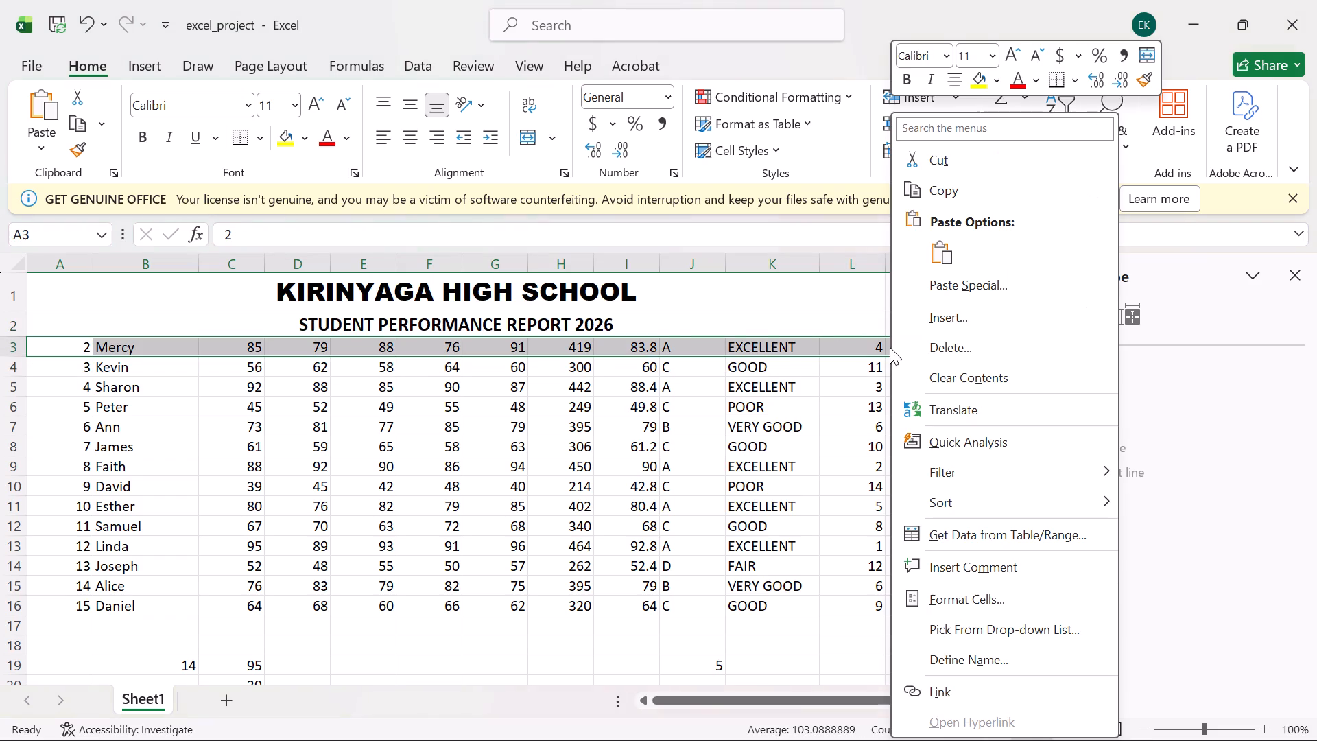
click(964, 330)
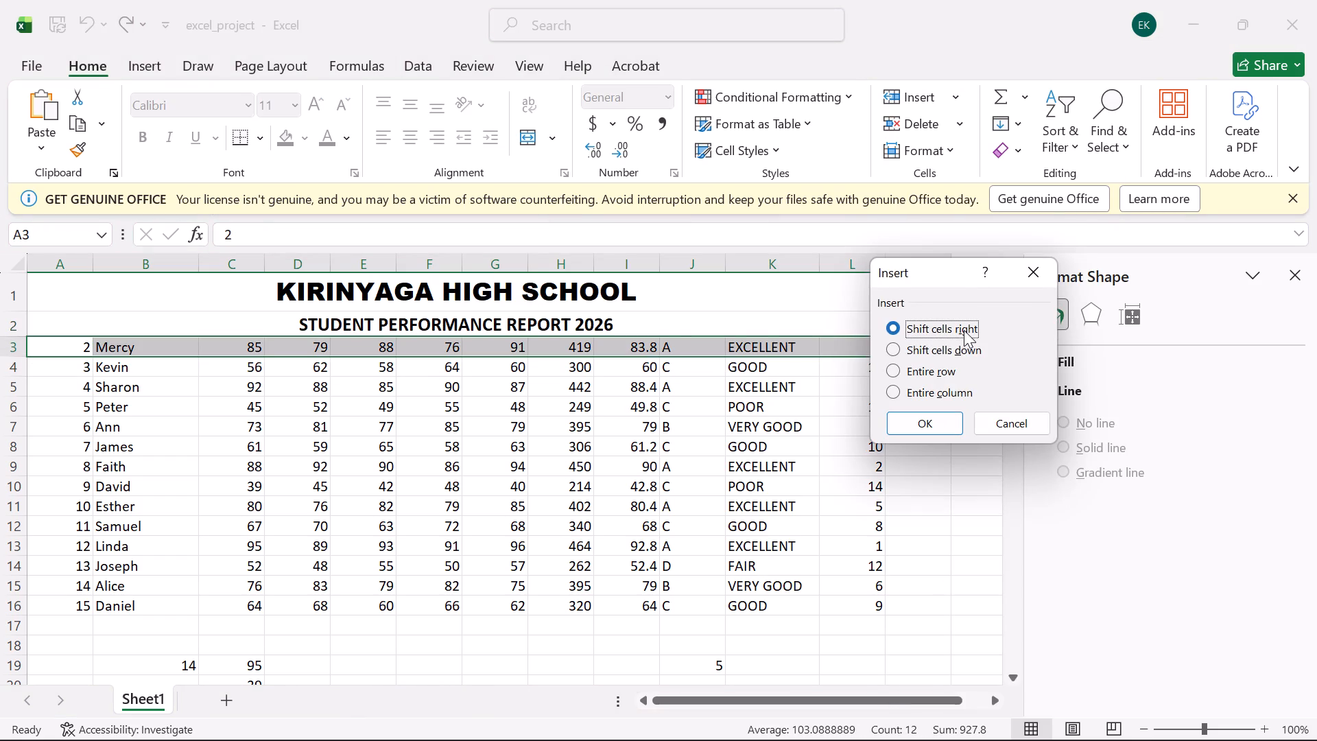
click(936, 346)
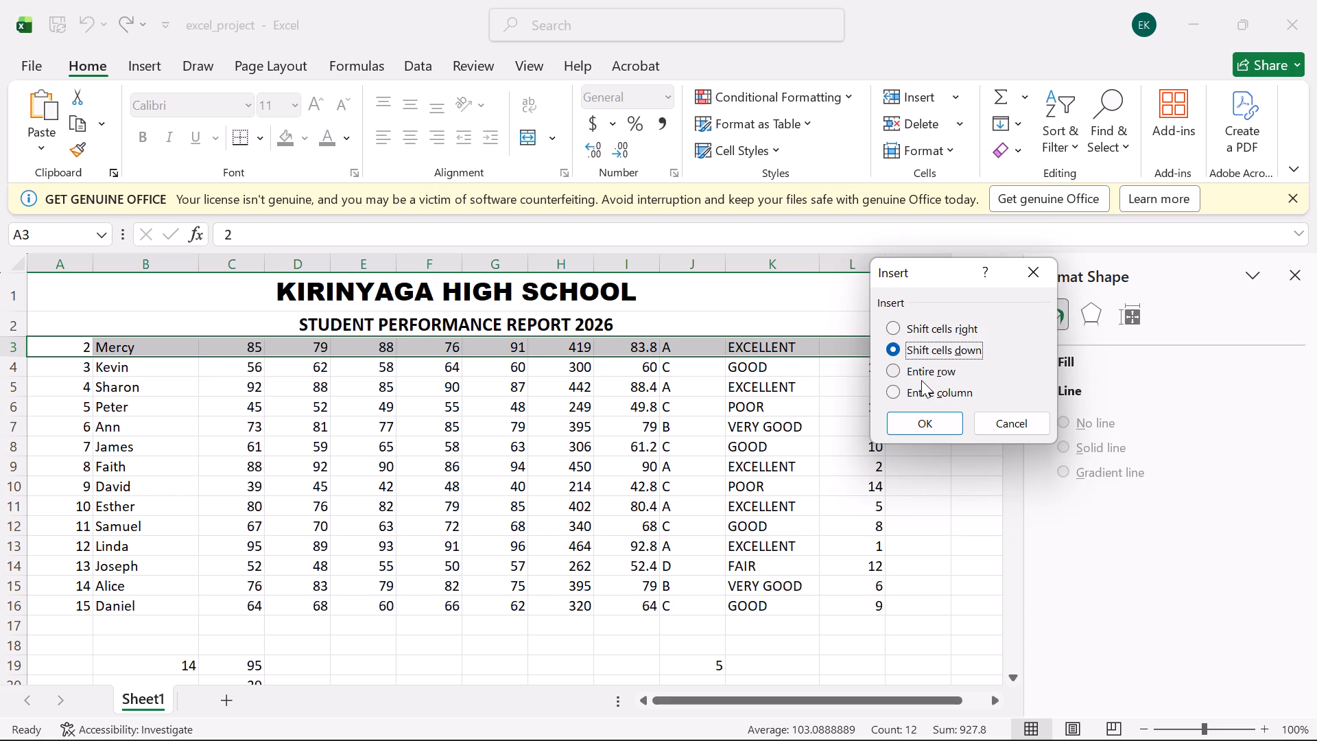
click(922, 424)
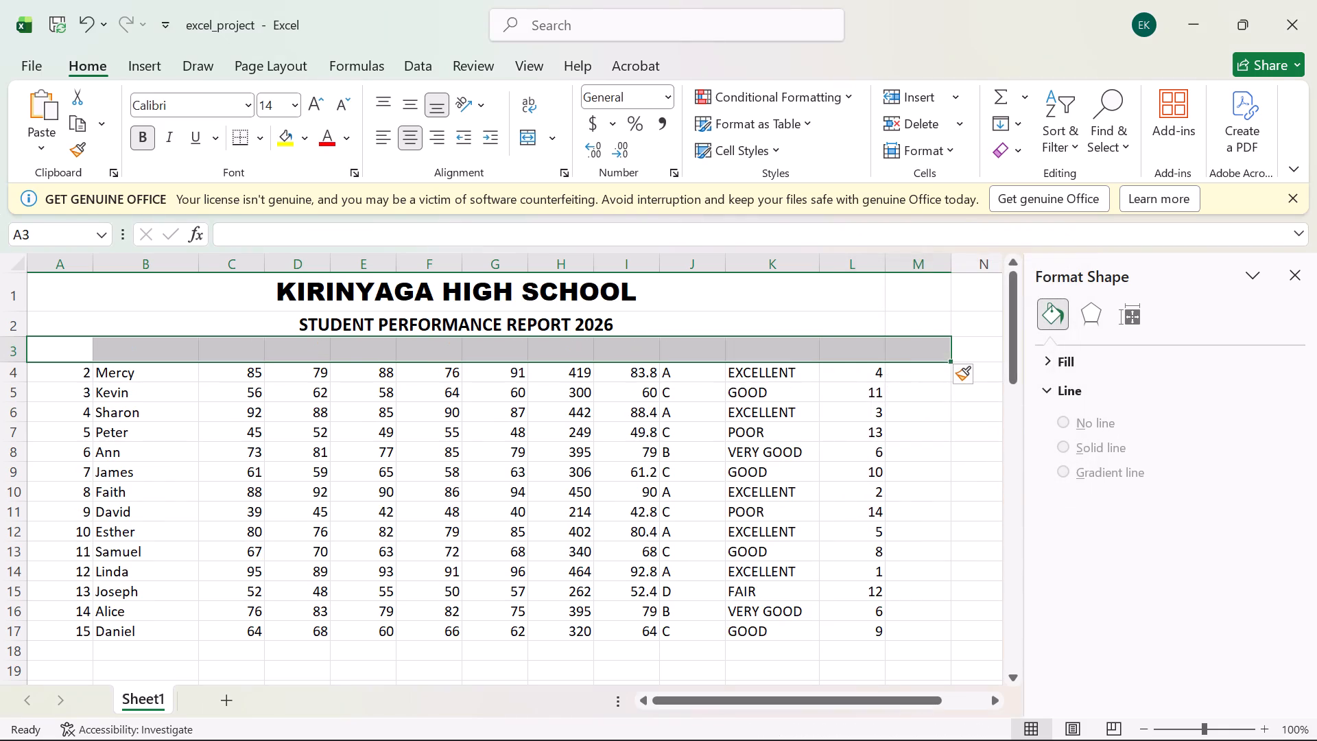
Insert another set of blank cells at A4:L4 above Mercy's results, shifting the existing cells down.
click(51, 373)
drag(51, 373, 464, 360)
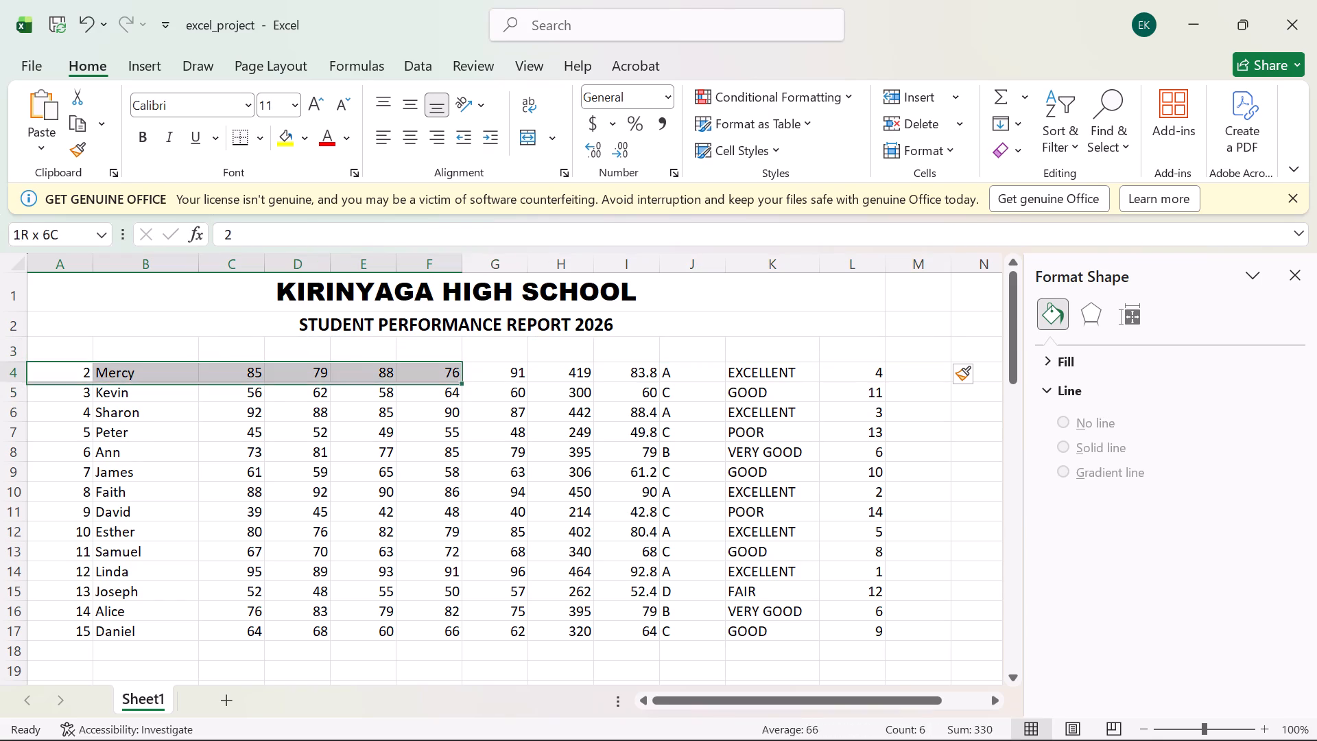
drag(464, 360, 845, 379)
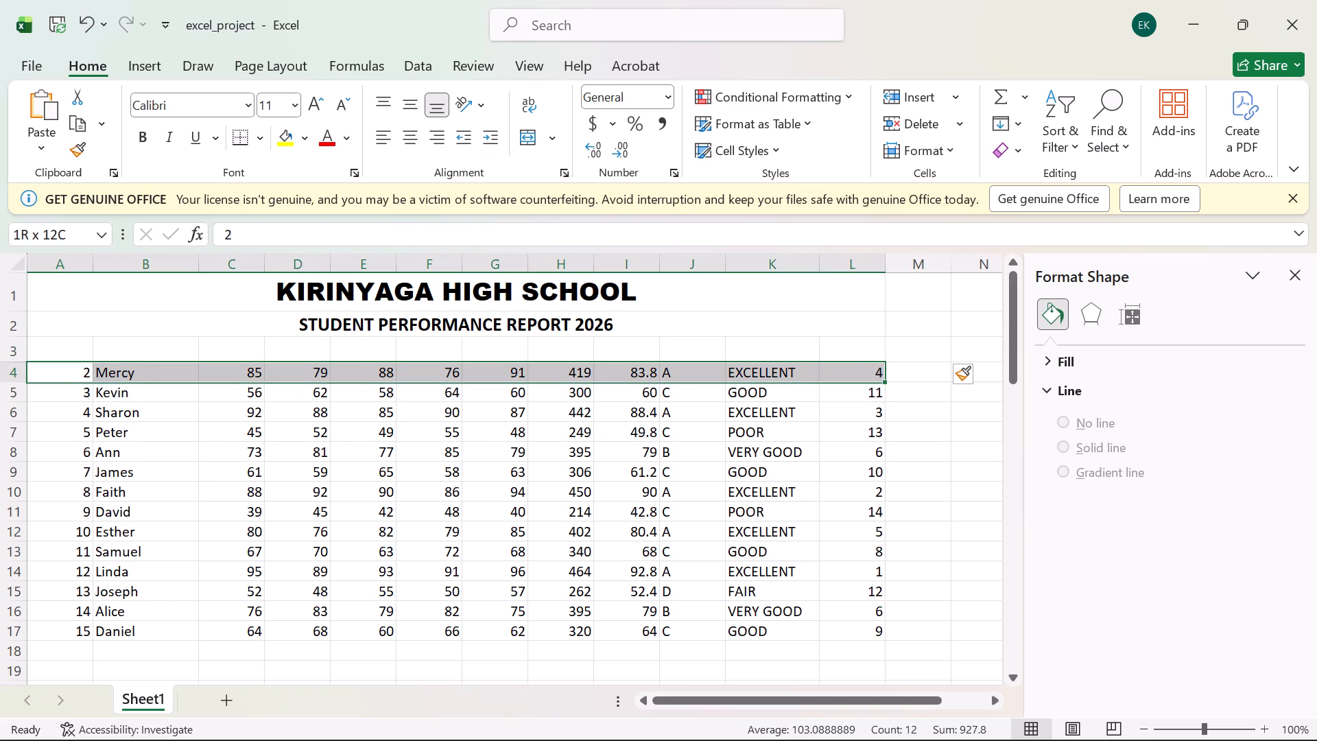
drag(845, 379, 847, 378)
right_click(847, 378)
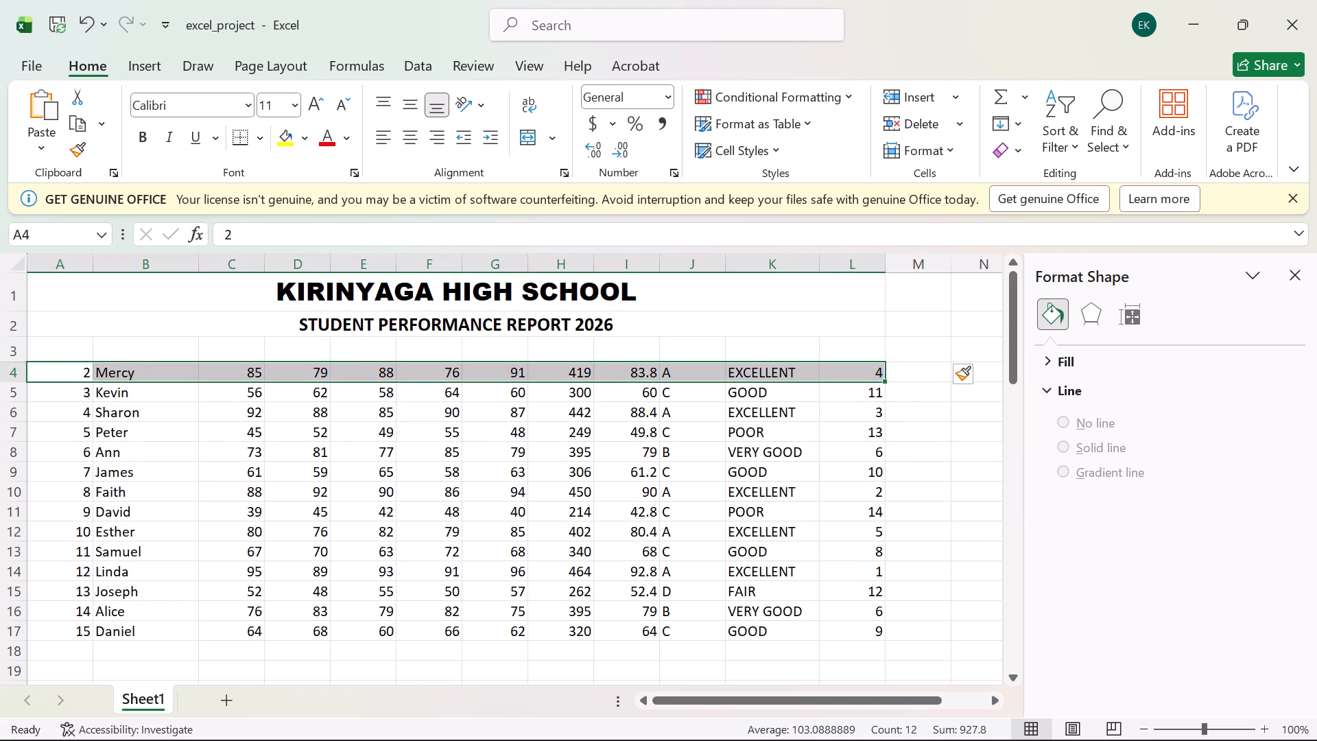
click(916, 322)
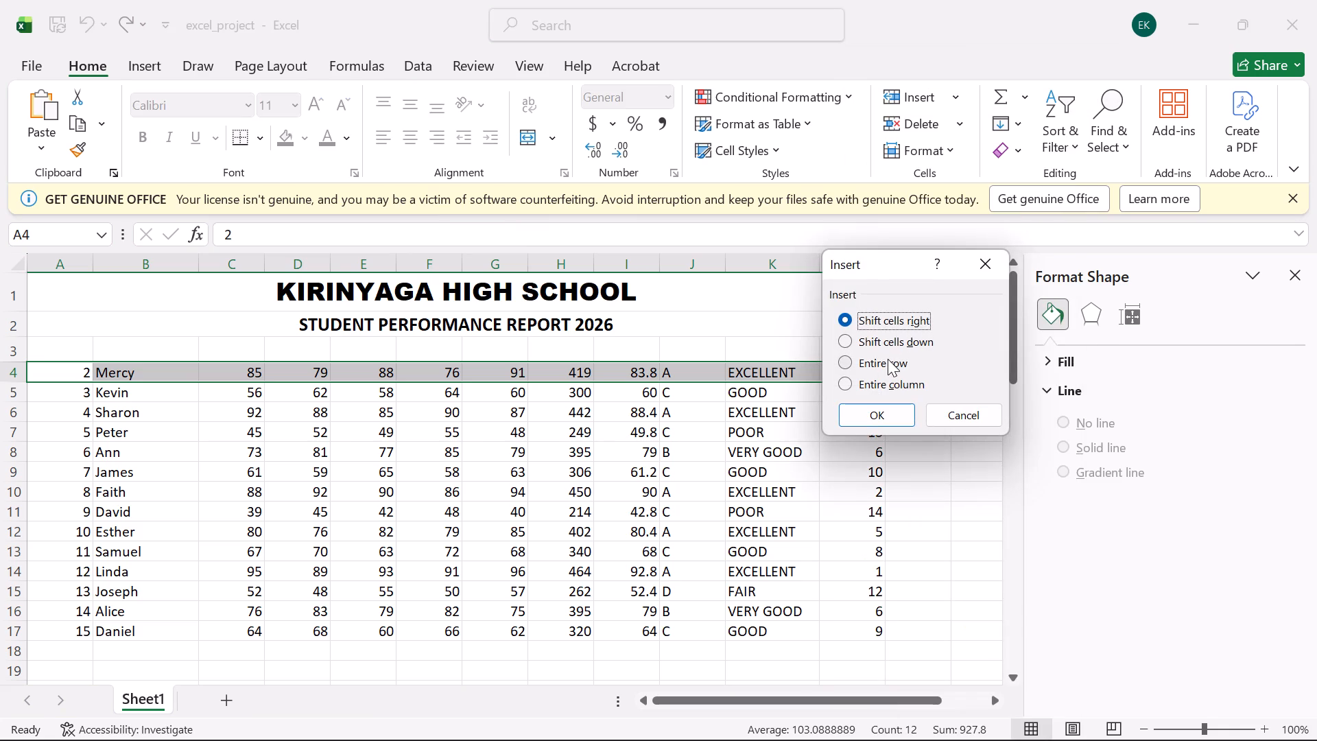
click(892, 345)
click(875, 412)
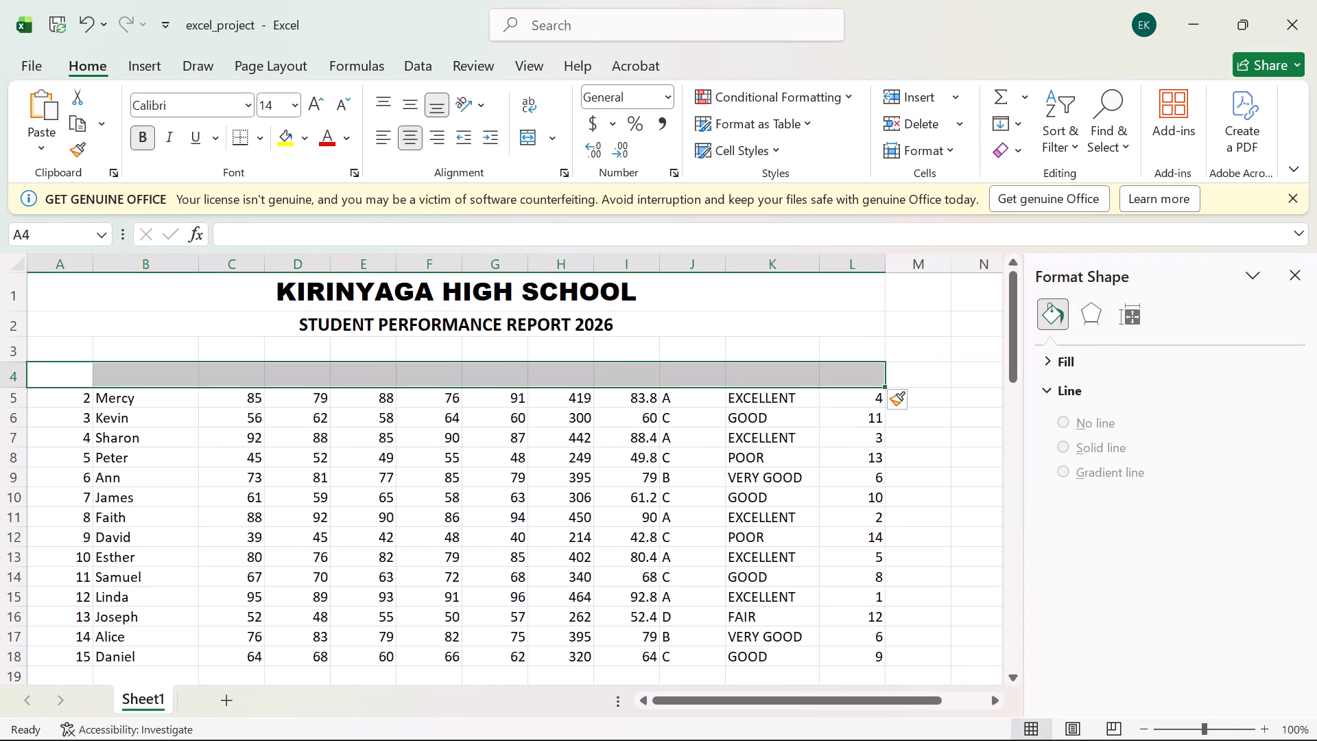
Enter the heading "Adm no." in cell A3 in non-bold text at font size 12.
click(47, 352)
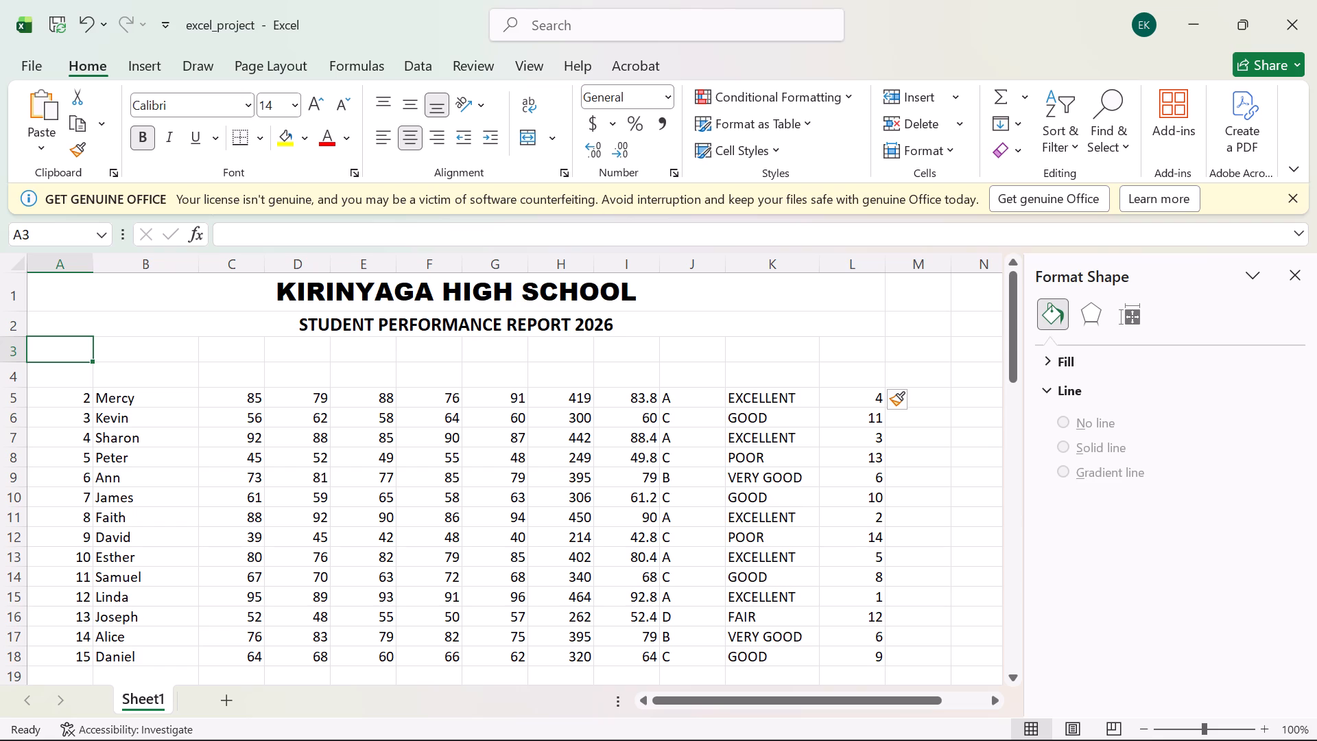
text(AD)
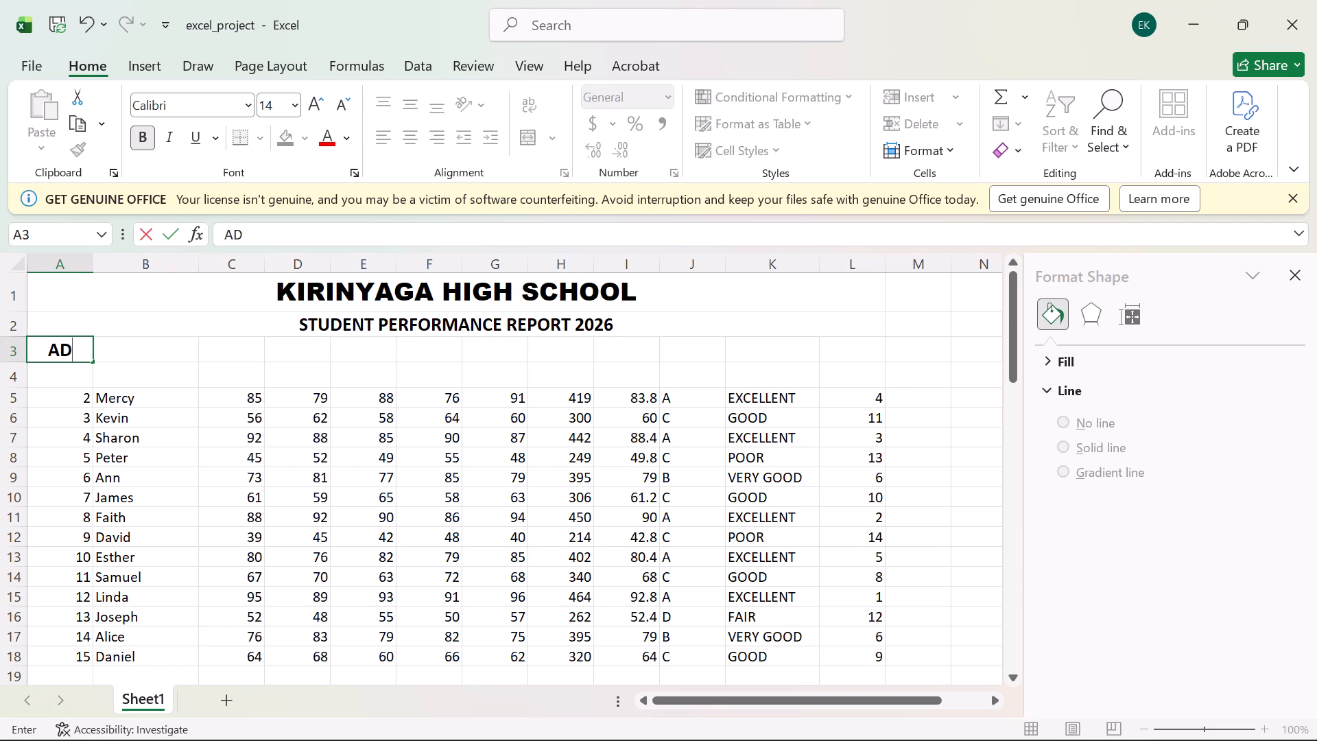
key(BackSpace)
key(BackSpace)
click(144, 142)
click(292, 103)
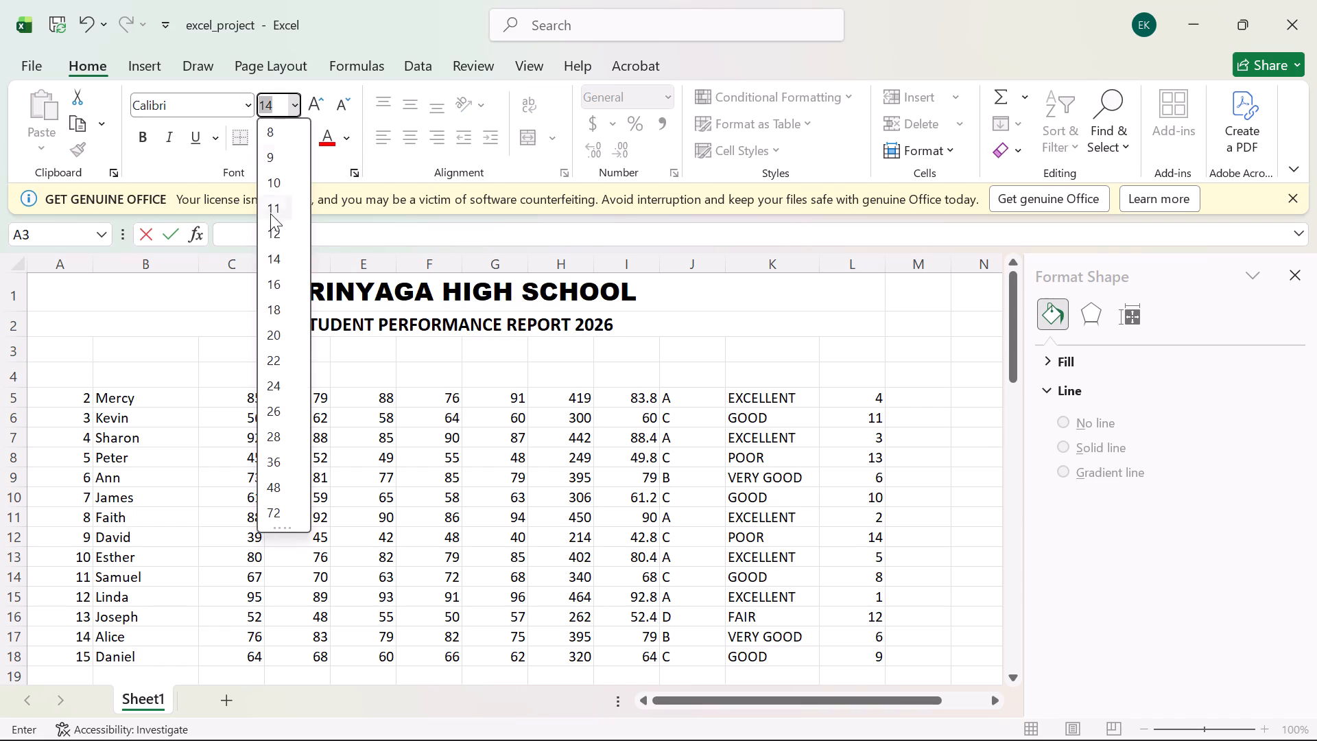
click(270, 231)
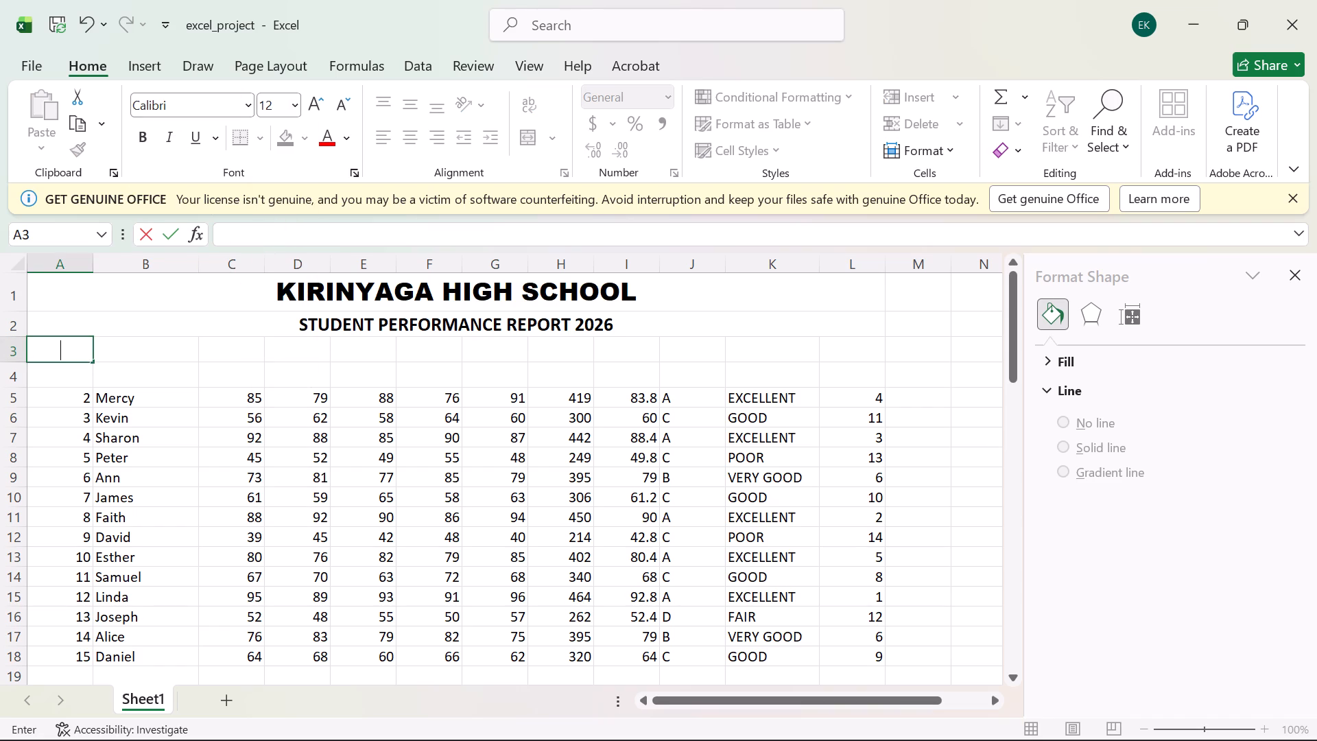
key(a)
key(shift+d)
key(shift+m)
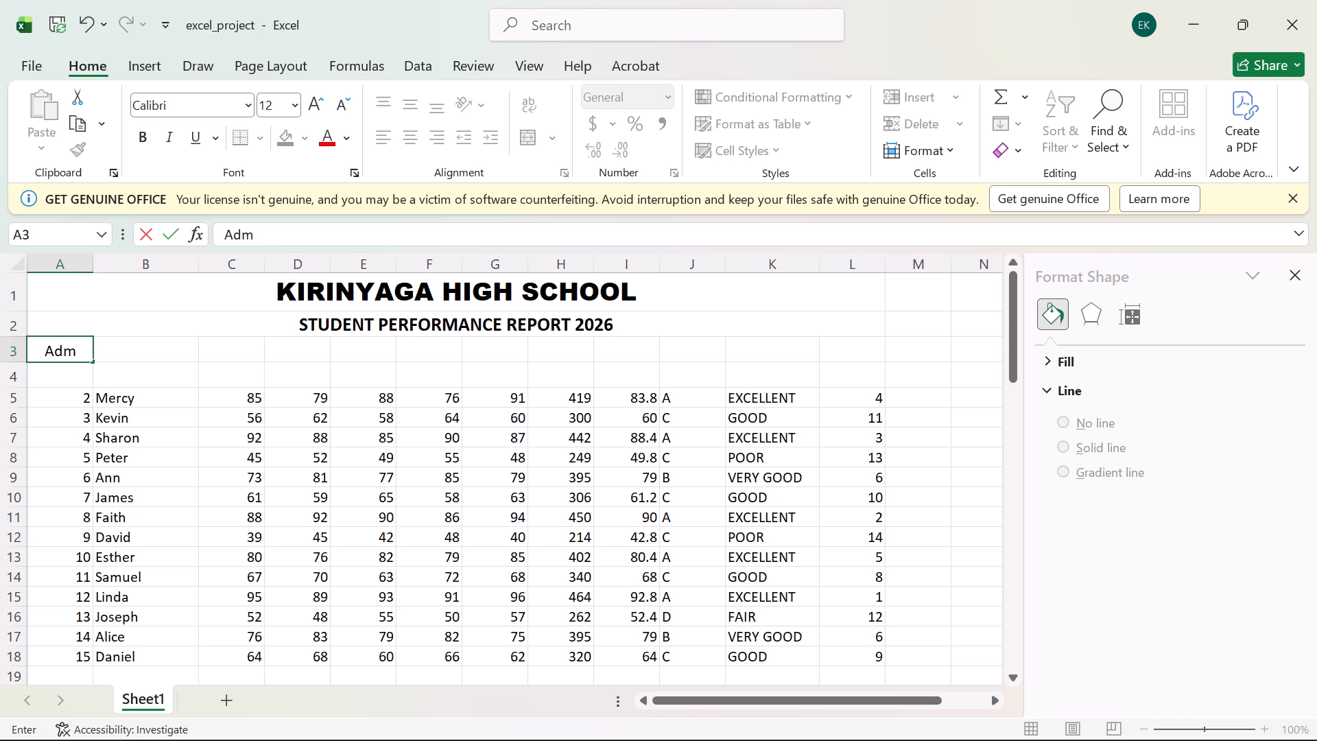
key(space)
key(shift+n)
key(shift+o)
key(shift+greater)
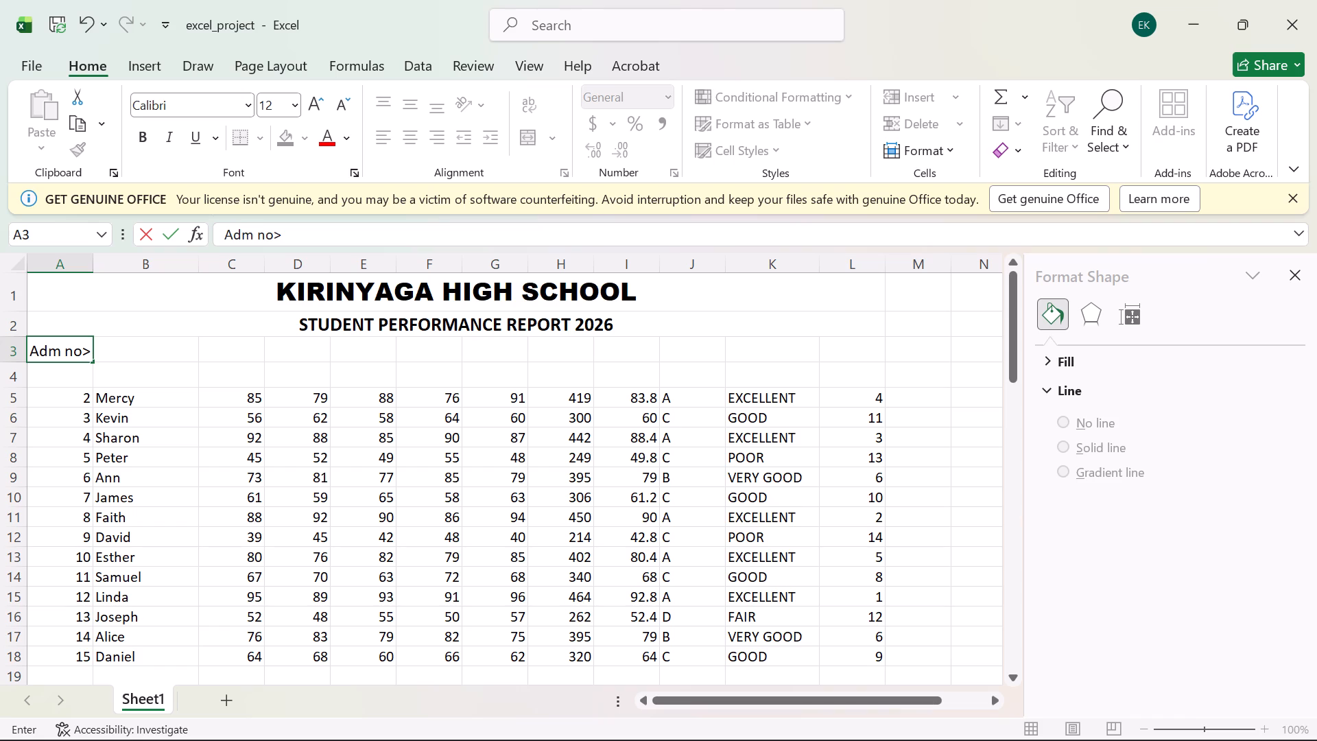
key(BackSpace)
key(period)
key(Right)
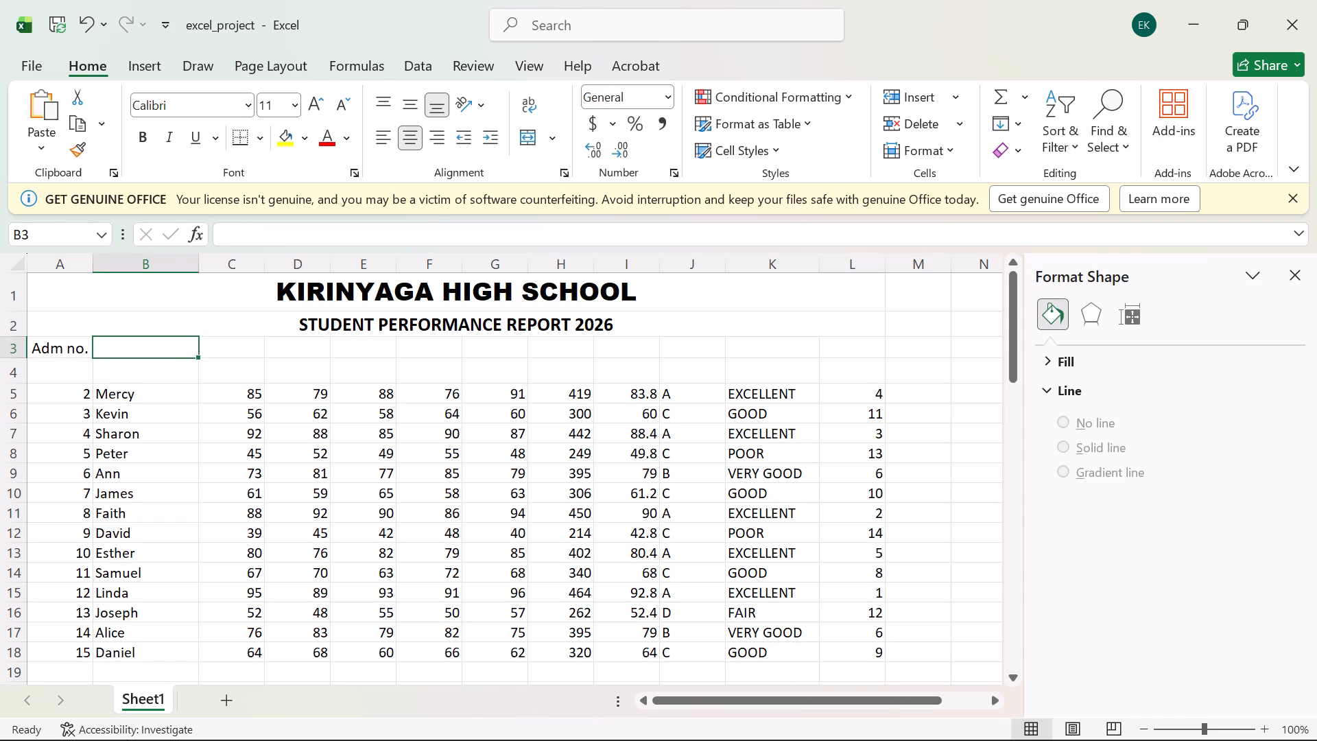
Enter the heading "Student Name" in cell B3.
text(Student)
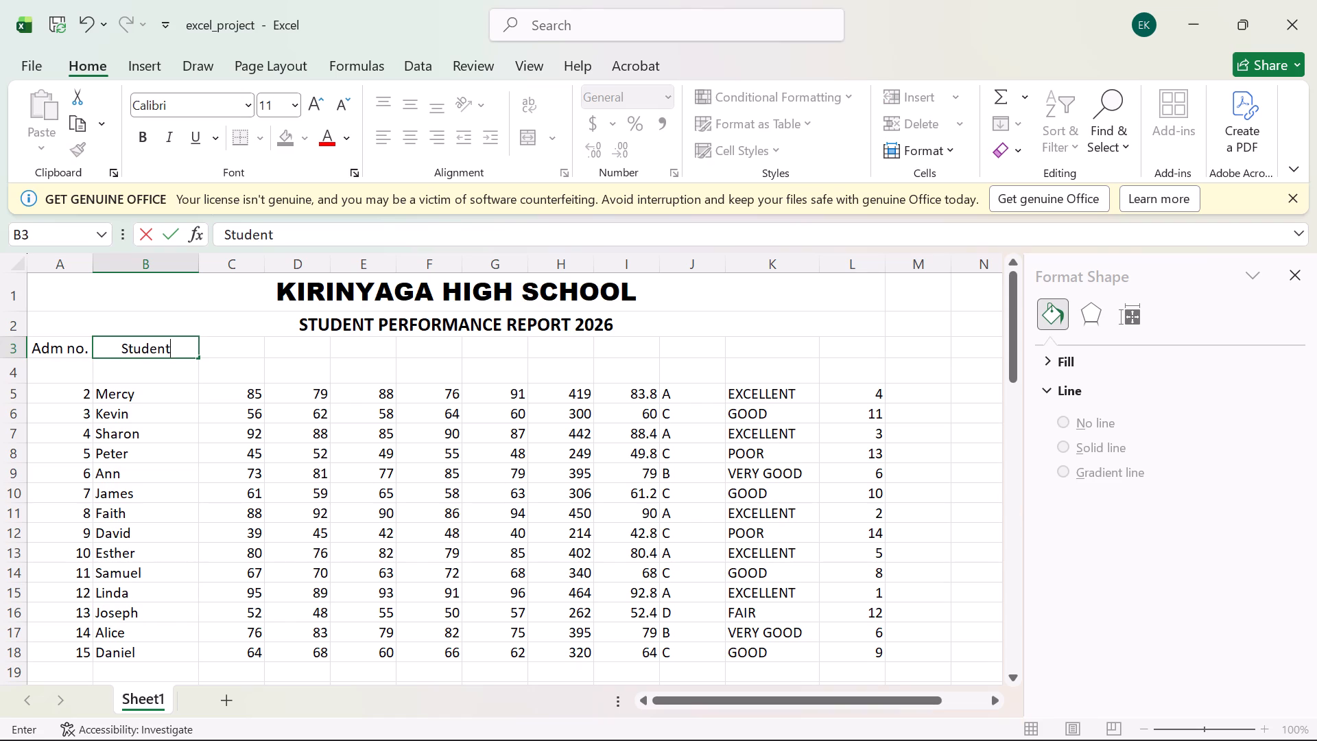
key(space)
text(Namw)
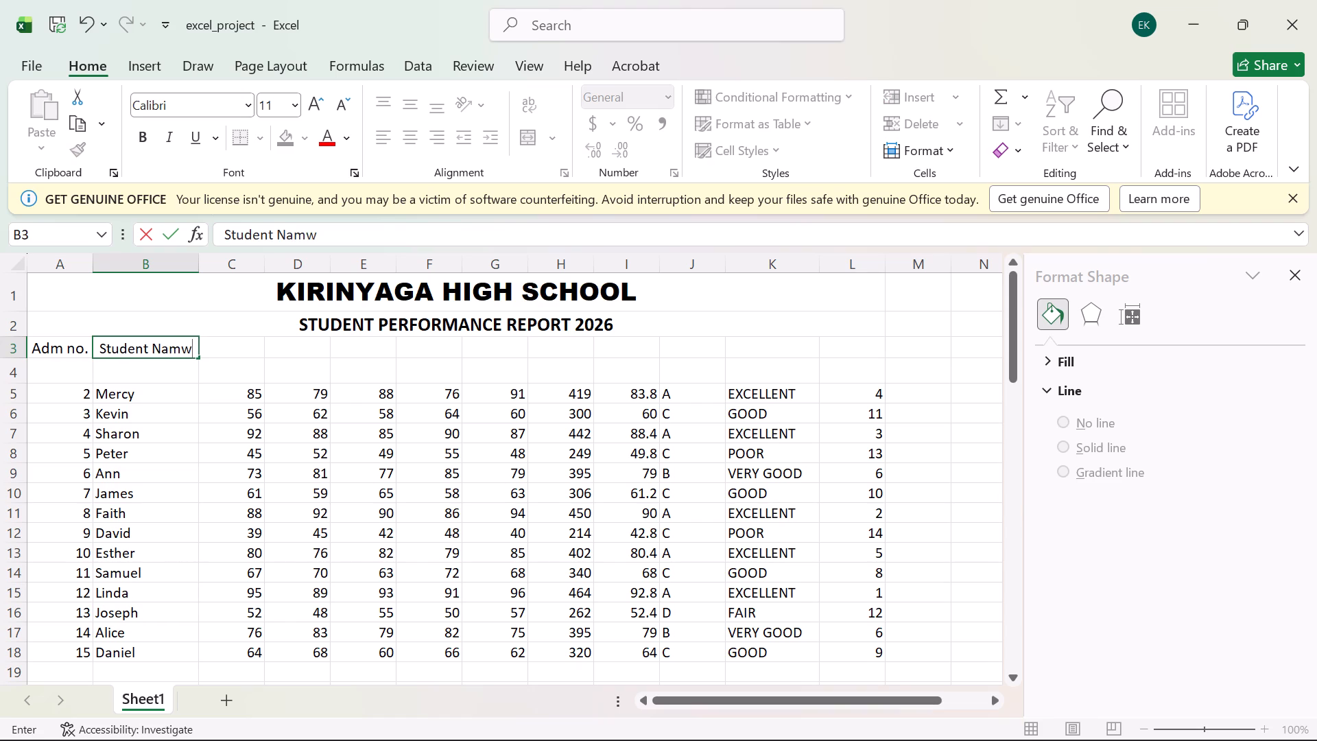
key(BackSpace)
key(e)
key(Right)
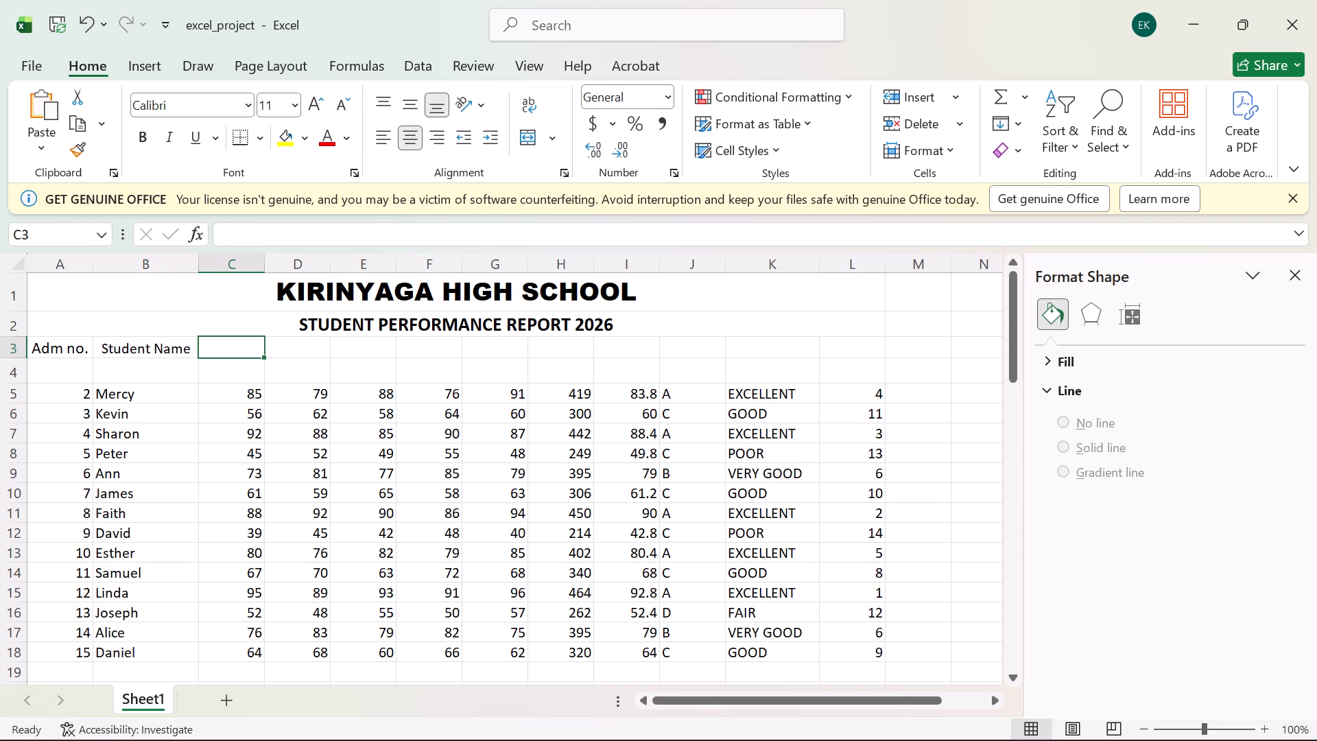
Enter the subject headings Maths, English, Kiswahili and Biology across cells C3 to F3.
text(Maths)
key(Right)
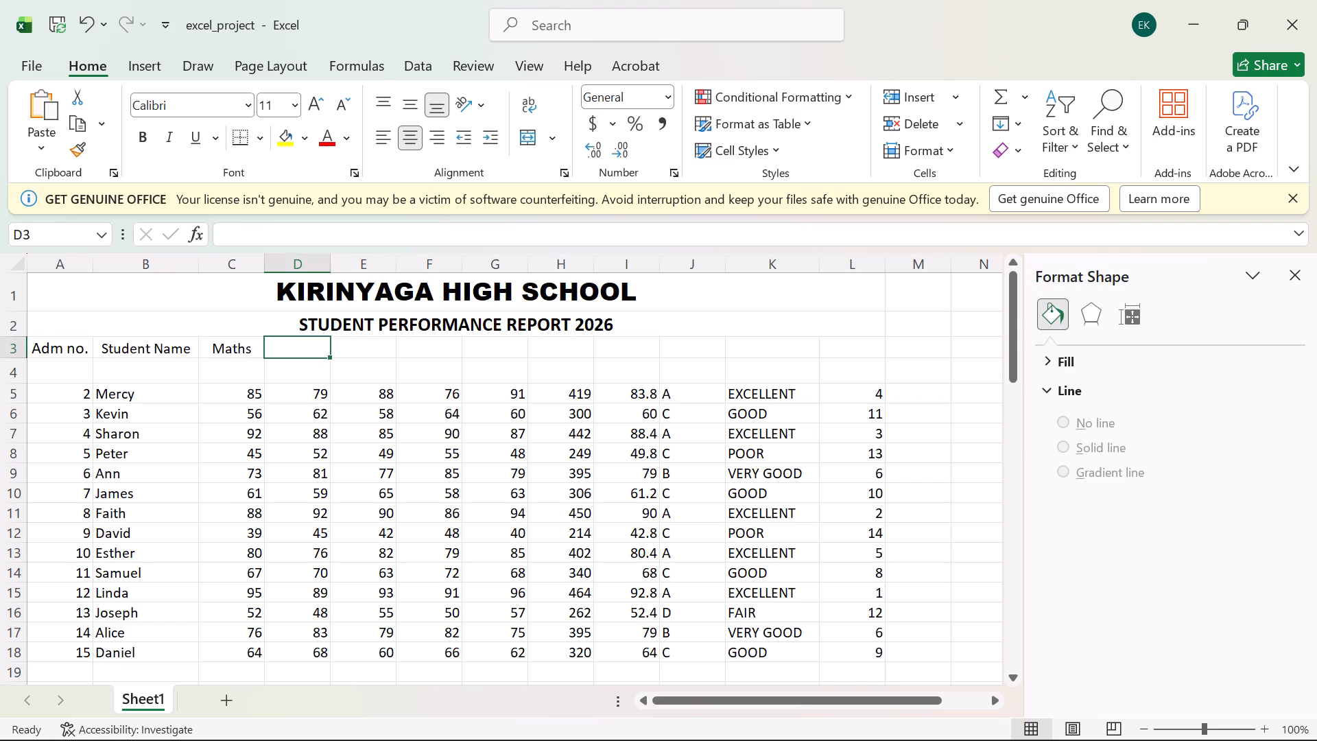
text(English)
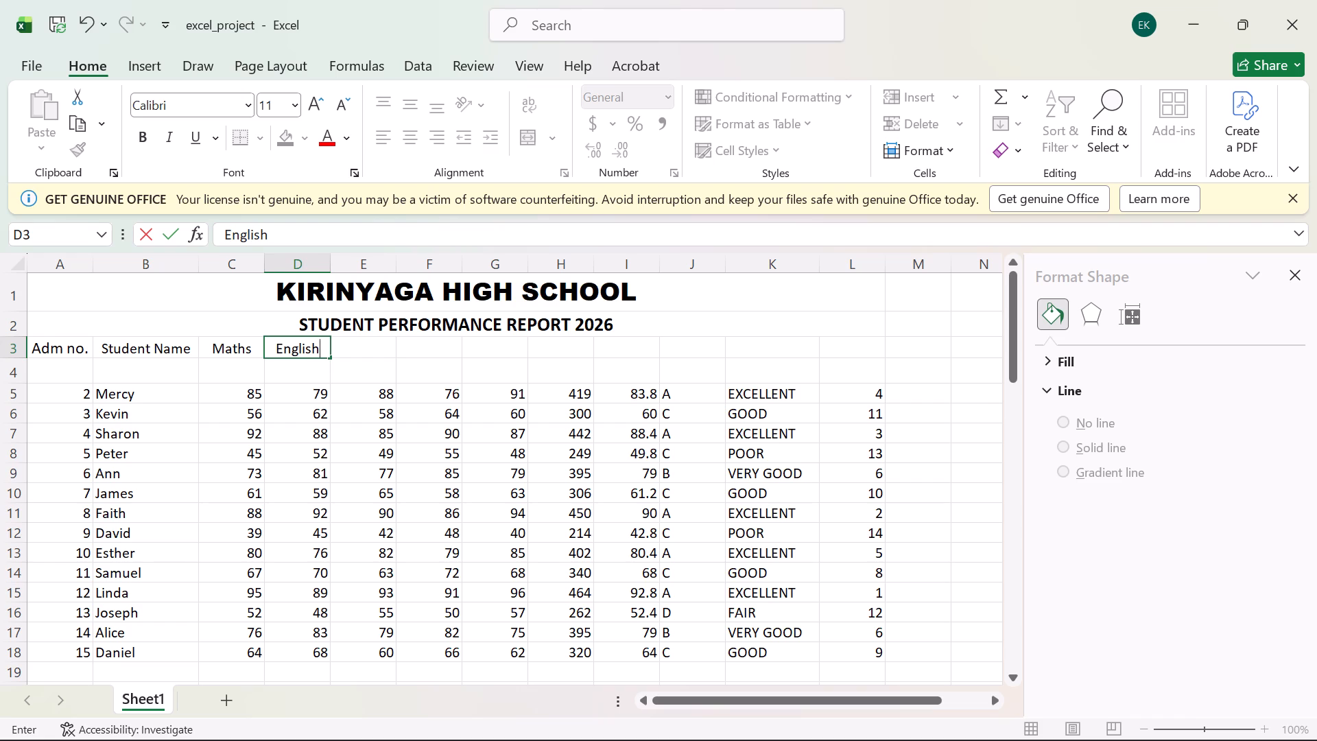
key(Right)
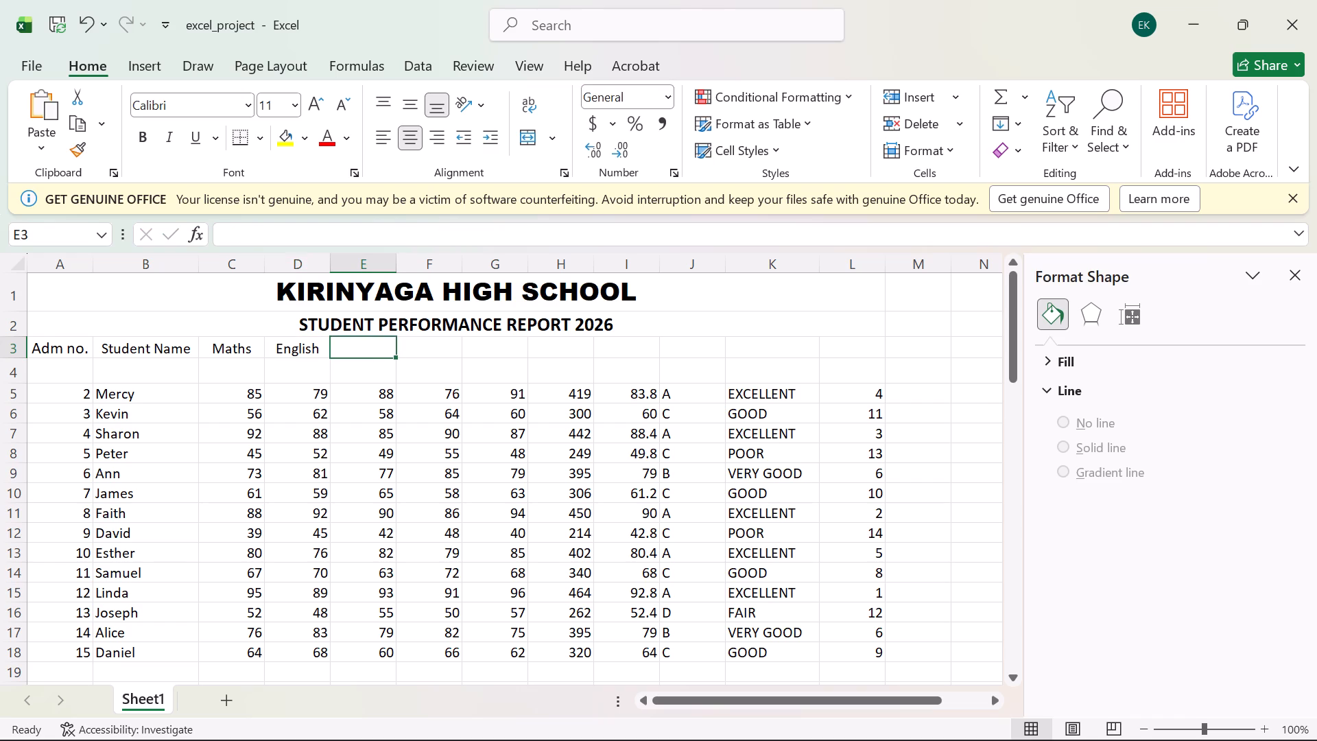
text(Ki)
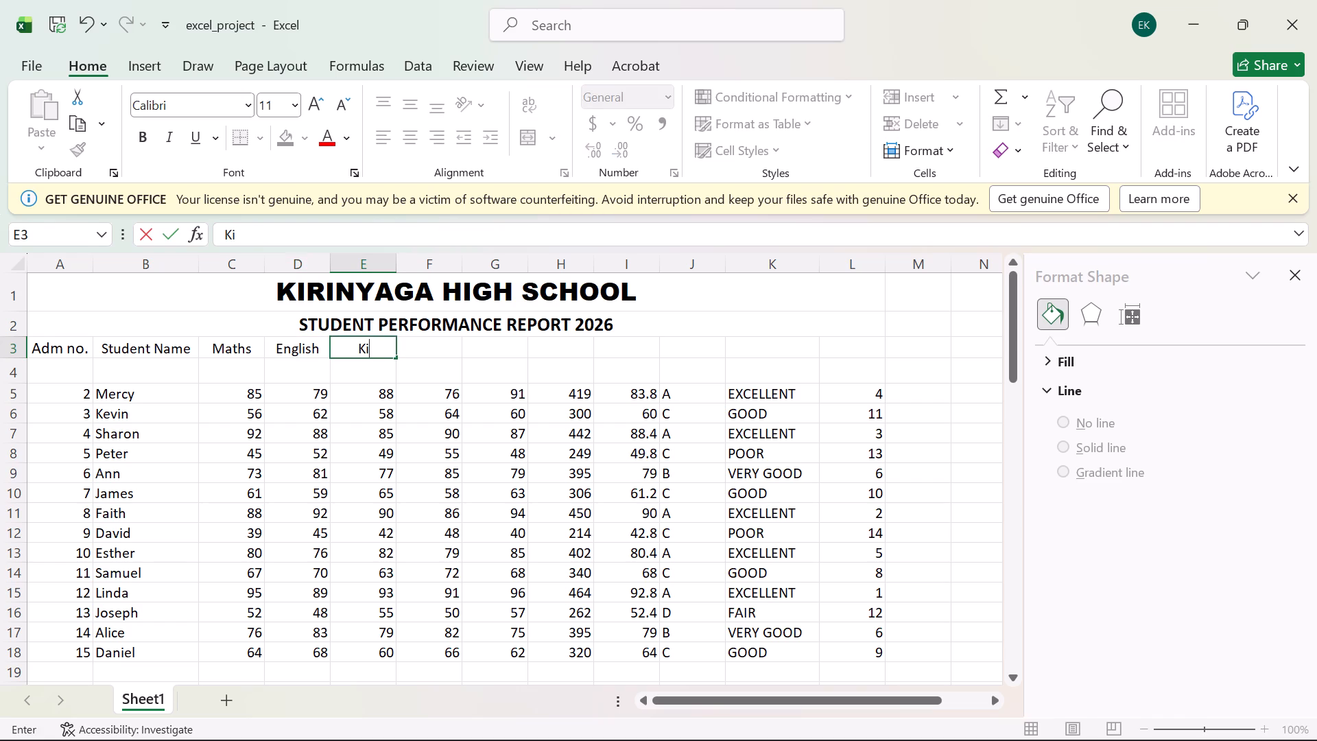
text(swahili)
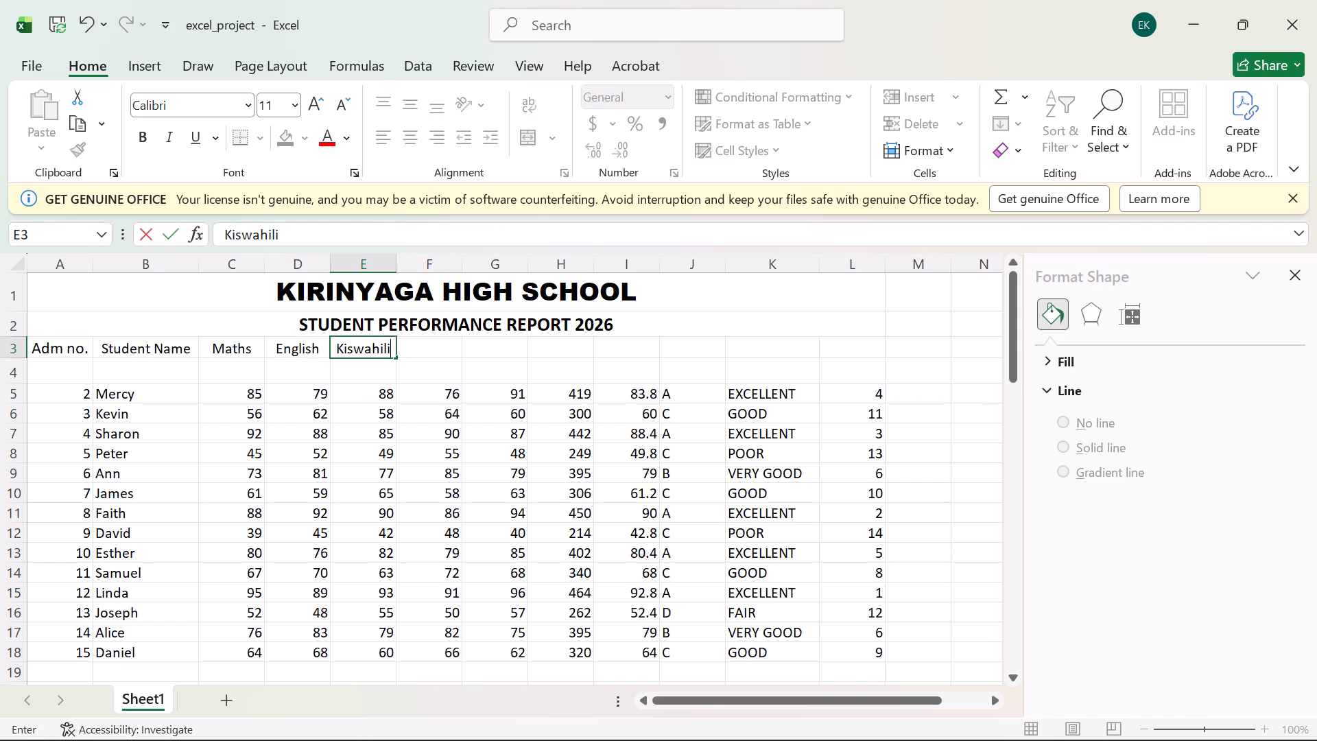
key(Return)
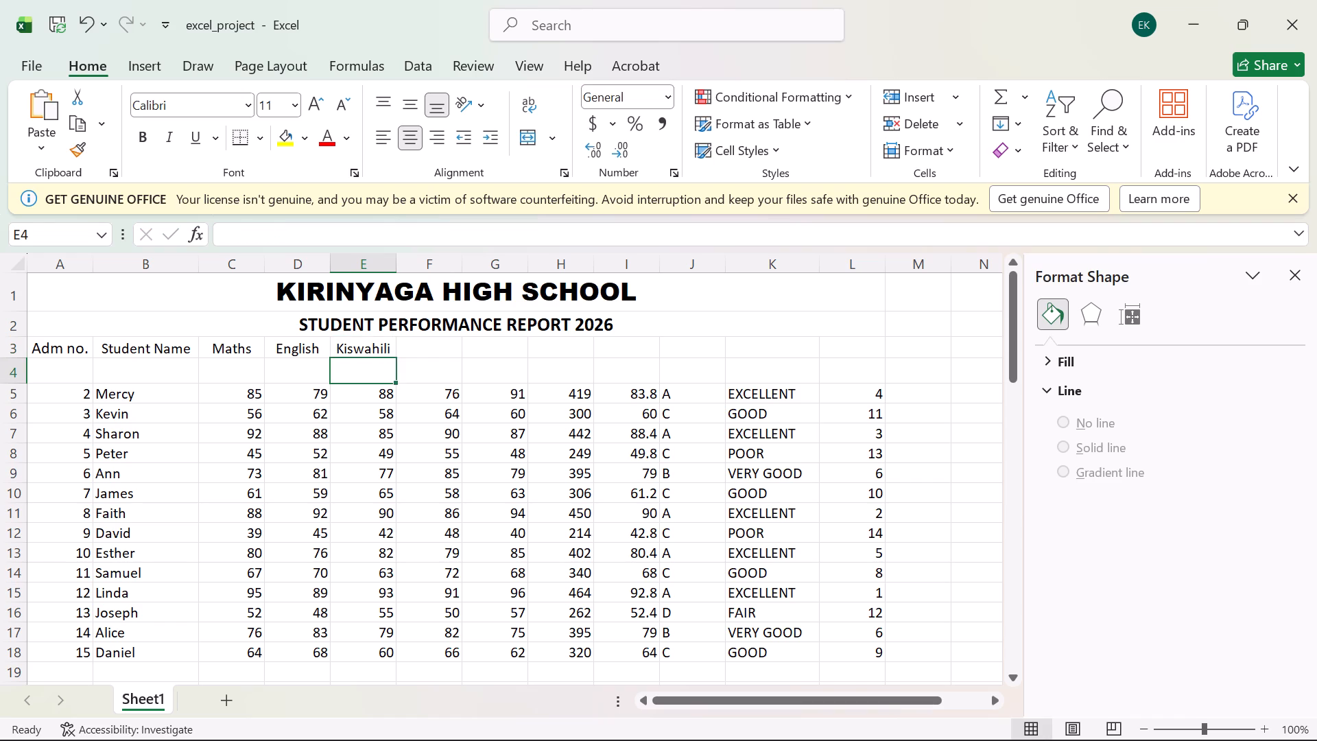
key(Up)
key(Right)
text(Bo)
key(BackSpace)
text(iology)
key(Right)
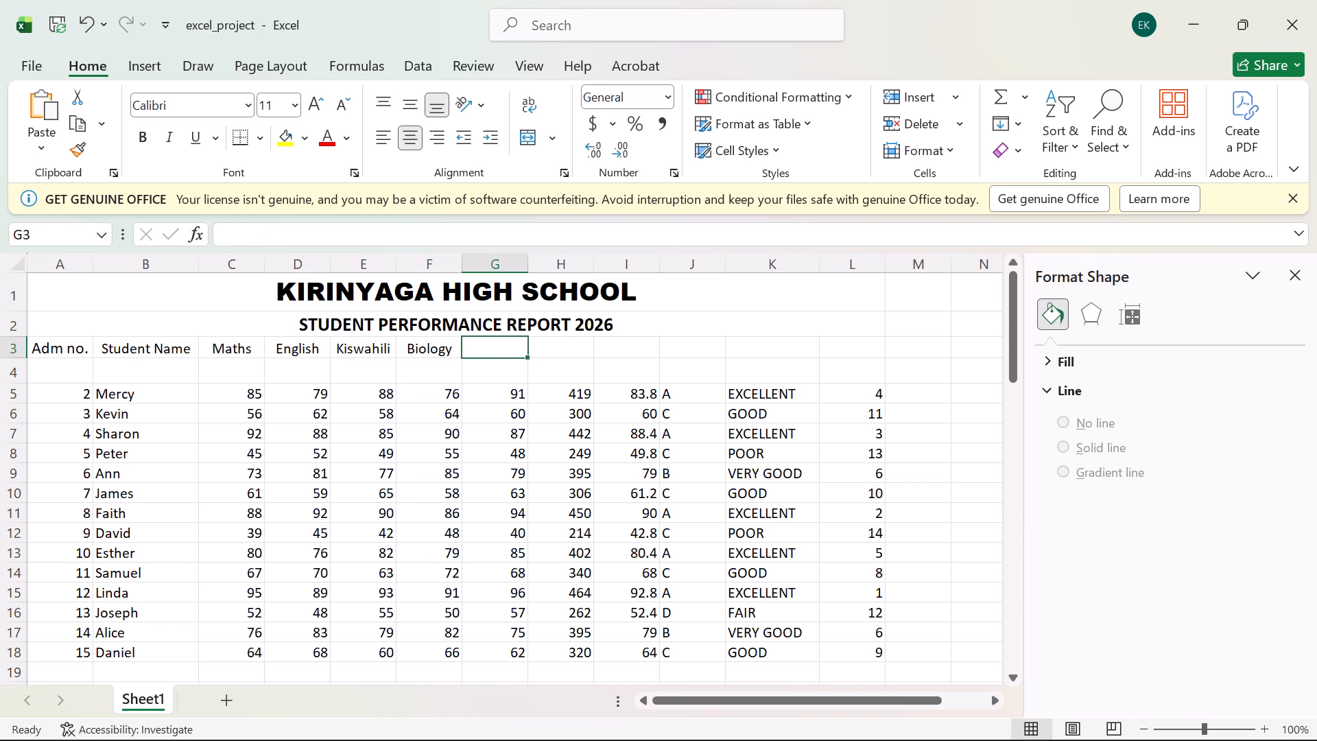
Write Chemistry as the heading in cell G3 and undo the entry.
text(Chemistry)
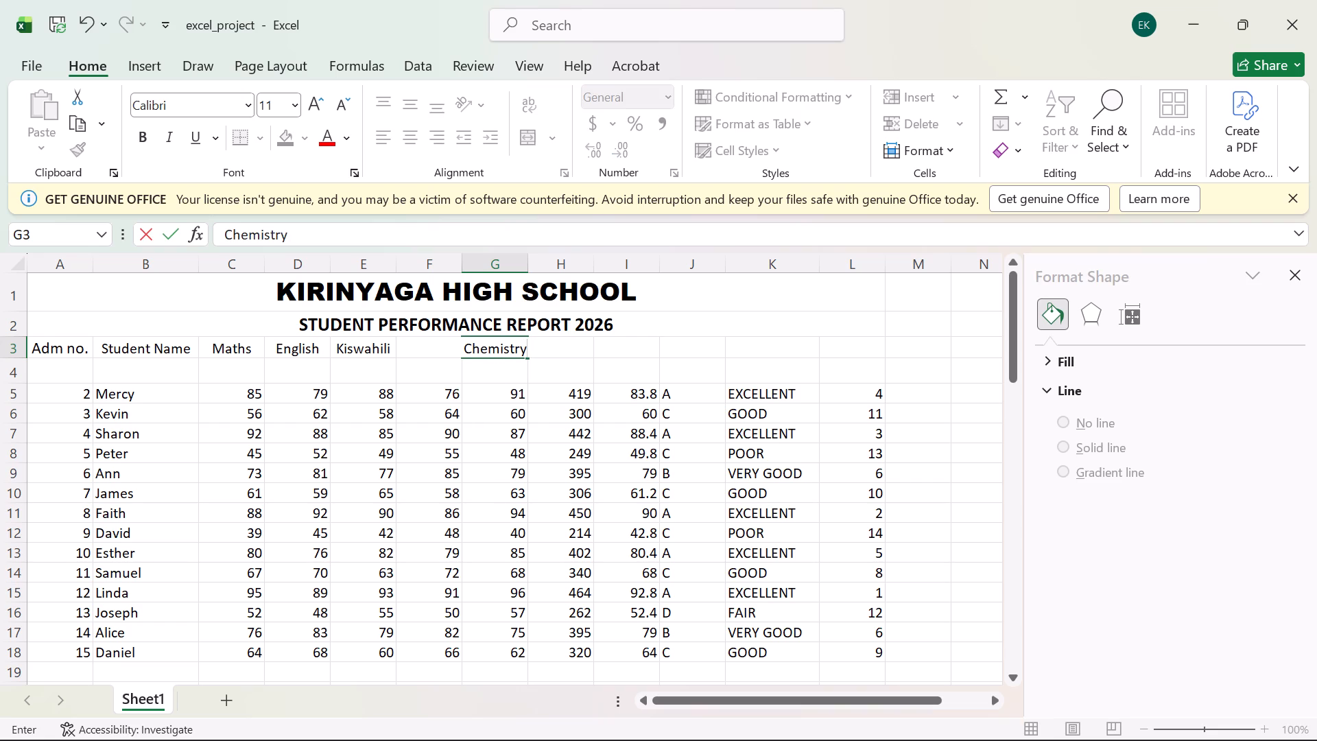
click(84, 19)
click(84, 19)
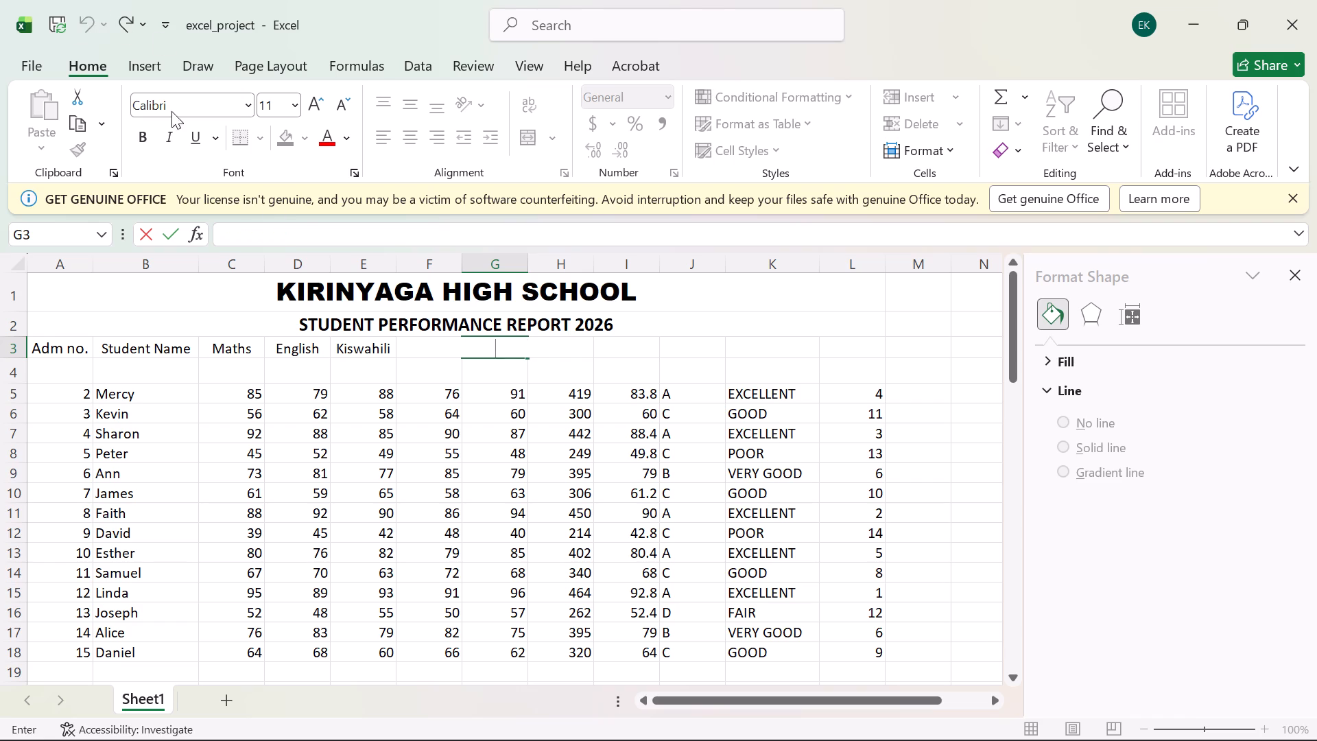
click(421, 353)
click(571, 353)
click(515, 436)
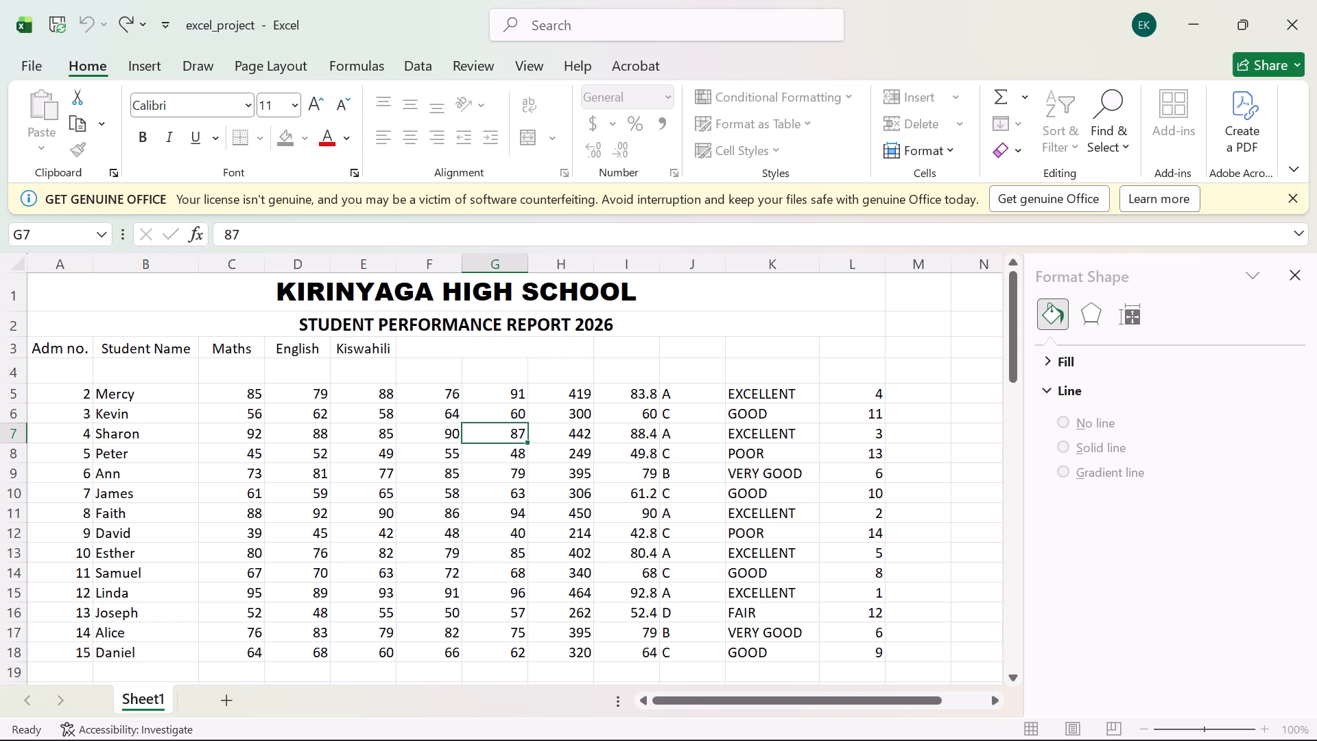
Enter the heading "Chemistry" in cell G3.
click(482, 346)
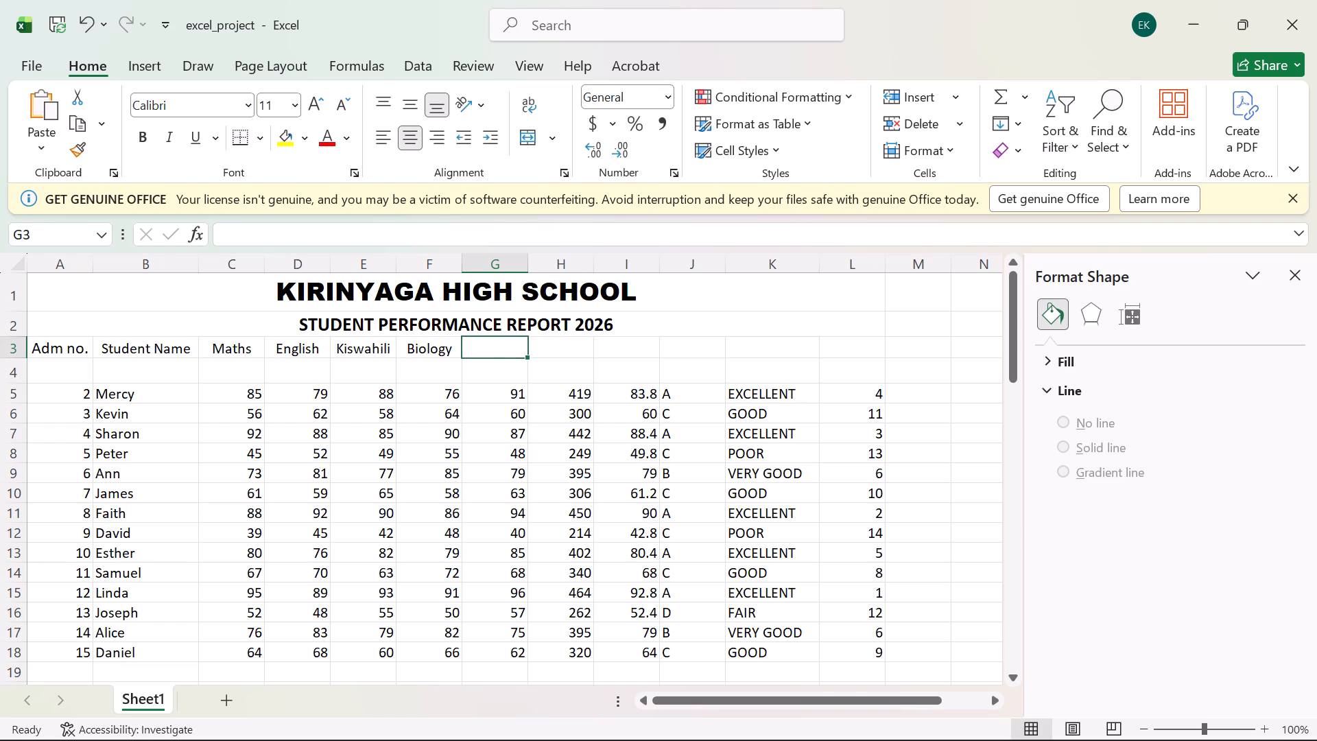
key(shift+c)
key(g)
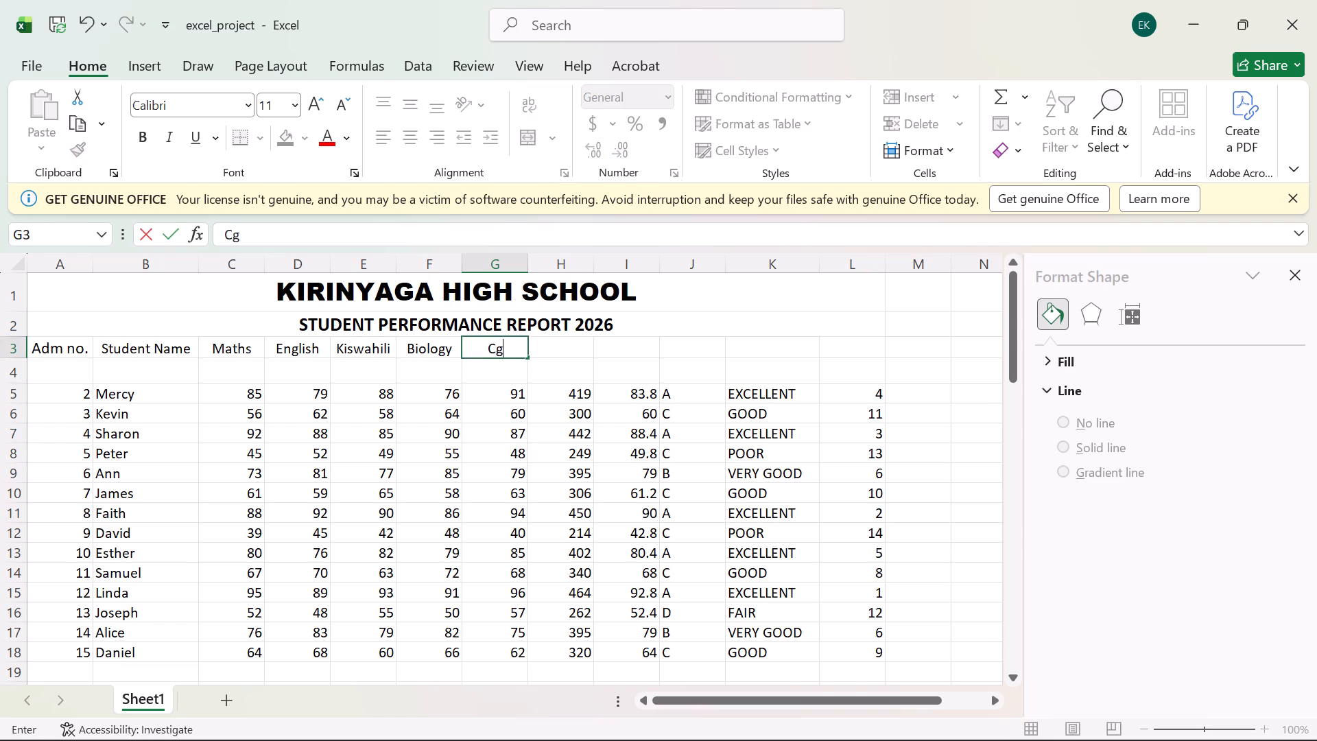
key(BackSpace)
text(hemistry)
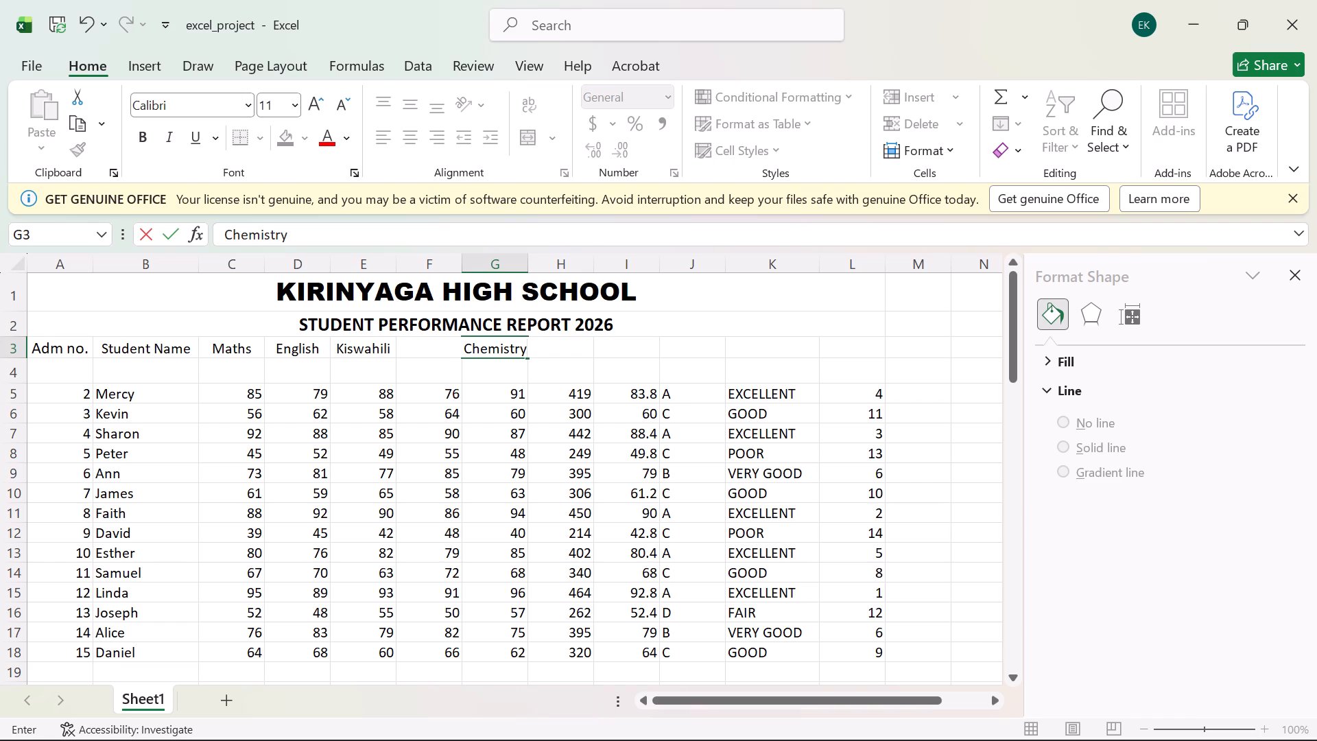
Move the Chemistry heading from cell G3 to cell H3.
drag(527, 357, 535, 357)
click(529, 337)
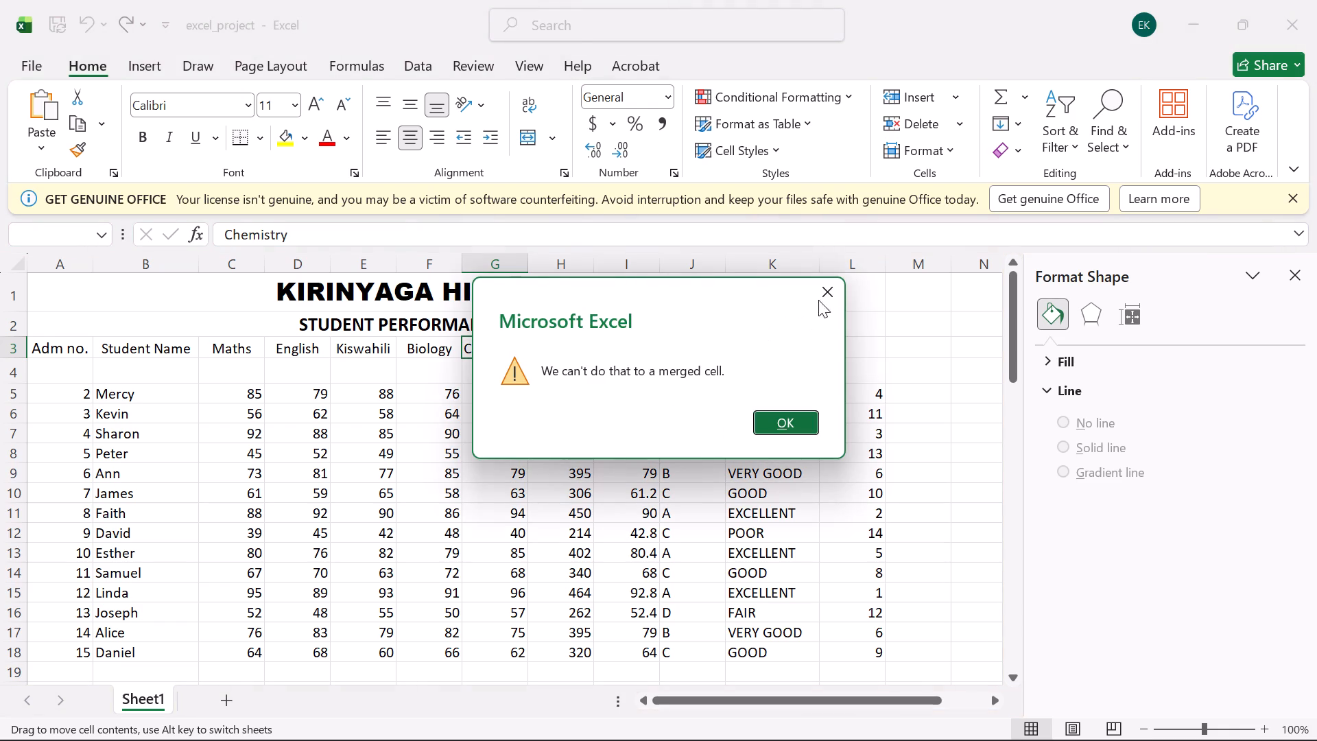
click(827, 293)
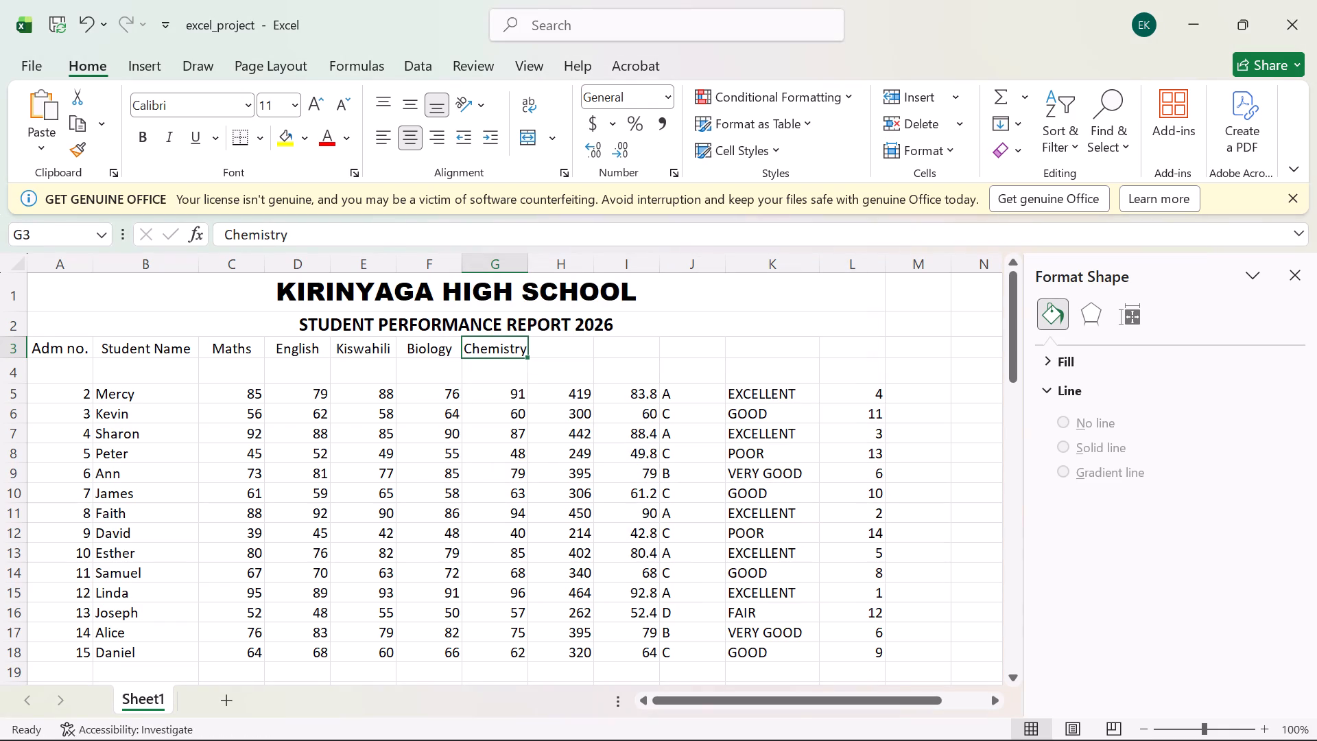
drag(525, 336, 536, 338)
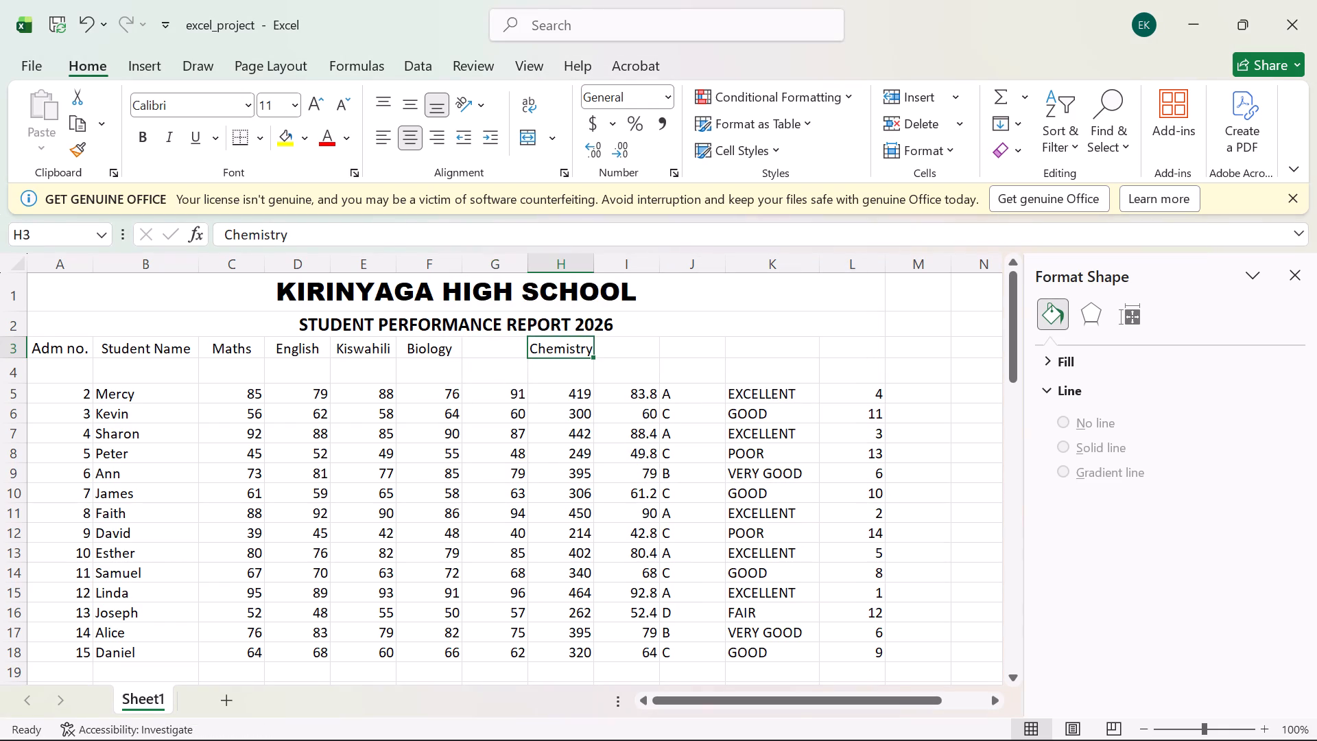
drag(535, 338, 534, 339)
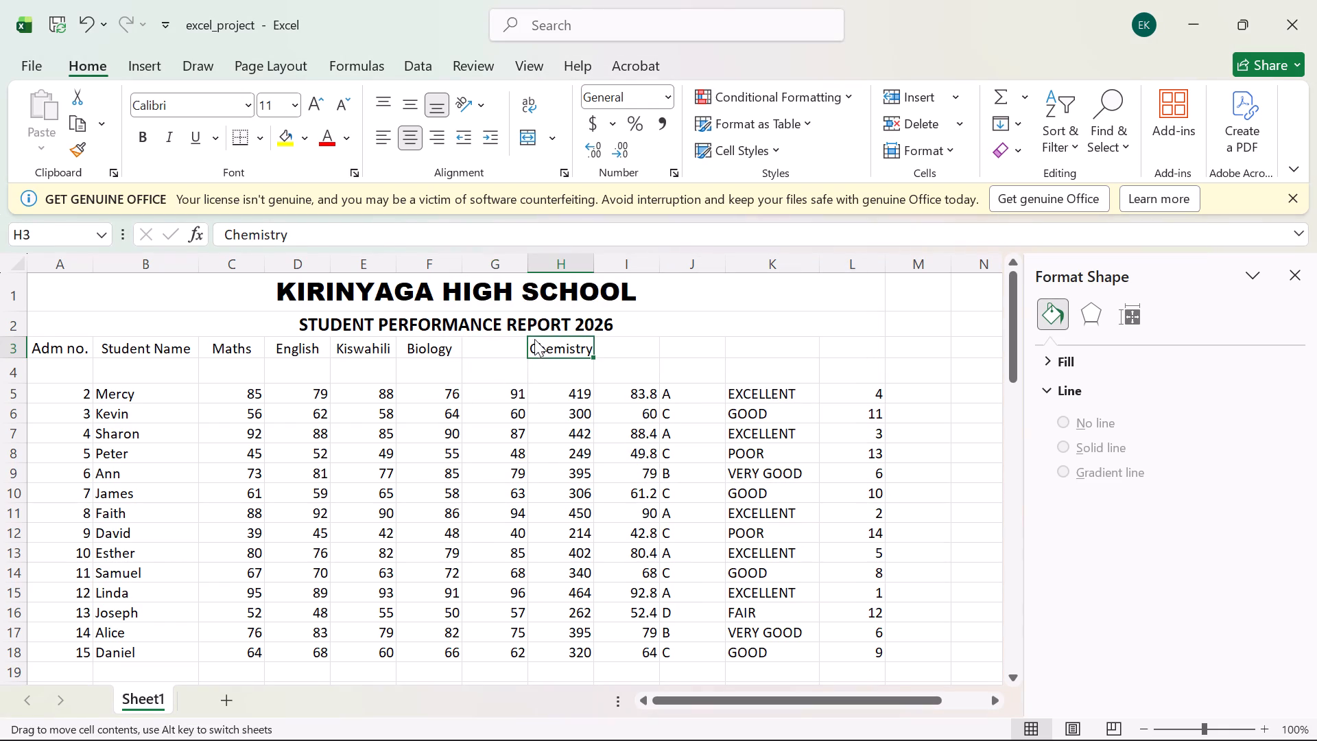
Move the Chemistry heading from cell H3 back to cell G3.
drag(534, 339, 493, 346)
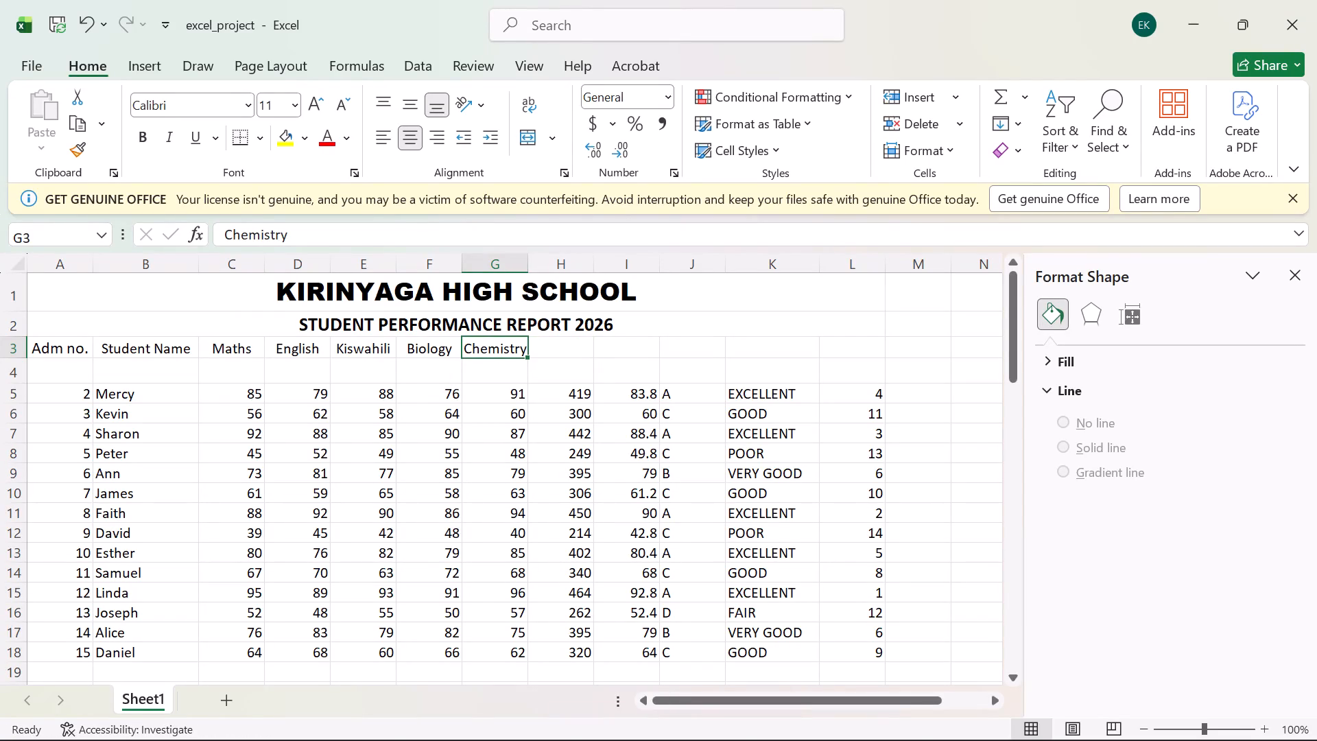
Enter the headings Total, Average, Grade, Remarks and position across cells H3 to L3.
click(556, 355)
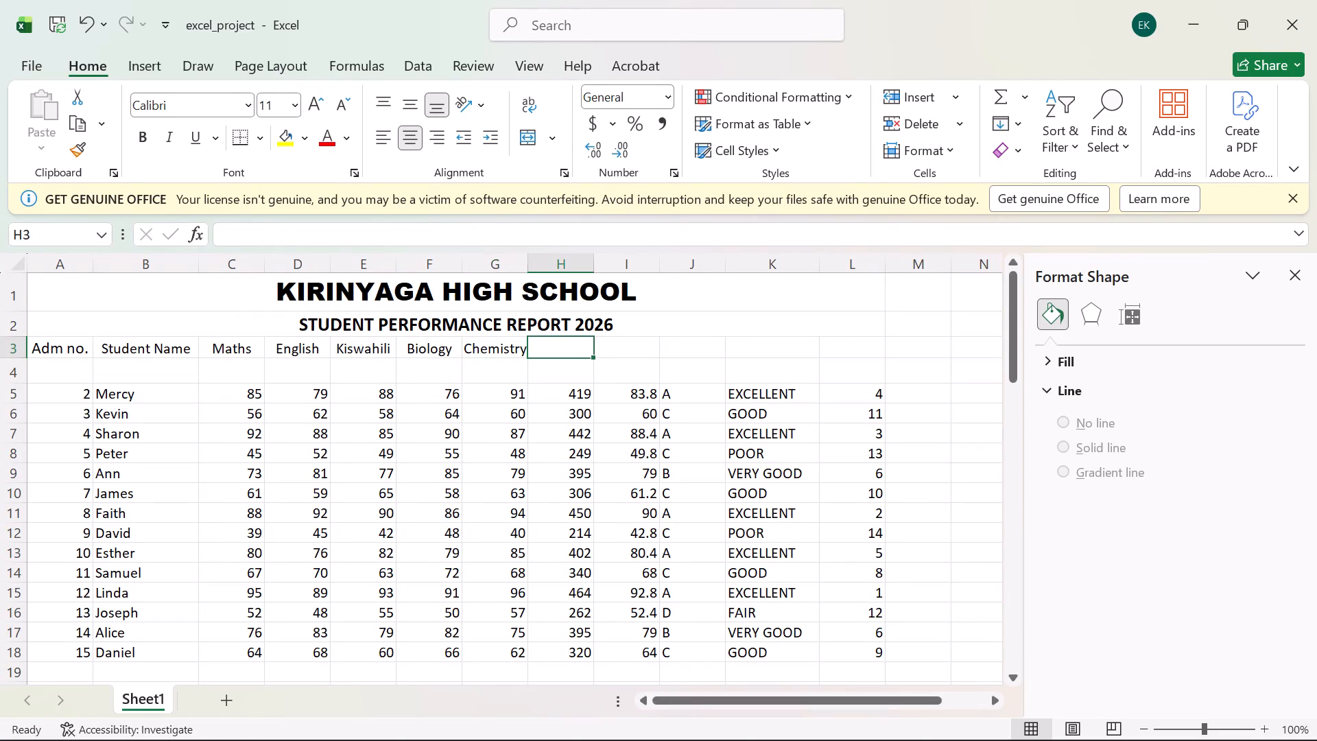
text(Total)
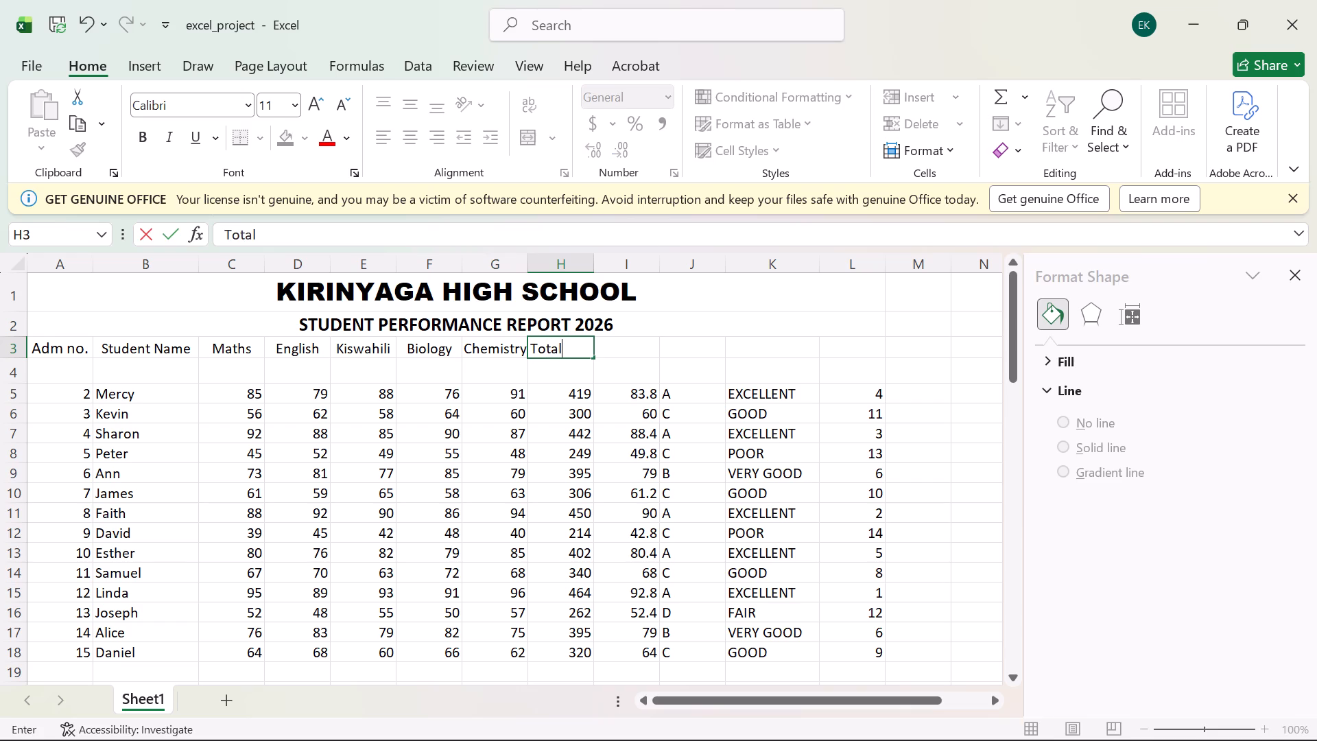
key(Right)
text(Average)
click(744, 353)
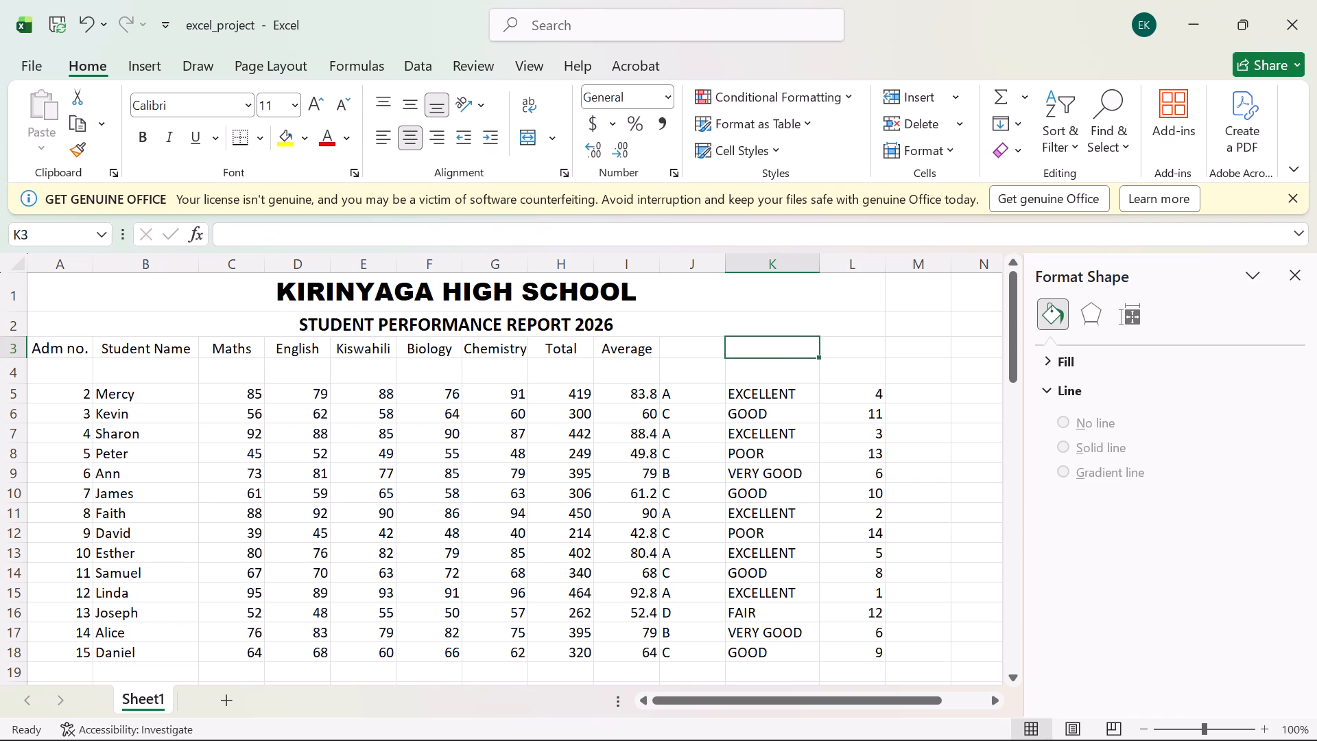
click(672, 351)
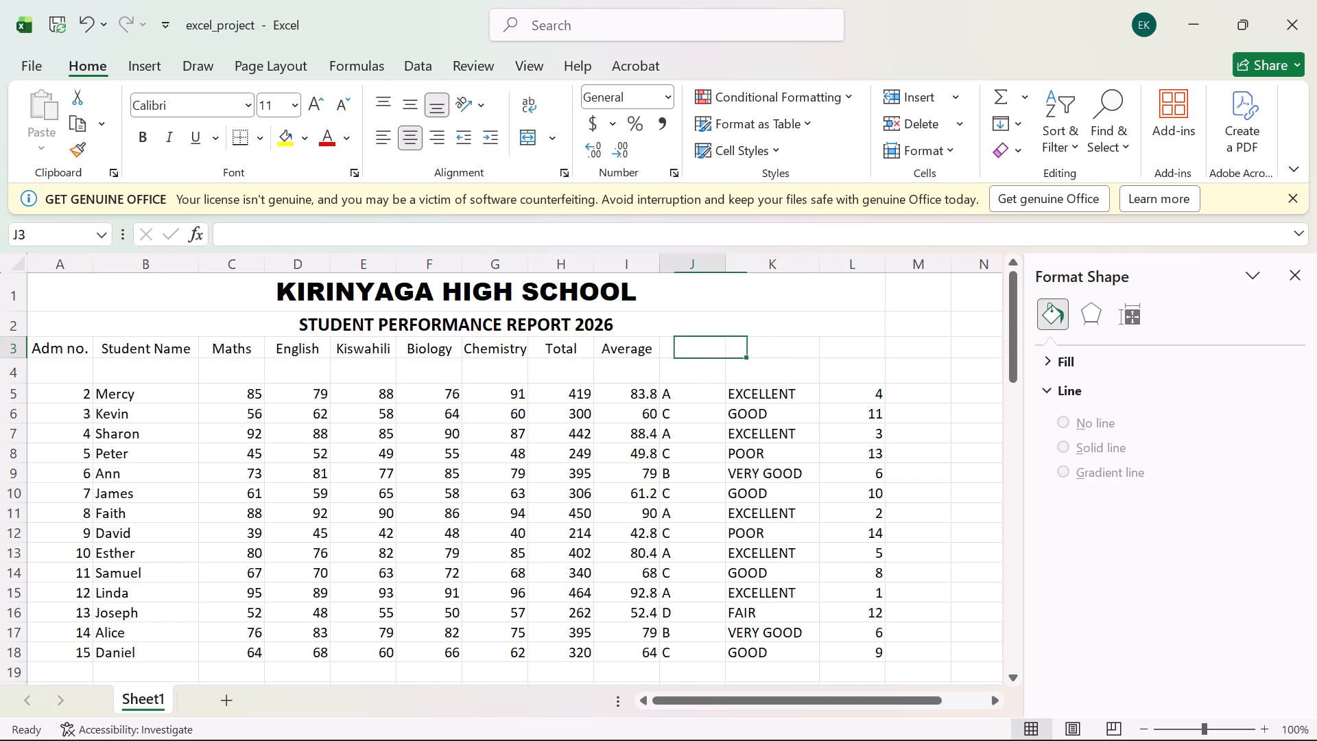
text(Grade)
key(Right)
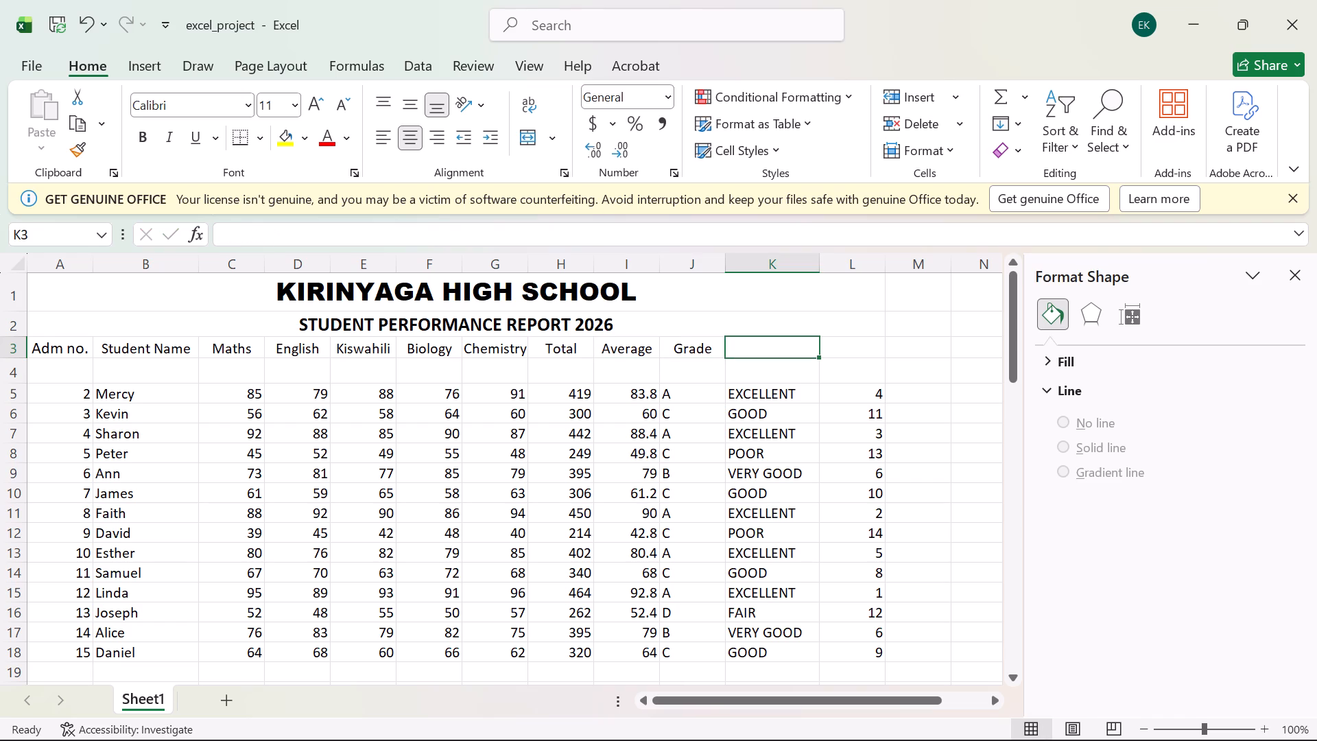
text(RE)
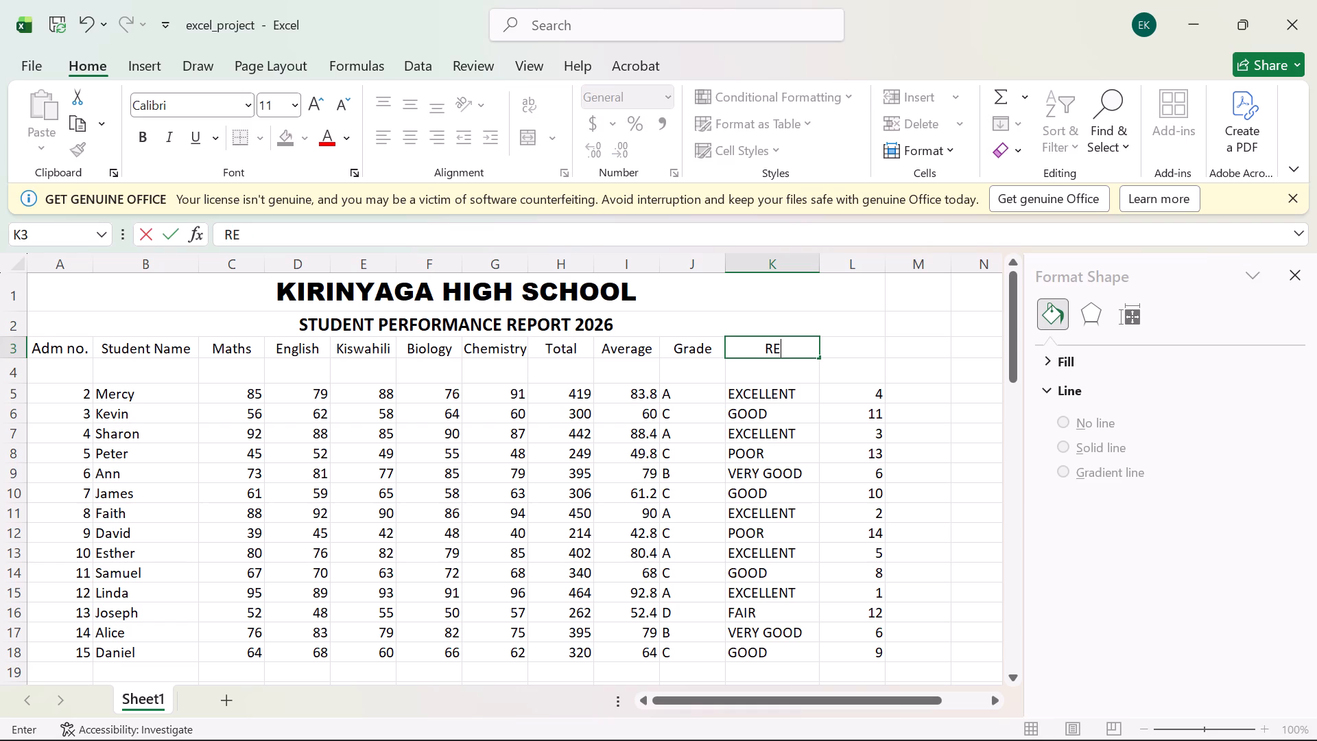
text(marks)
key(Right)
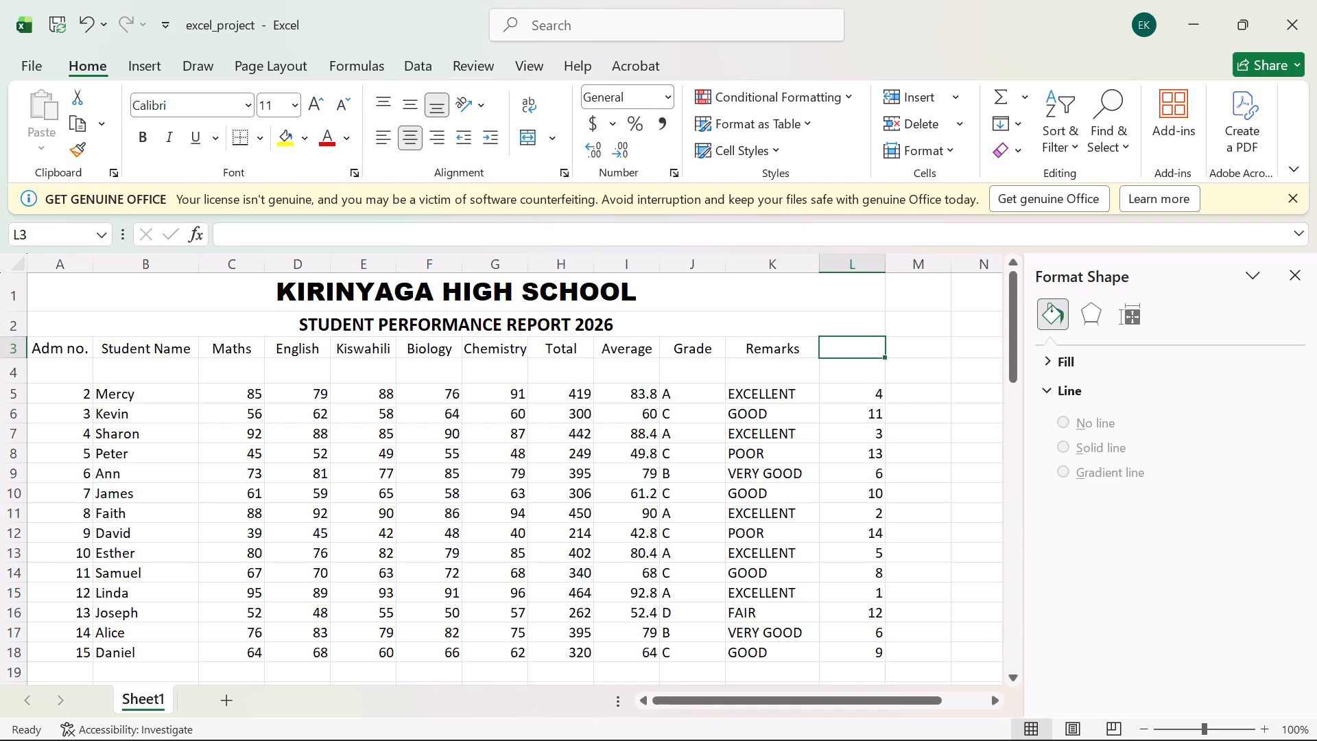
text(position)
scroll(478, 434, down, 1)
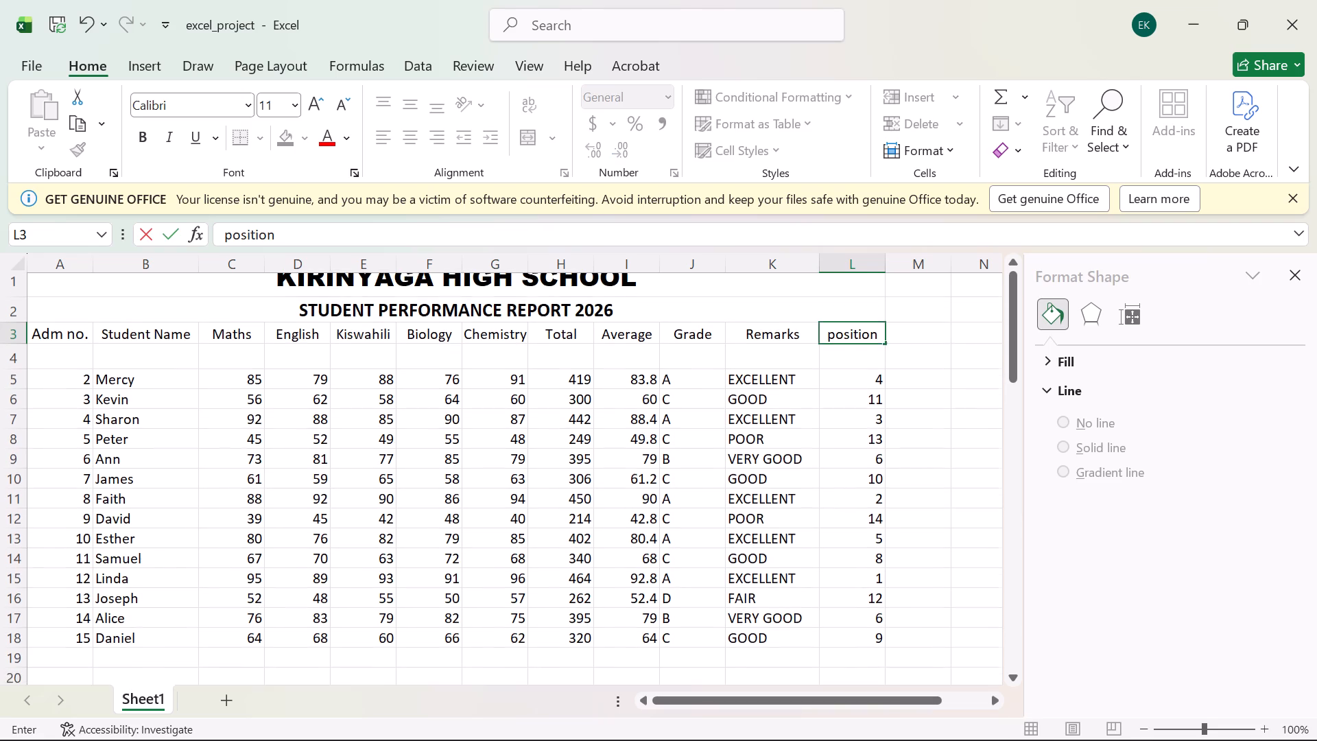
scroll(478, 434, down, 1)
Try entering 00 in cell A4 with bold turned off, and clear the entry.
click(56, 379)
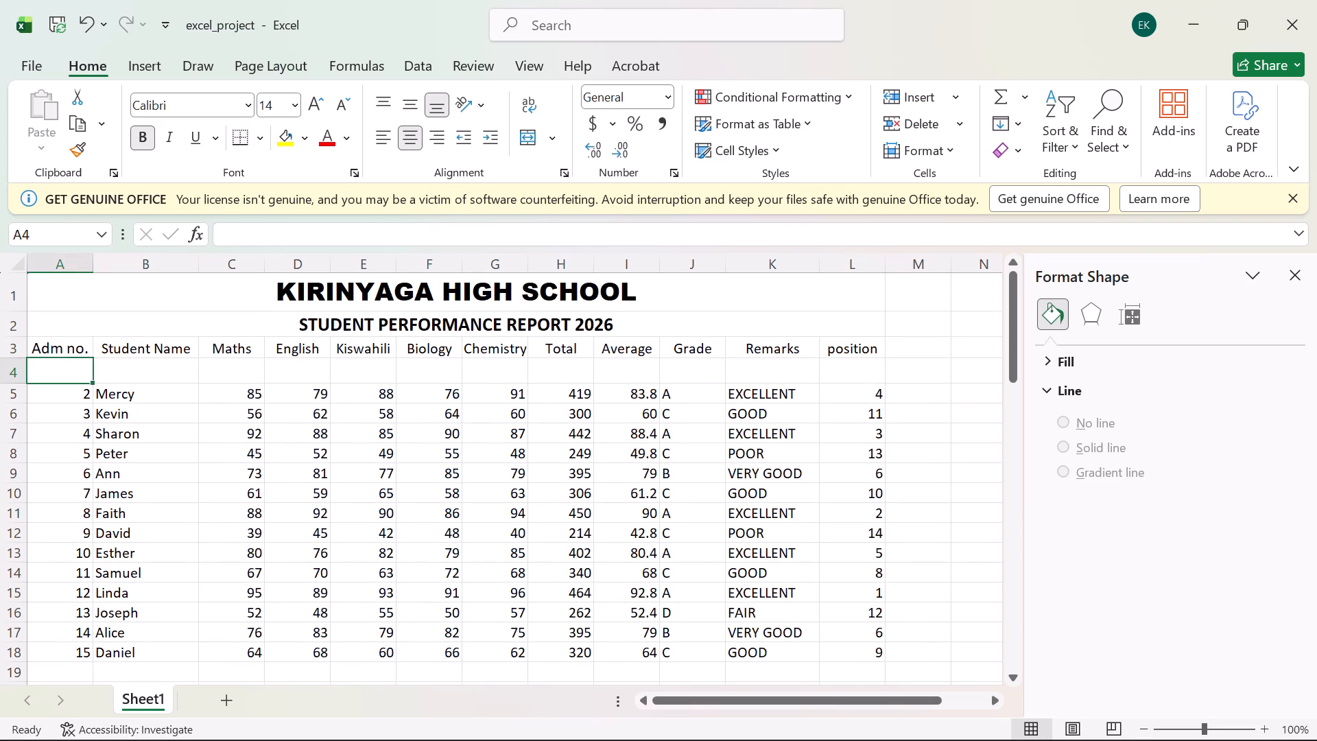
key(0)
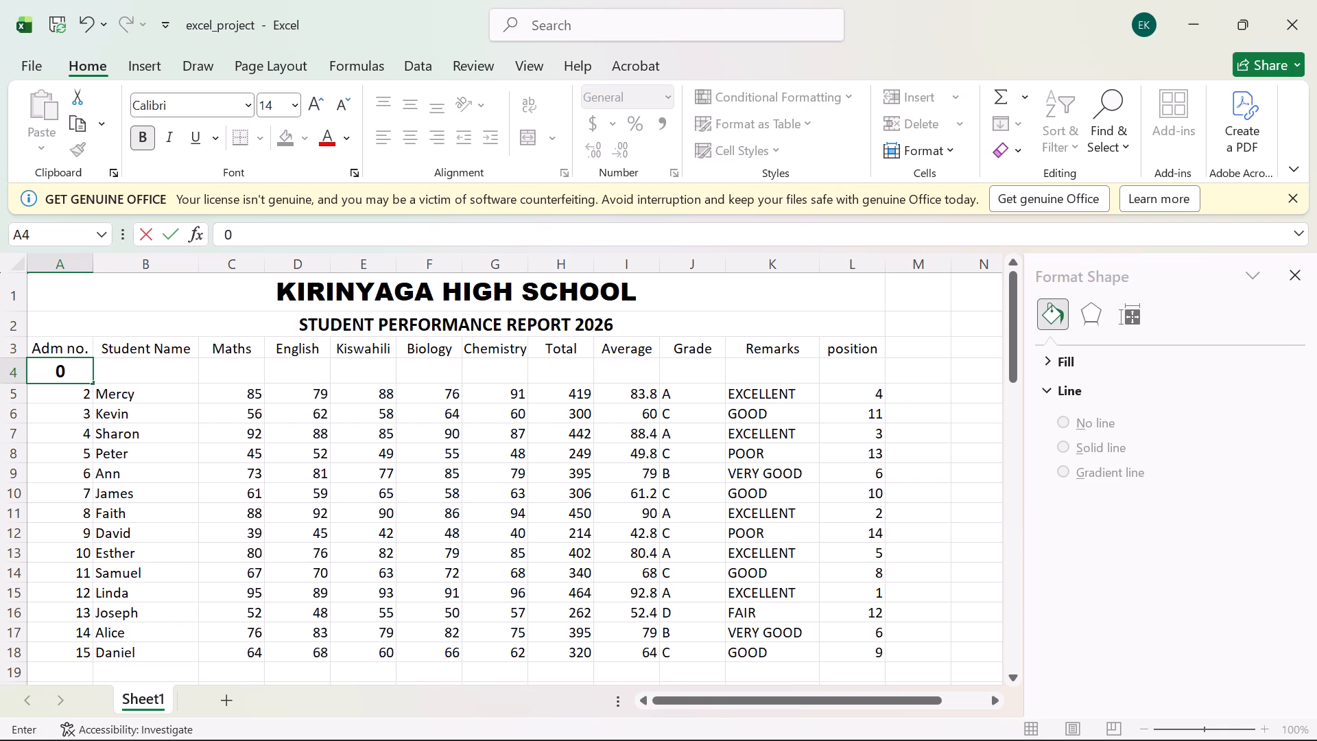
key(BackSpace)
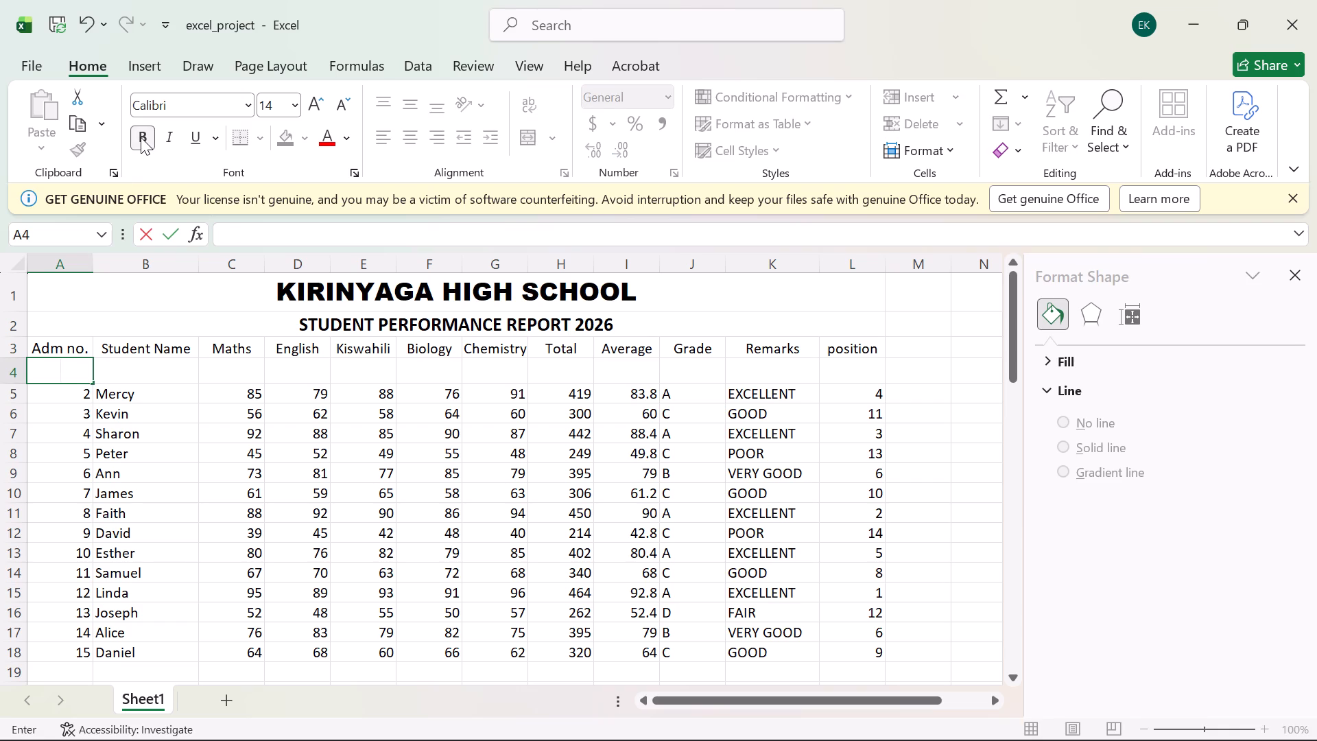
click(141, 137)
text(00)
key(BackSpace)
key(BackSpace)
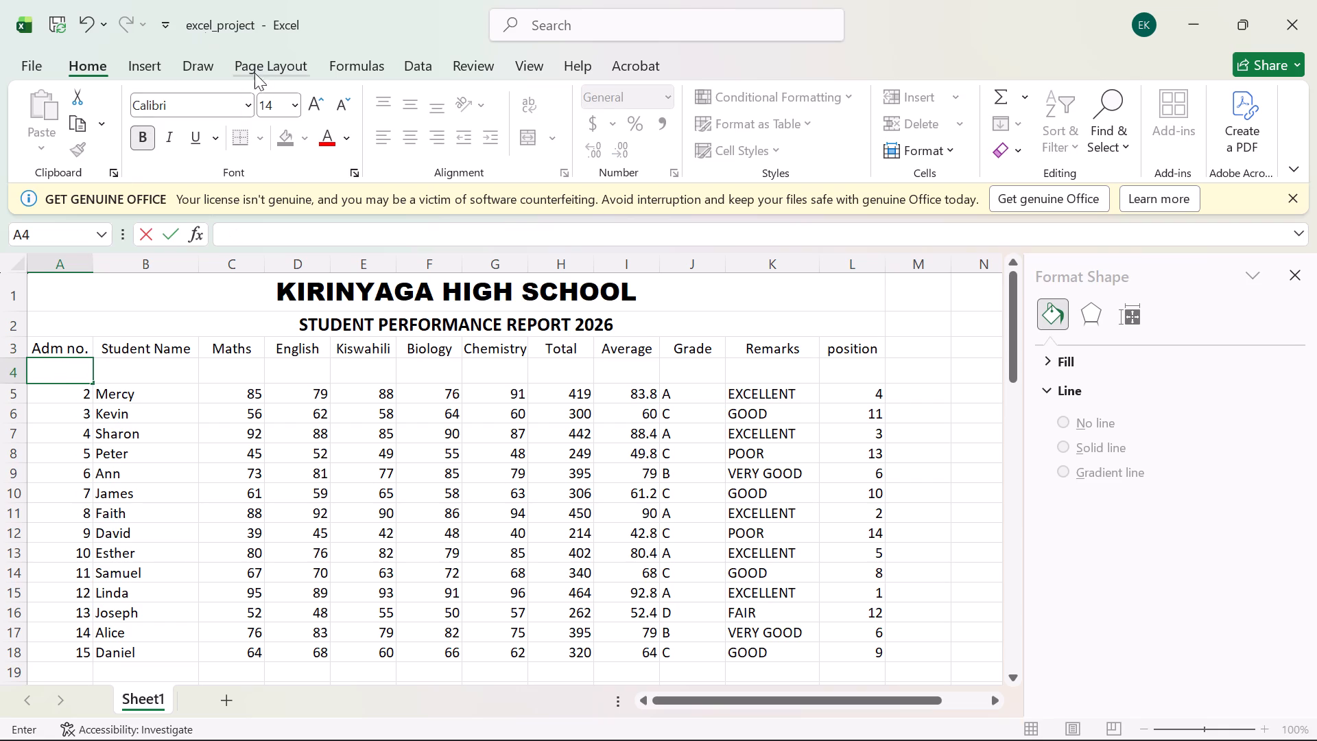
Set the font size in cell A4 to 12.
click(279, 97)
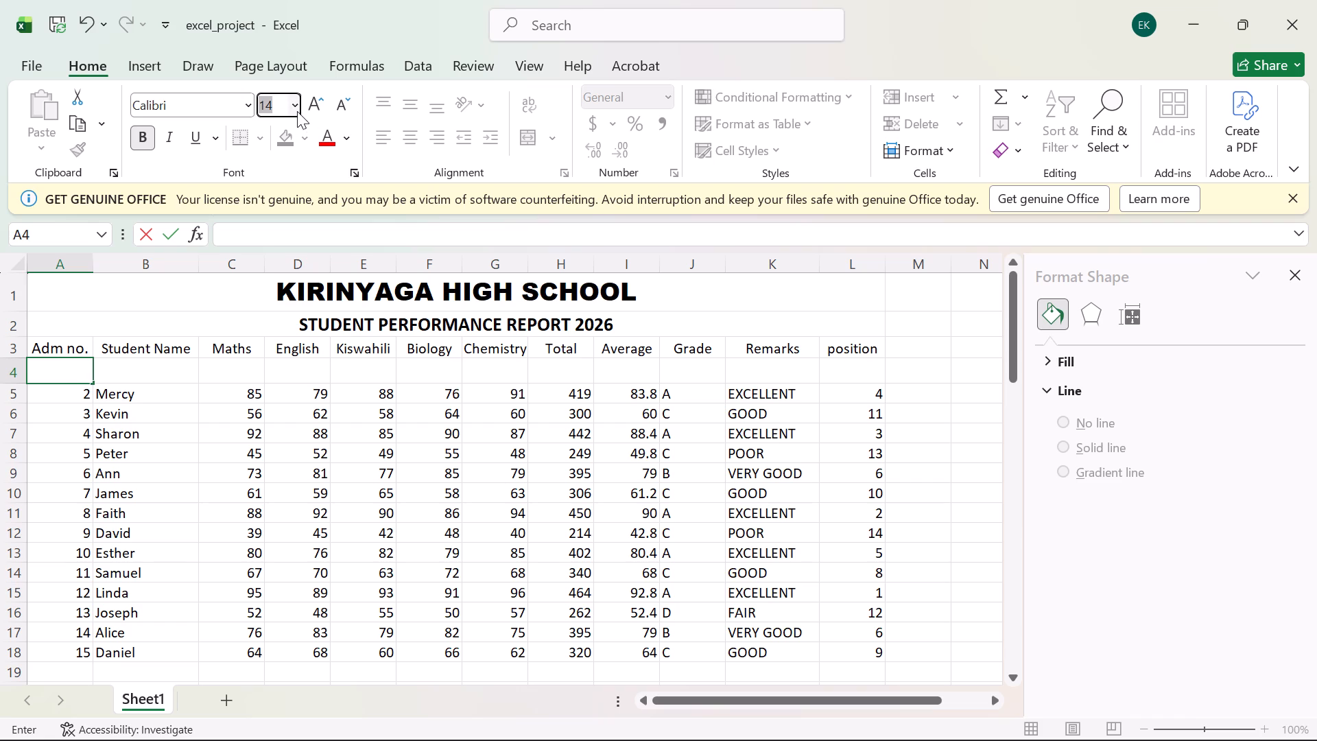
click(297, 111)
click(285, 227)
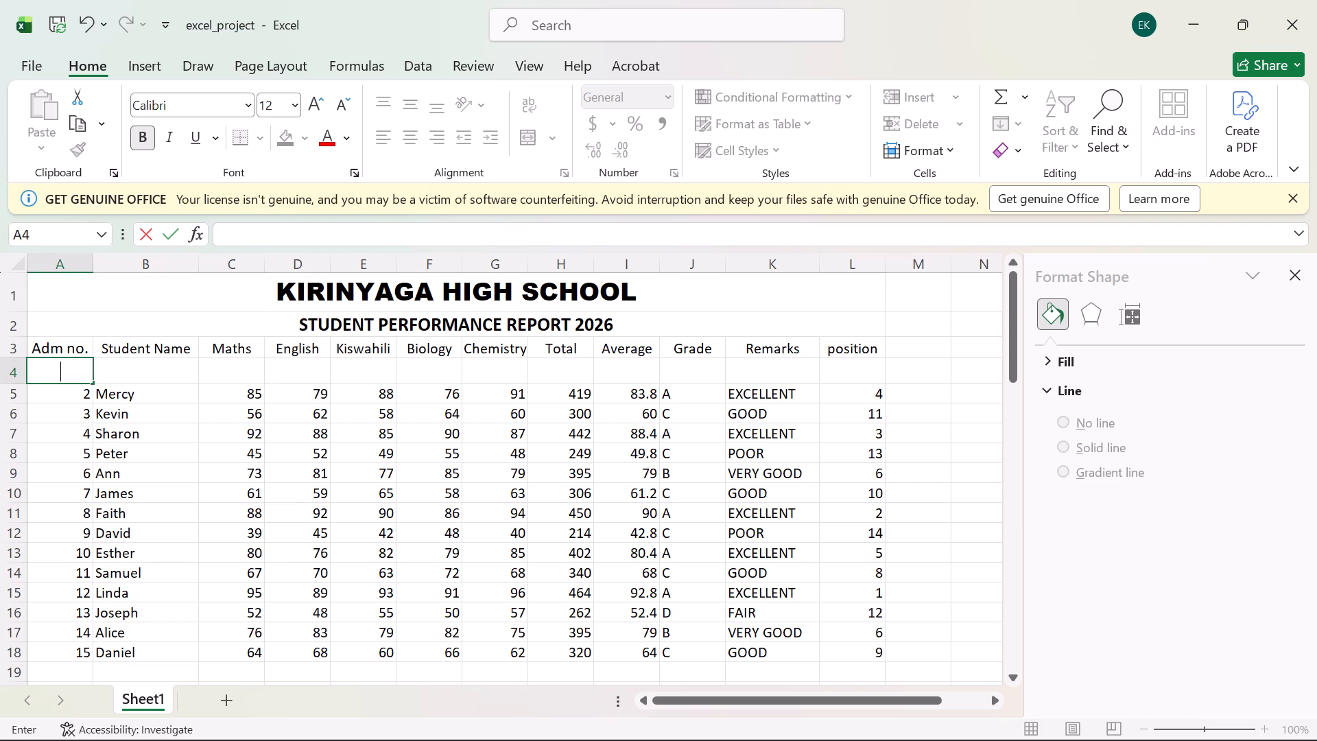
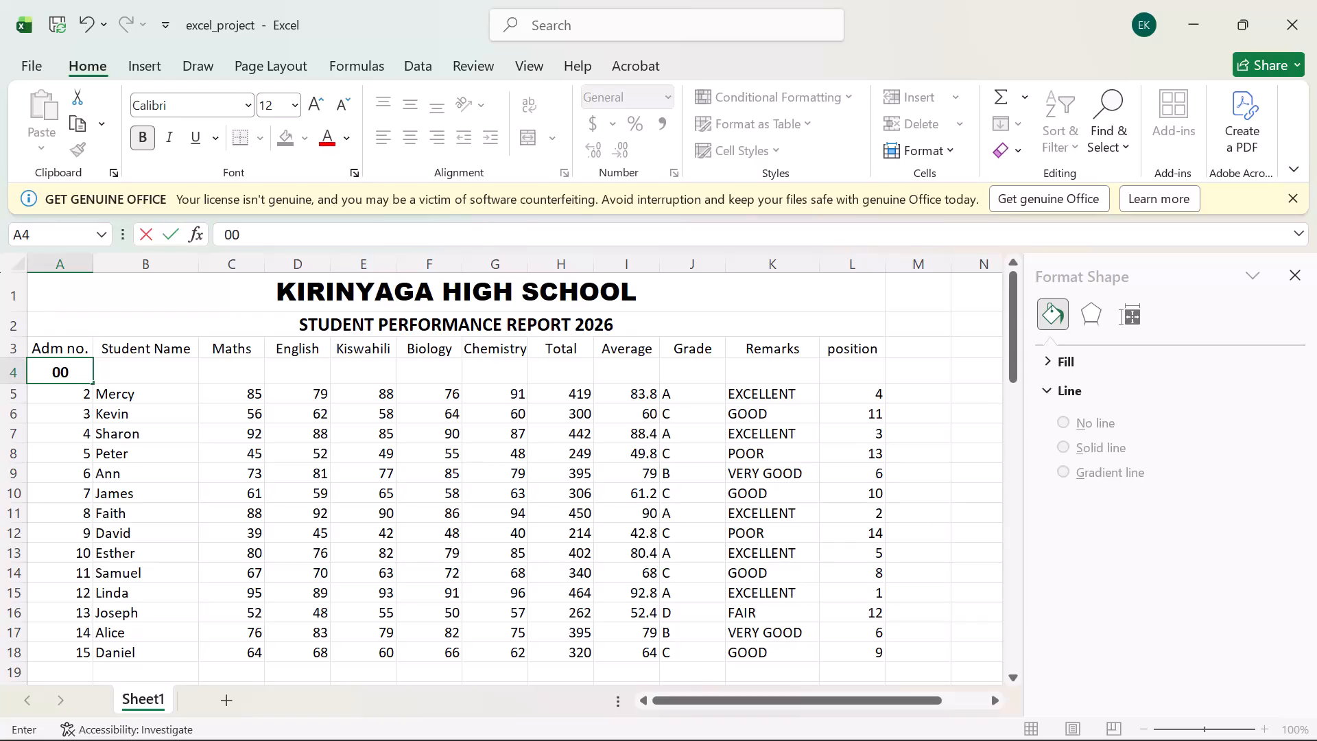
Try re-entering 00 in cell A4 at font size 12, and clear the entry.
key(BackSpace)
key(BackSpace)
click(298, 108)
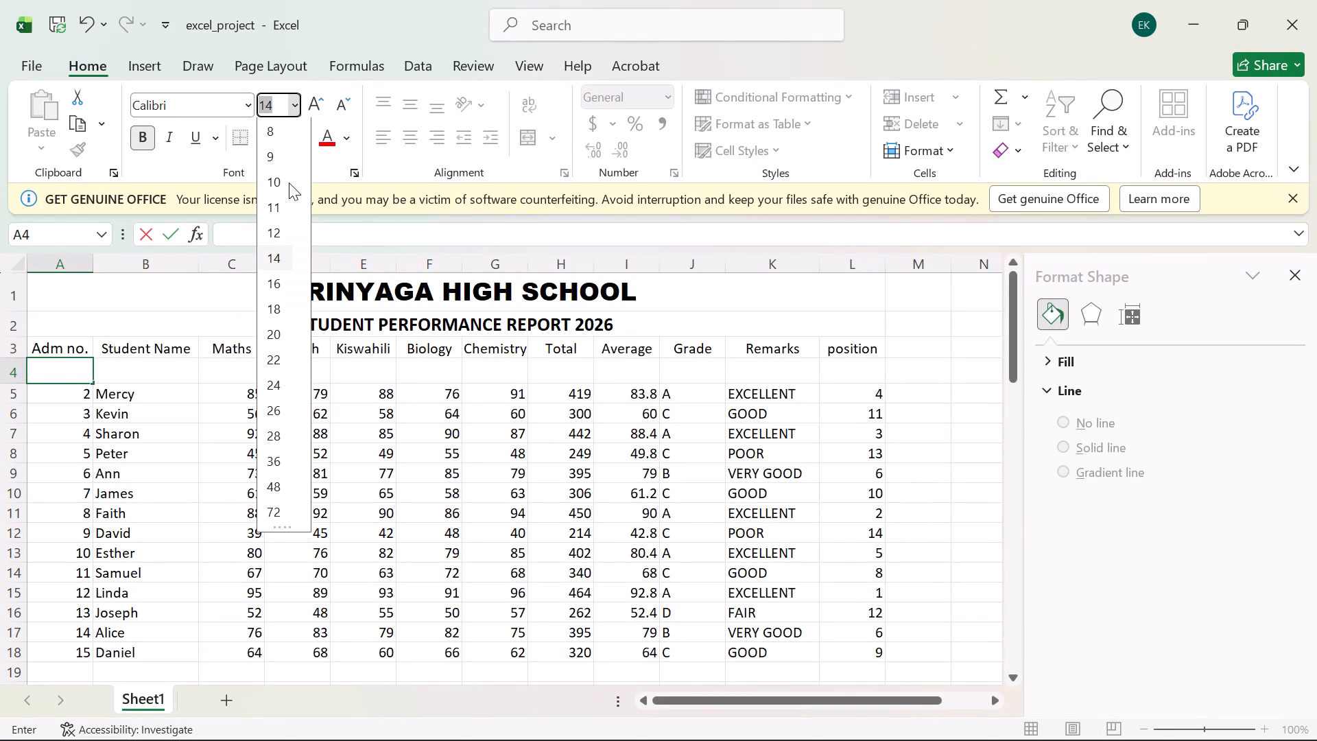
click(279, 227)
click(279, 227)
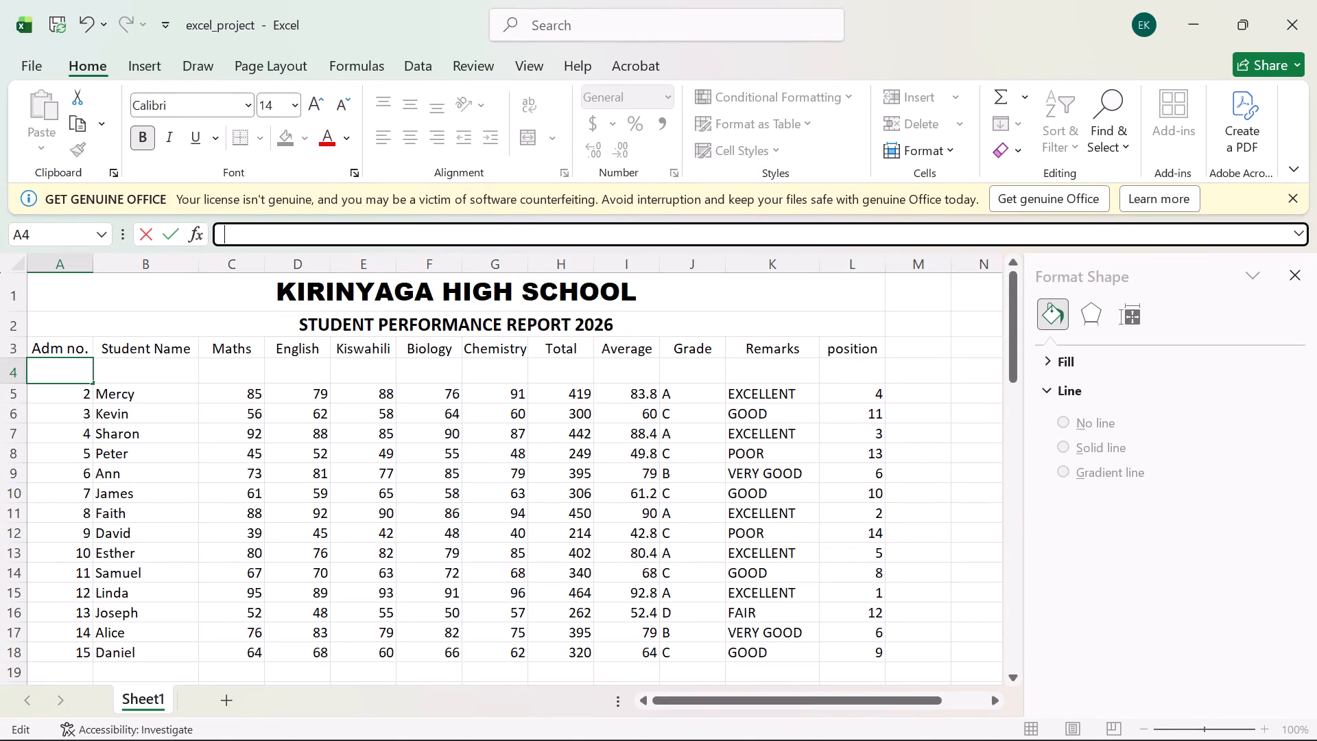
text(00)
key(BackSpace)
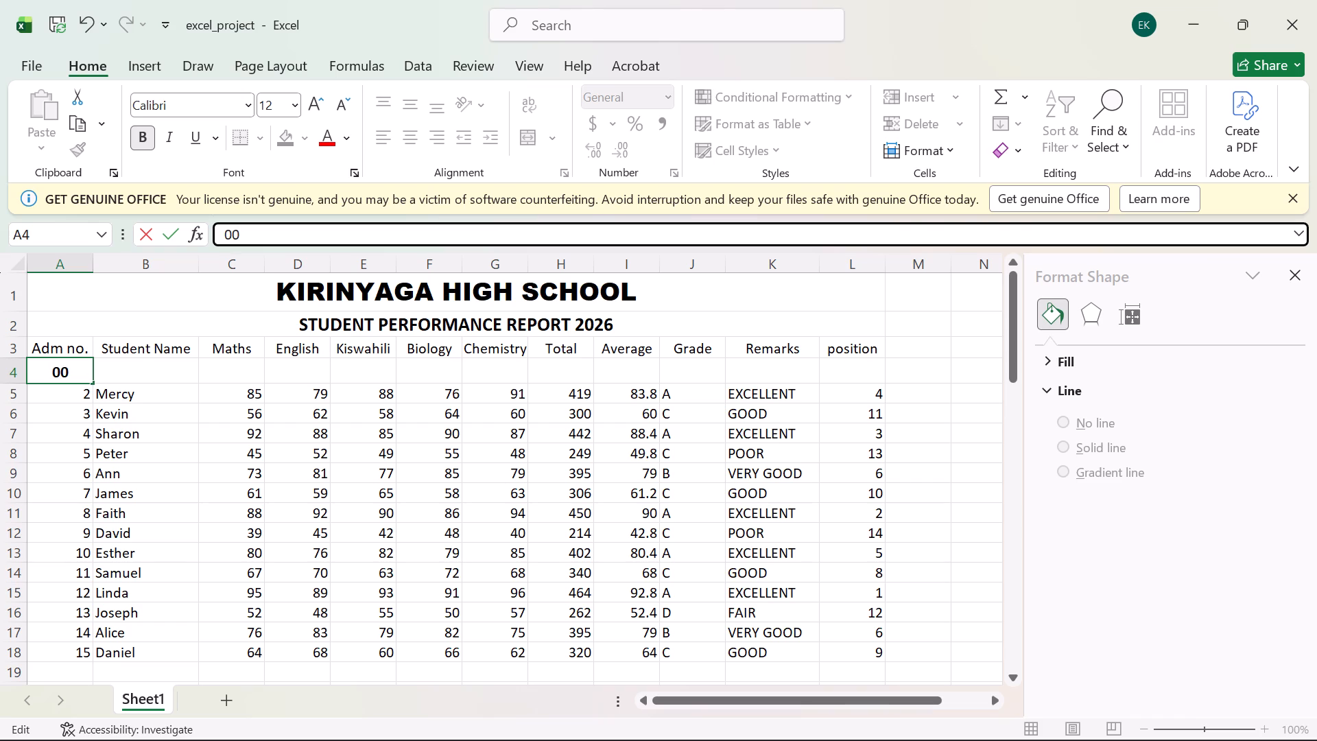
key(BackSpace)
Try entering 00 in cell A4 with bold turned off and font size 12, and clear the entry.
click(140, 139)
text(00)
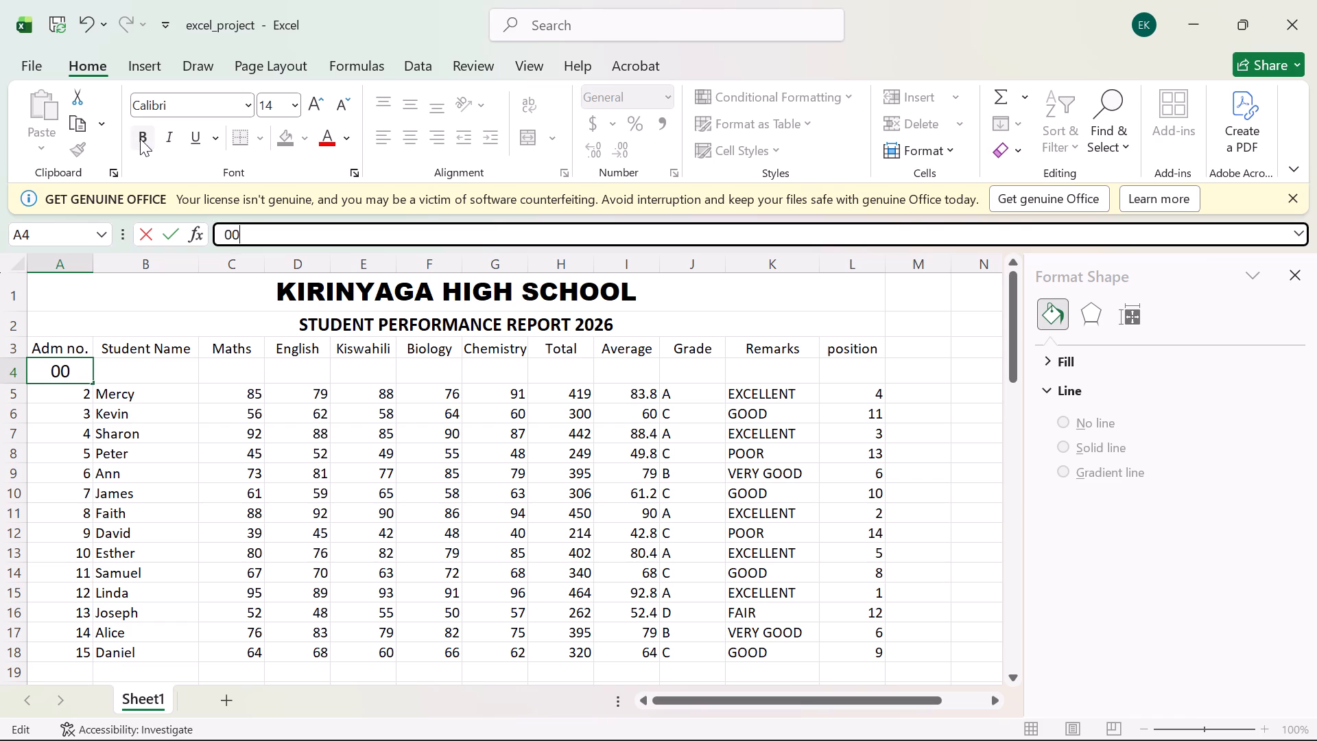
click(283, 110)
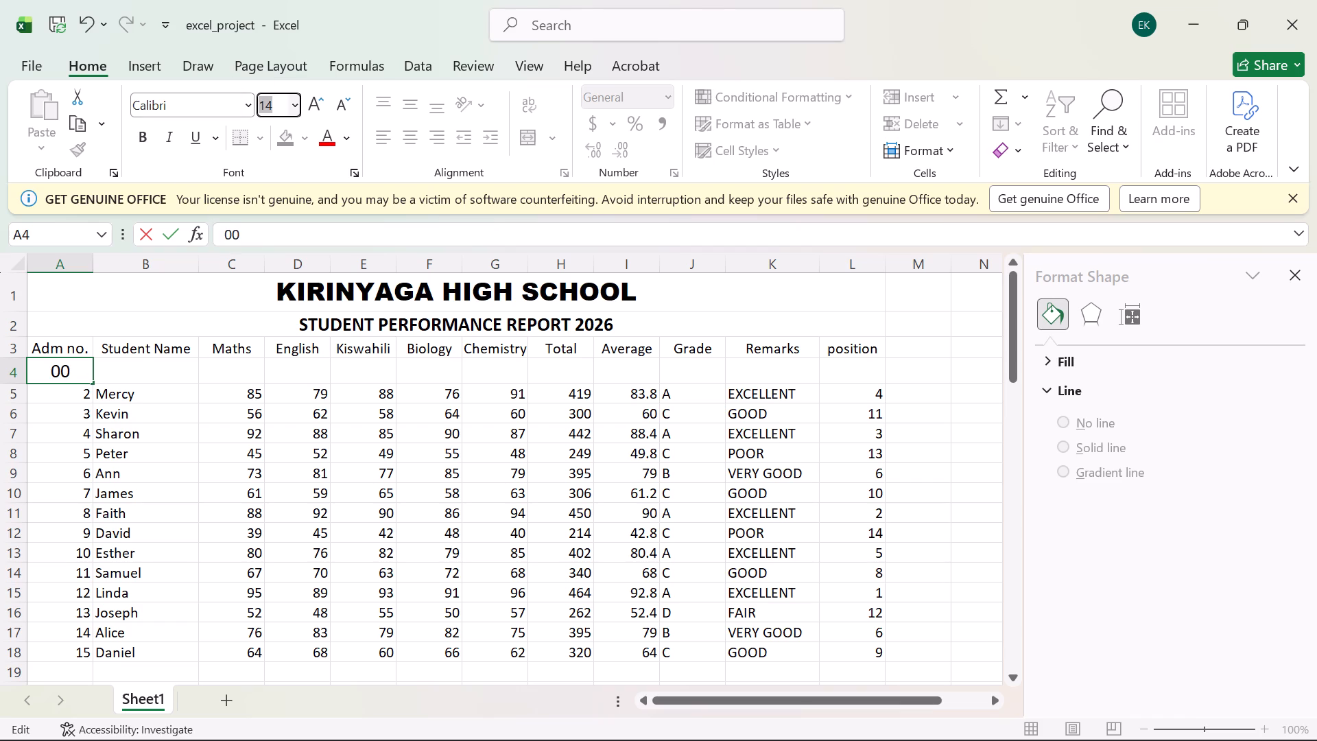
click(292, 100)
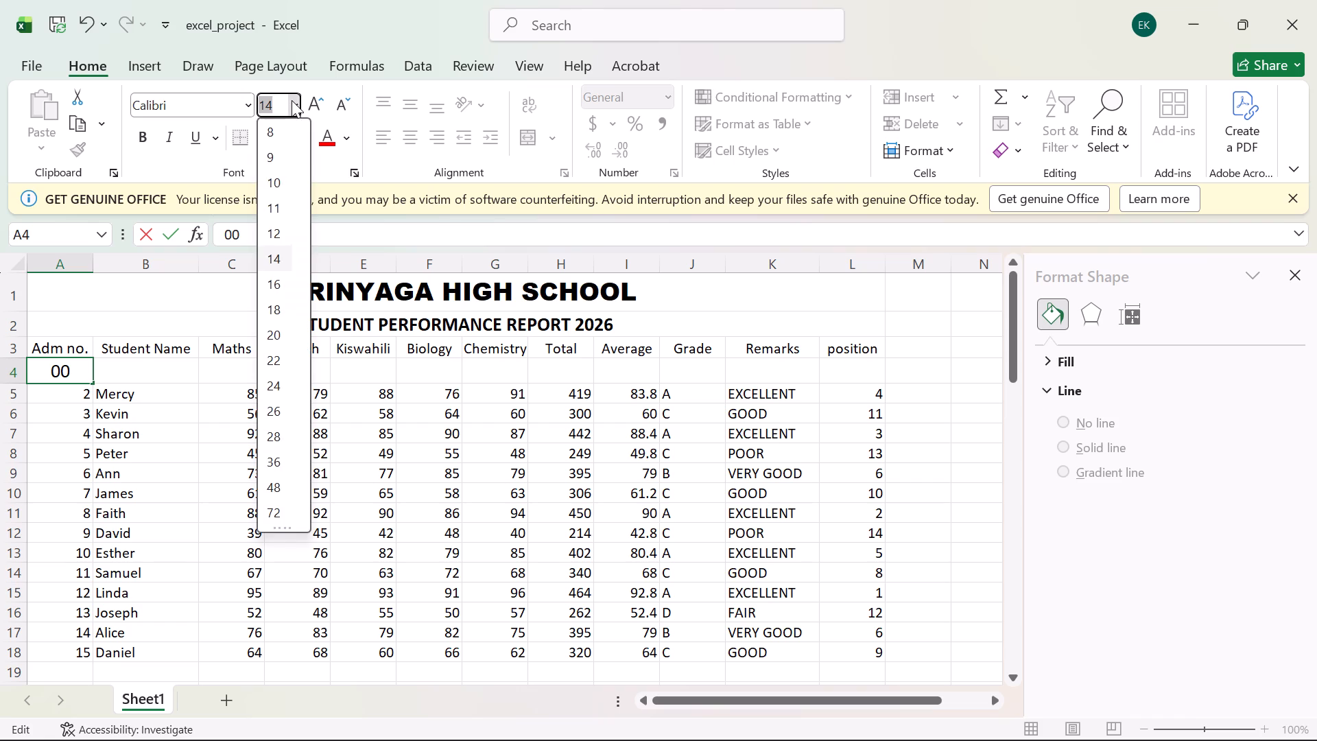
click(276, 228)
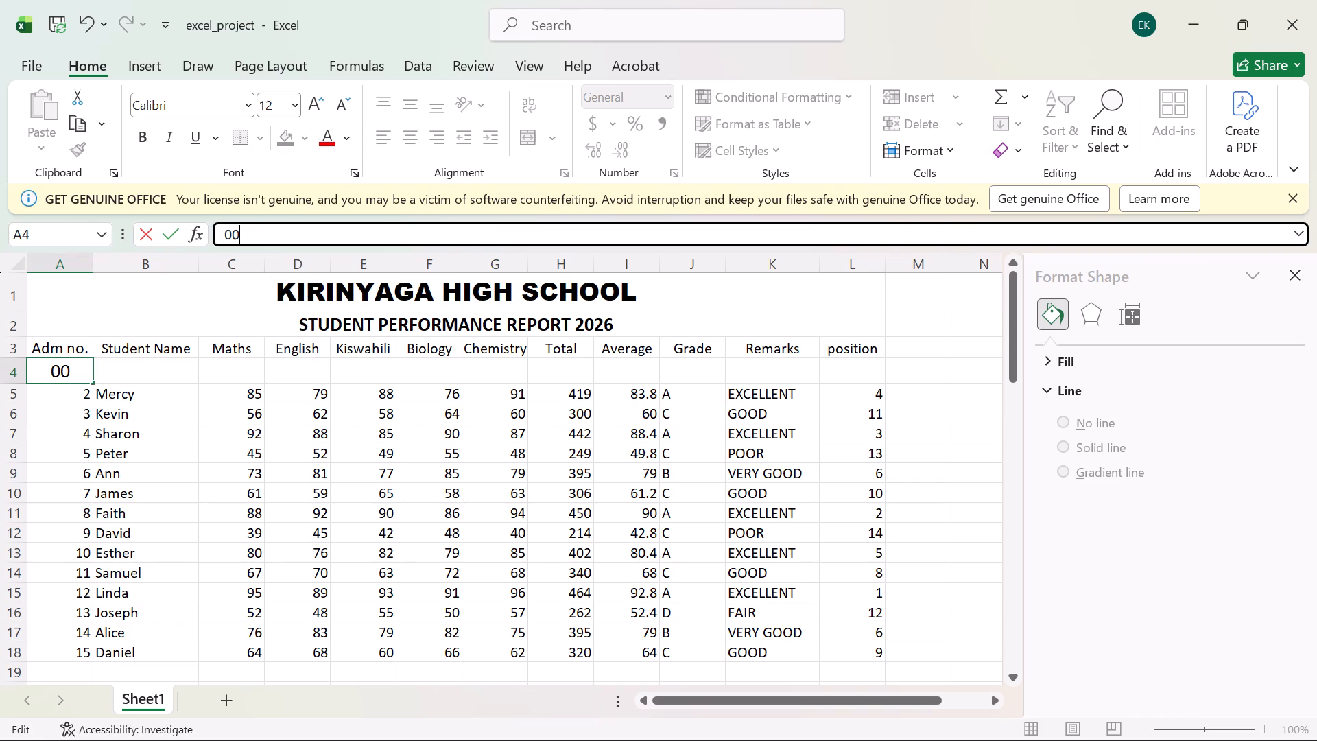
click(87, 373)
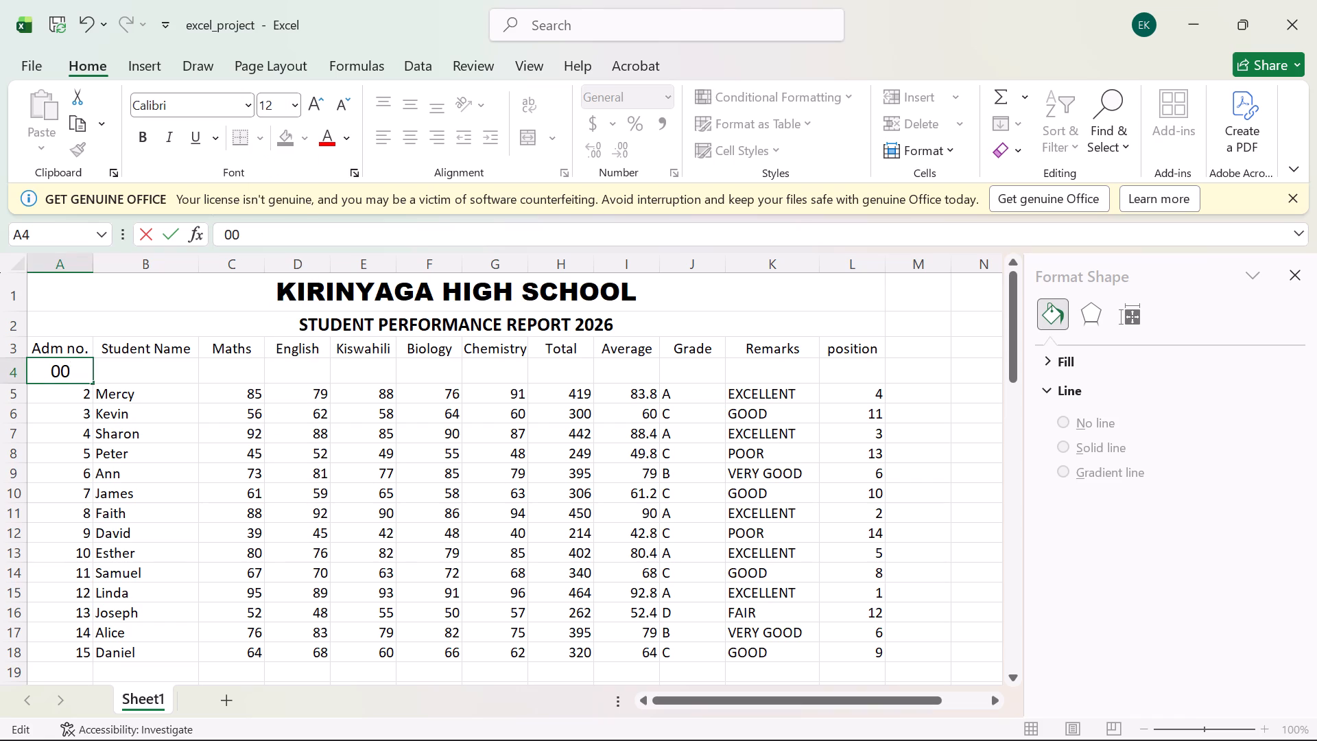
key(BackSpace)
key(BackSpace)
Enter the admission number 001 in cell A4 with bold turned off and font size 12.
click(145, 137)
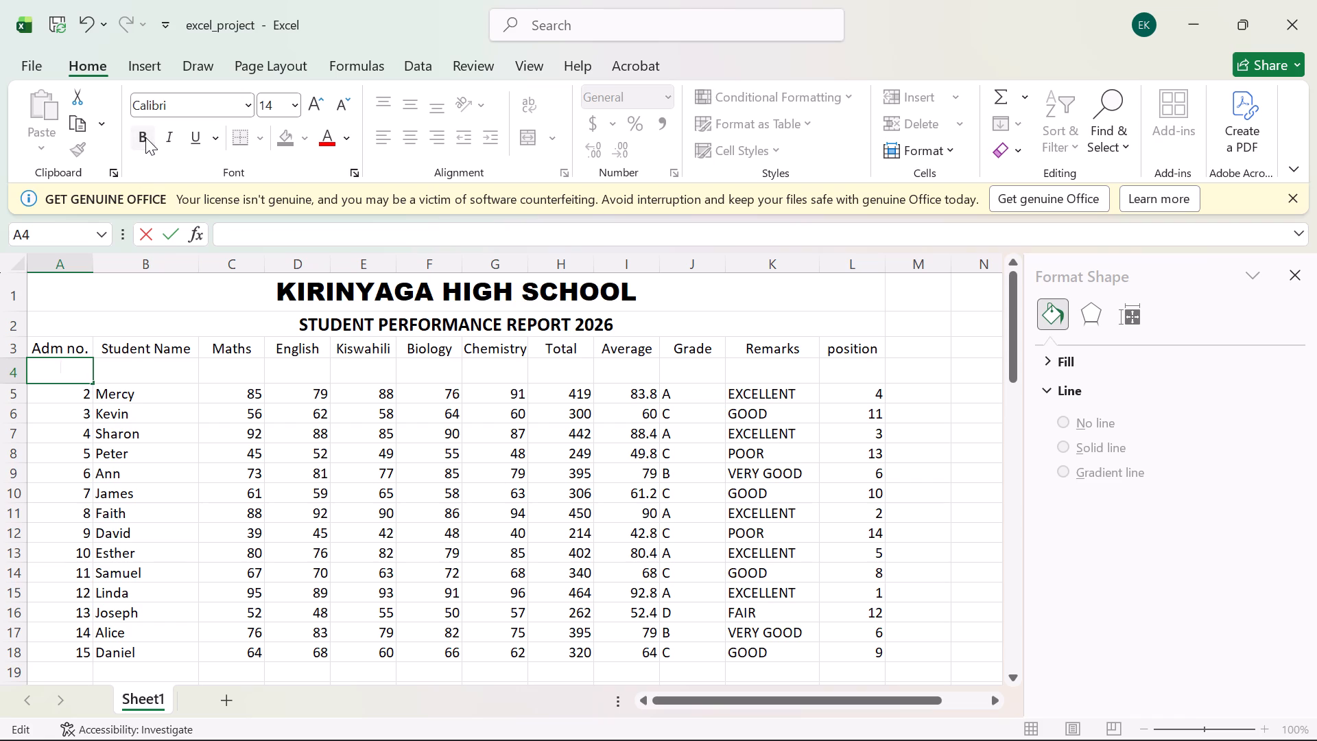
click(294, 99)
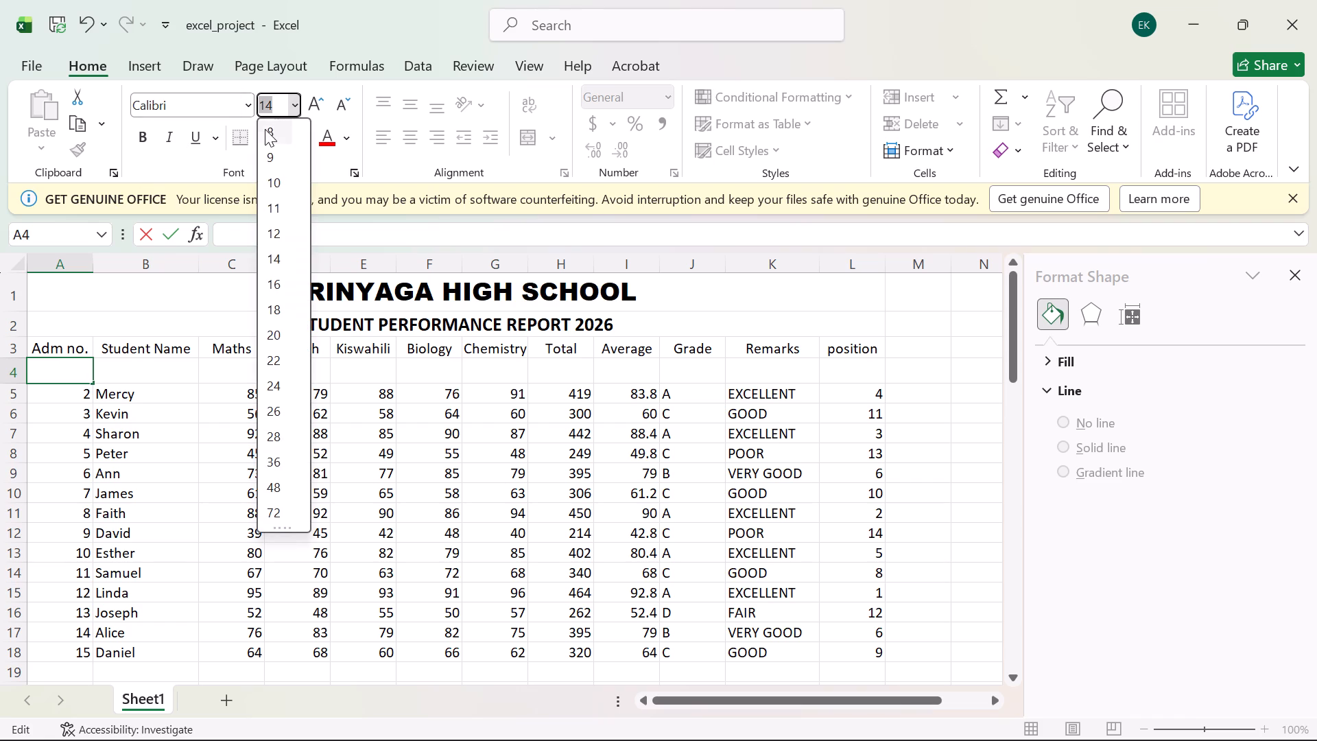
click(276, 236)
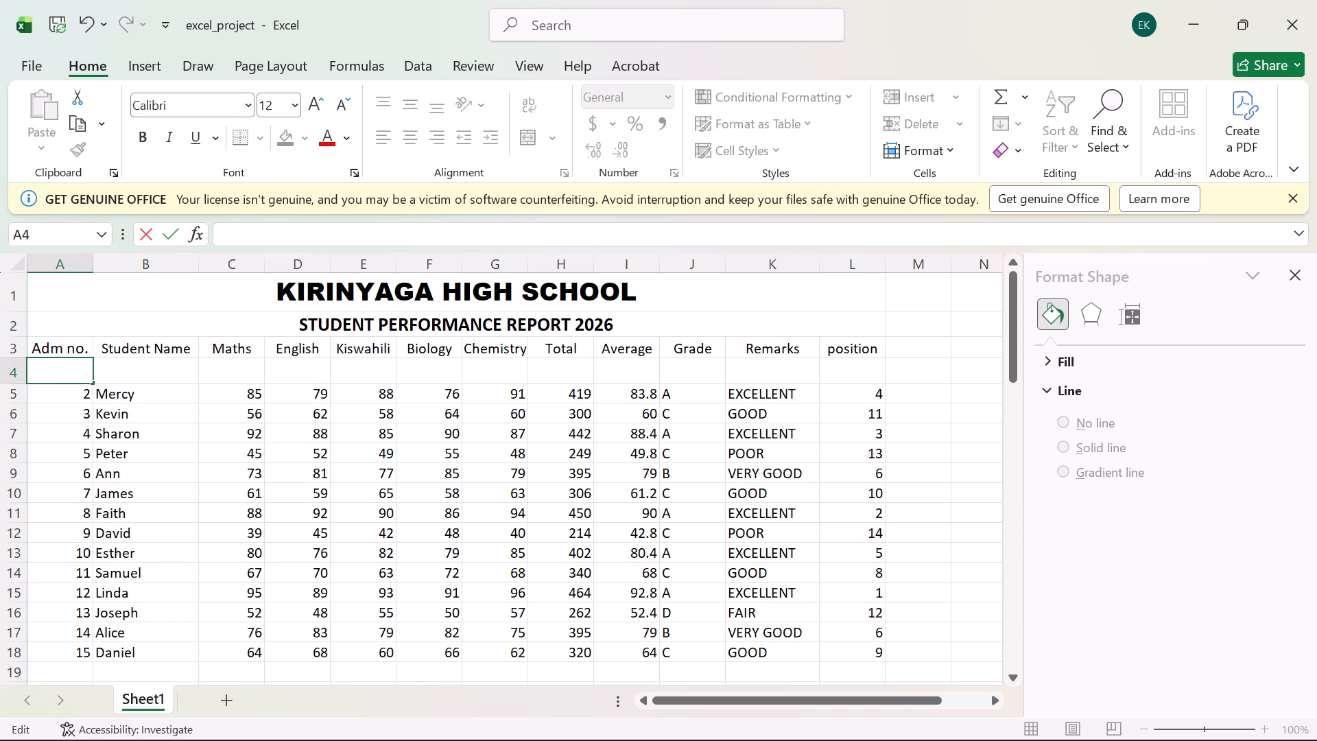
text(00)
key(1)
key(Right)
key(Right)
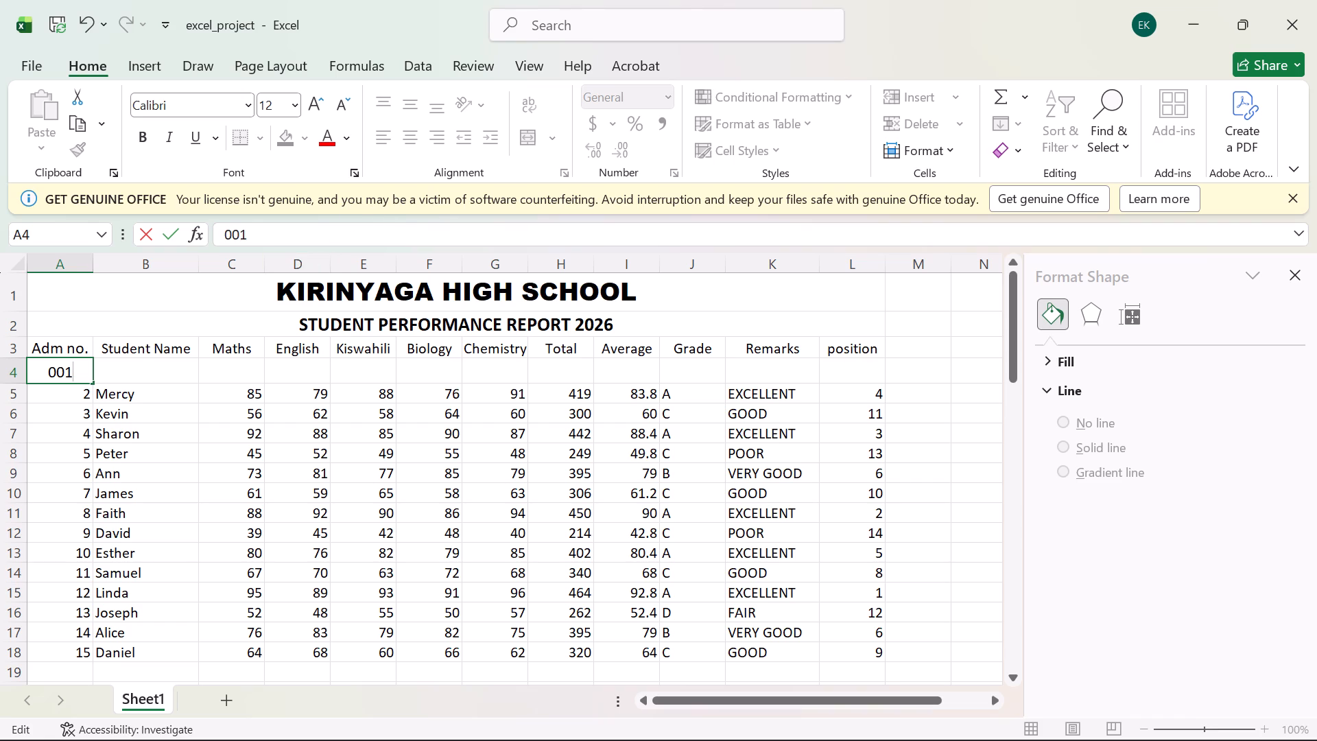
Fill cells B4 to G4 with the student name Brian and the marks 78, 65, 72, 80 and 69.
click(149, 367)
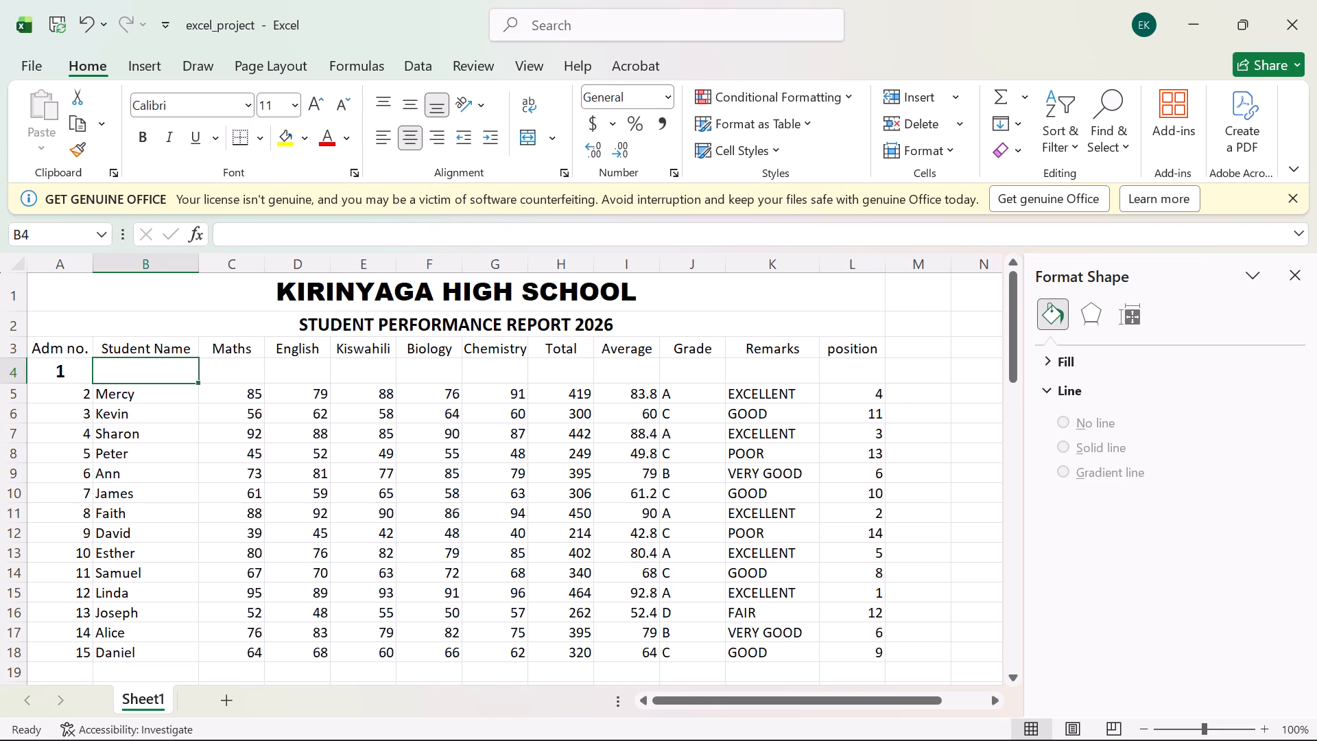
text(Br)
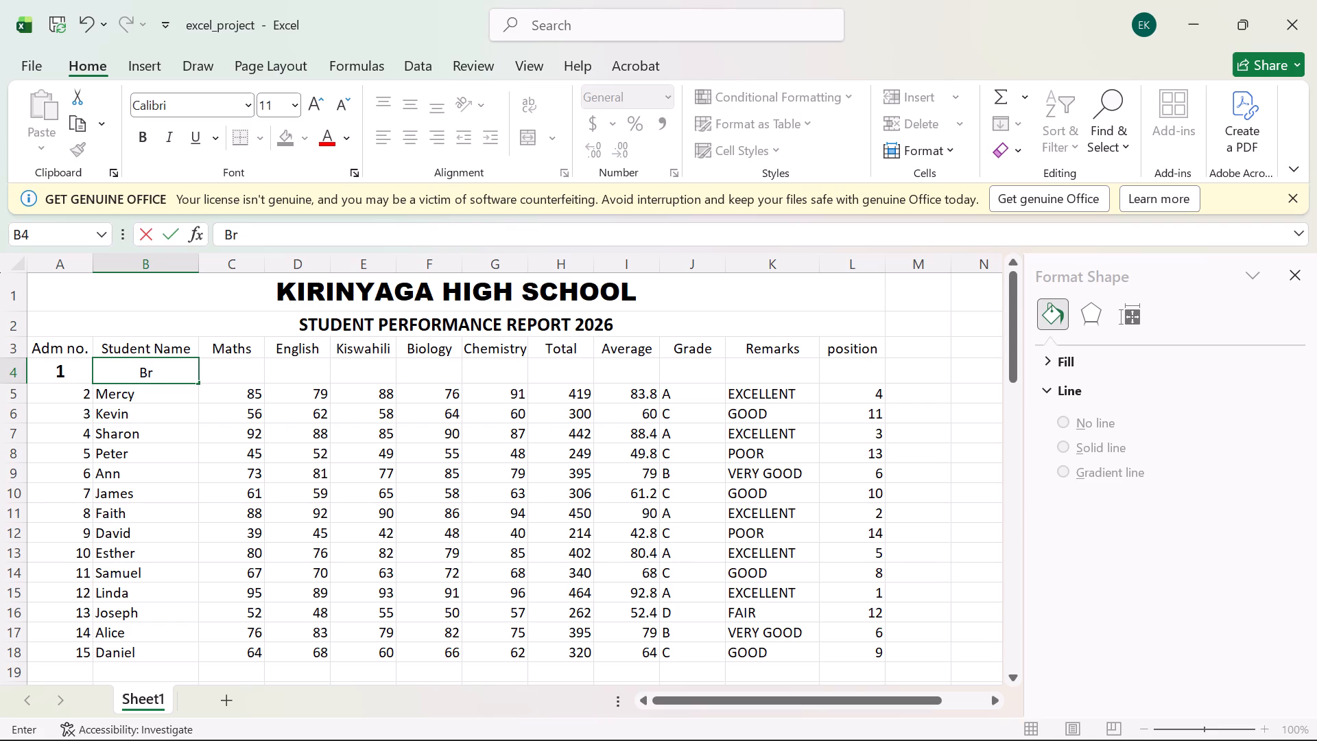
text(ian)
key(Right)
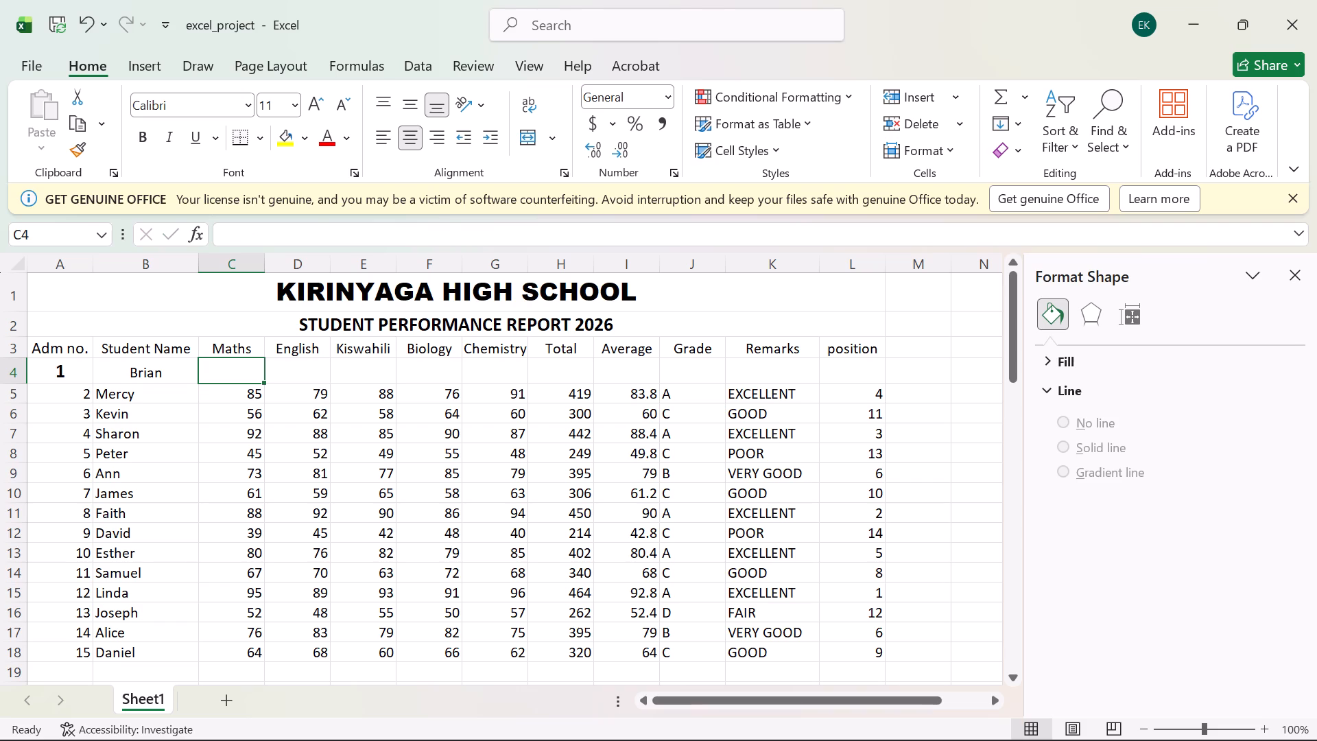
text(78)
key(Right)
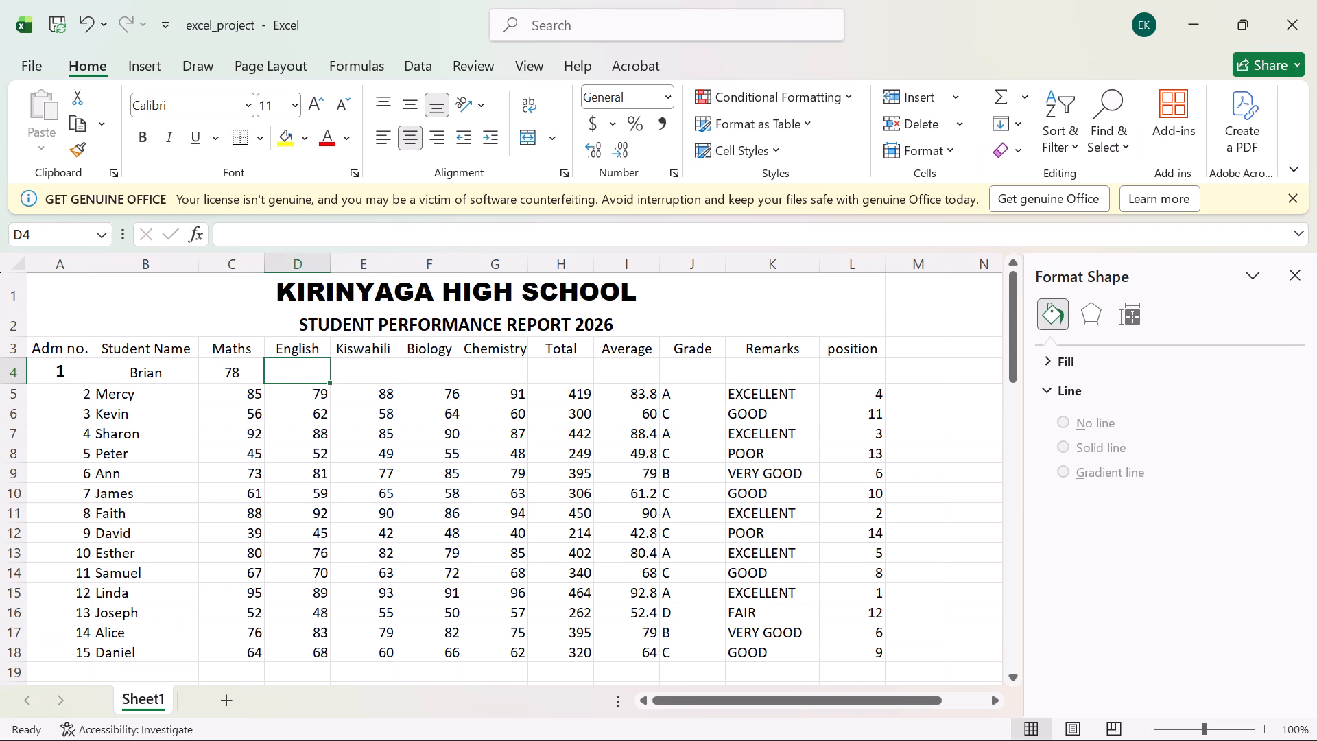
text(65)
key(Right)
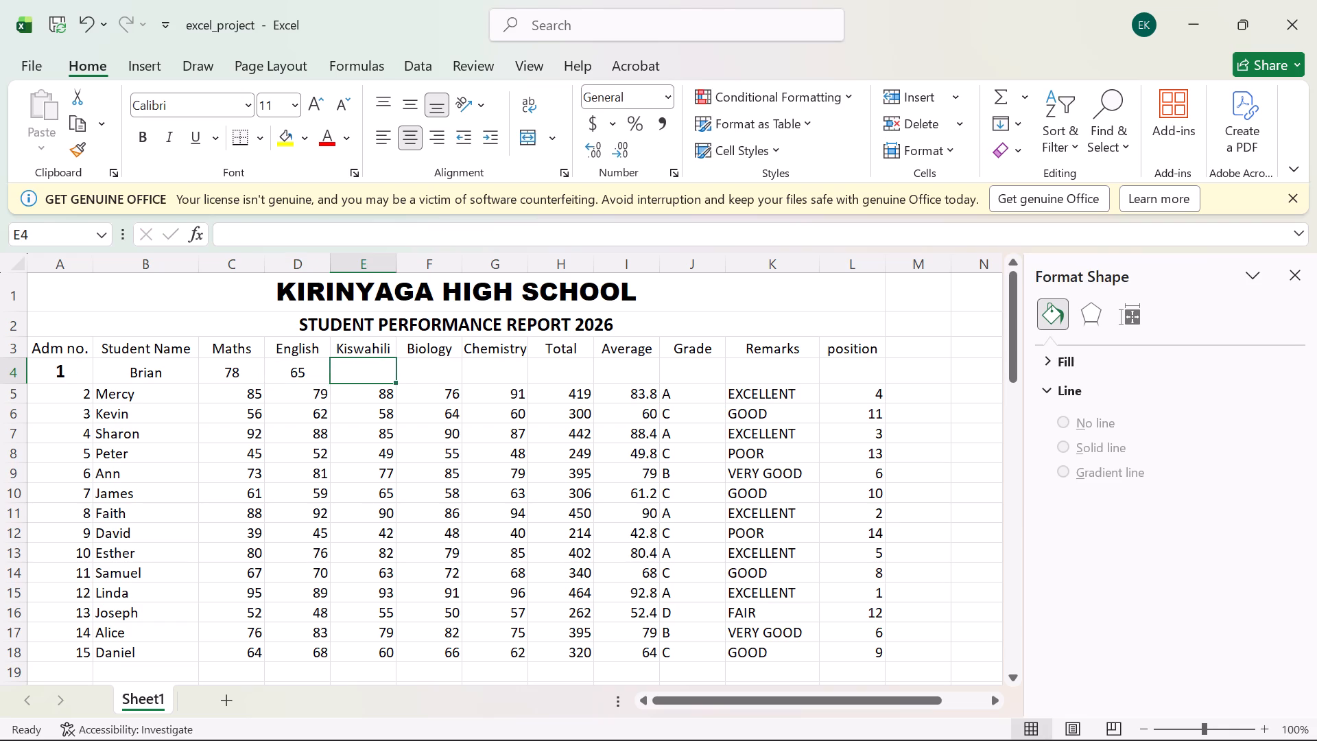
text(72)
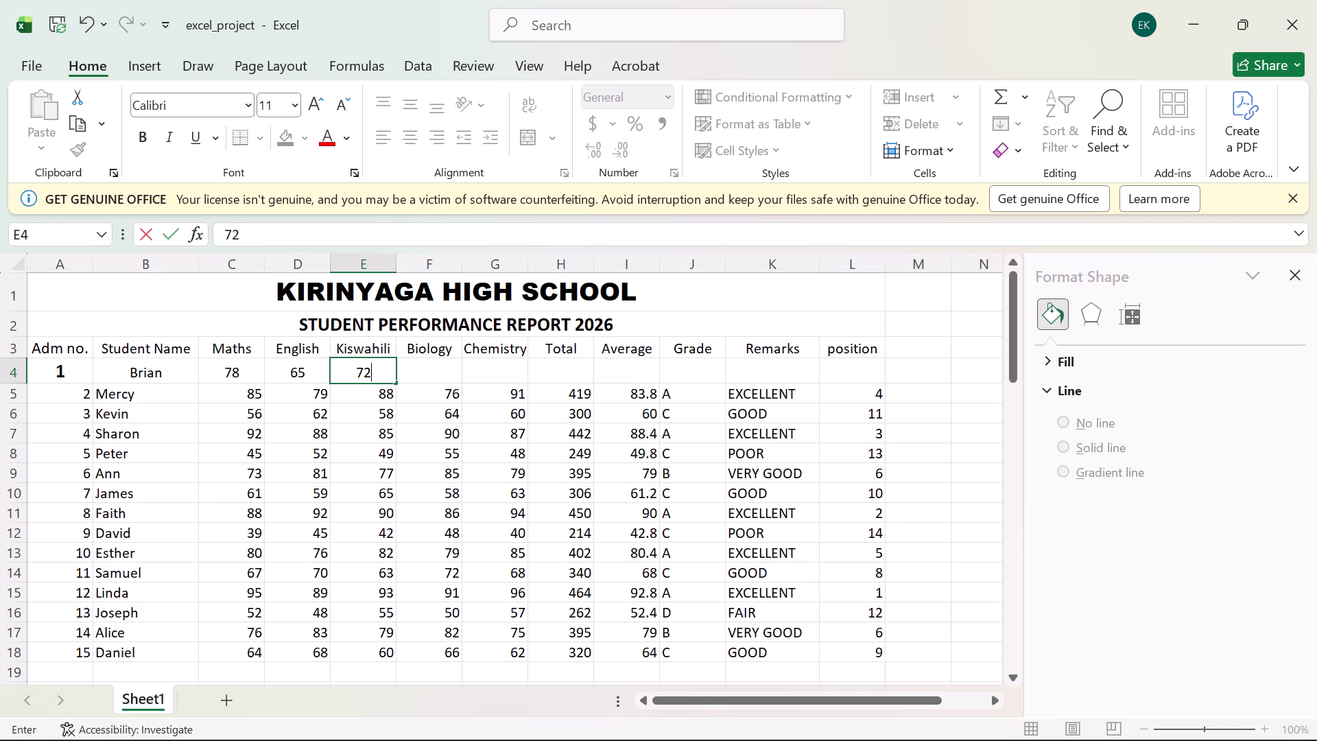
key(Right)
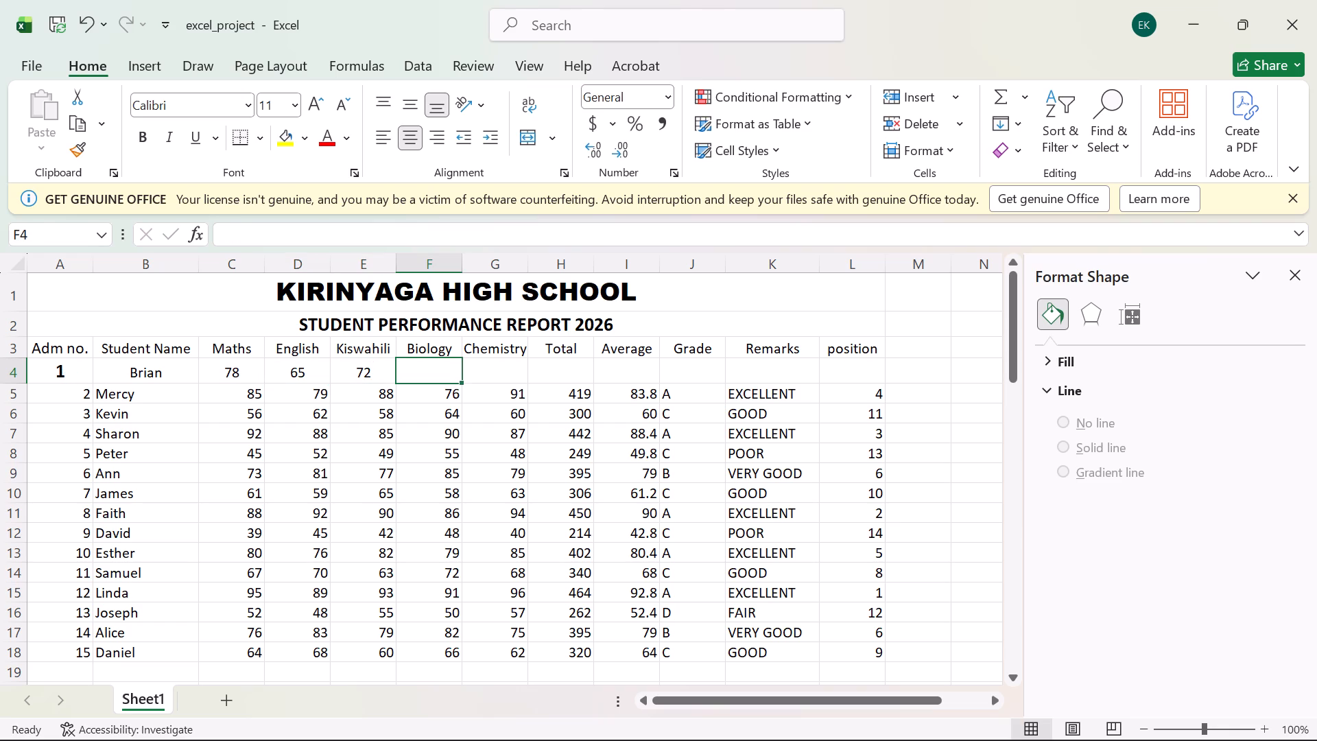
text(80)
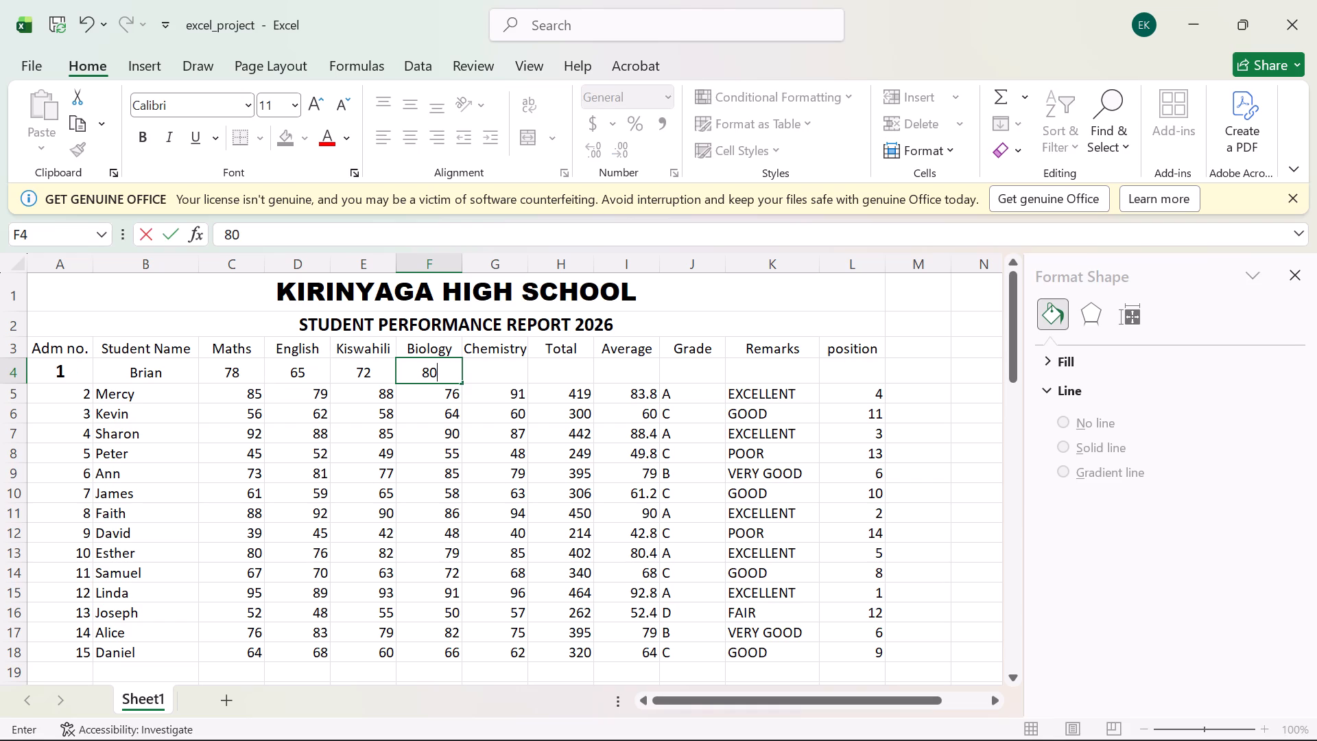
key(Right)
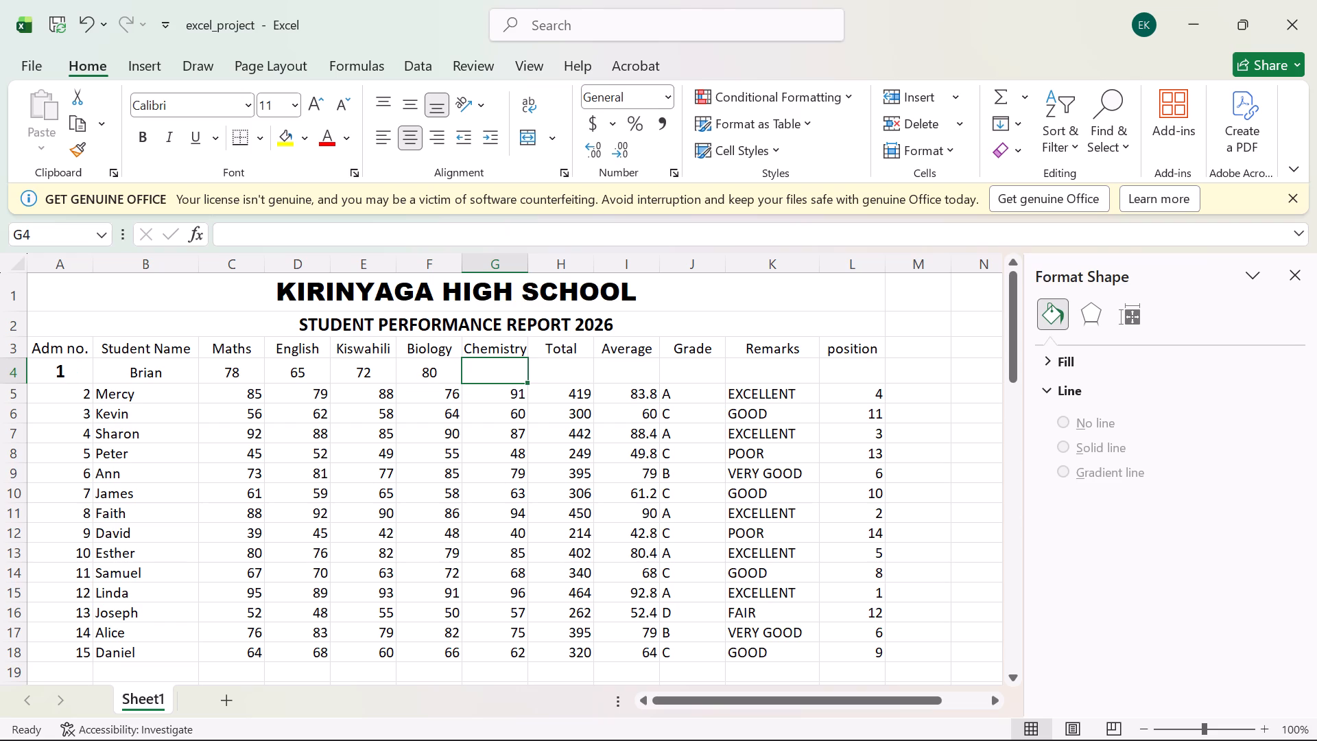
text(69)
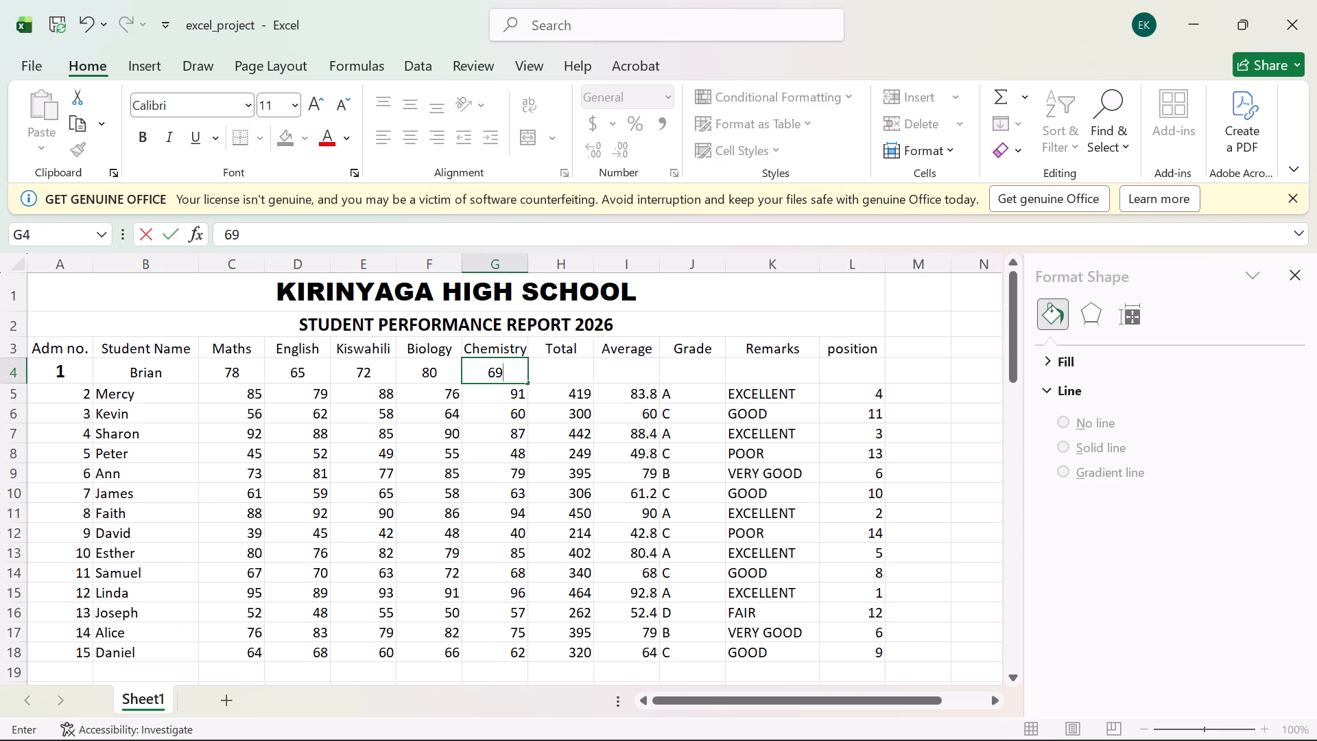
Calculate Brian's total in cell H4 with the formula =SUM(C4:G4).
click(570, 371)
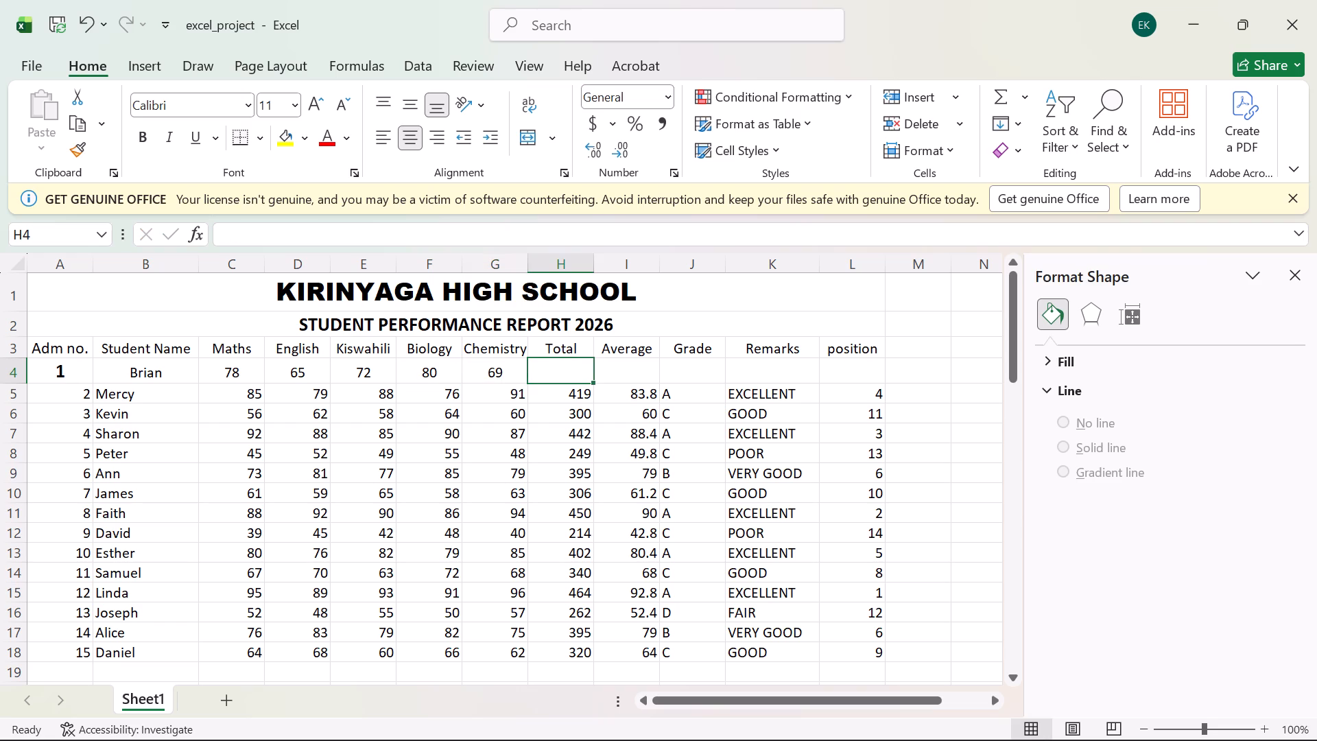
key(equal)
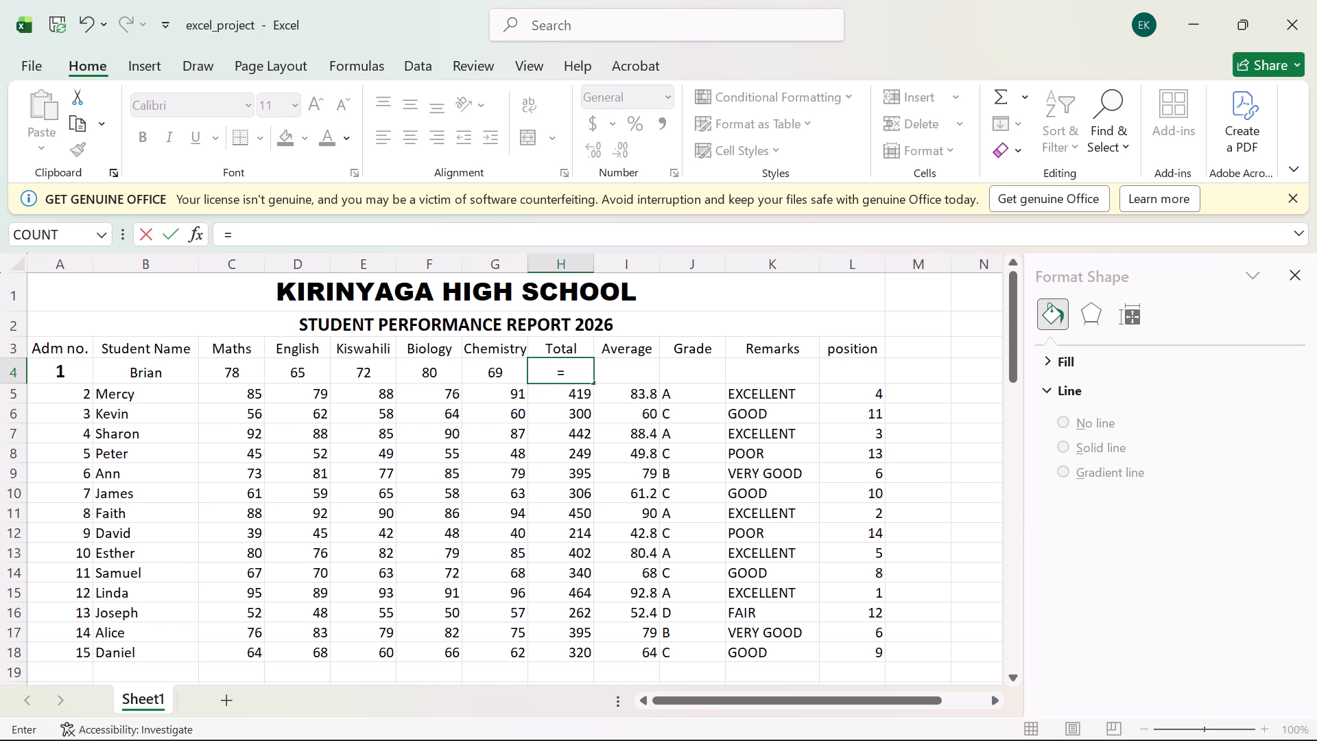
text(SUM)
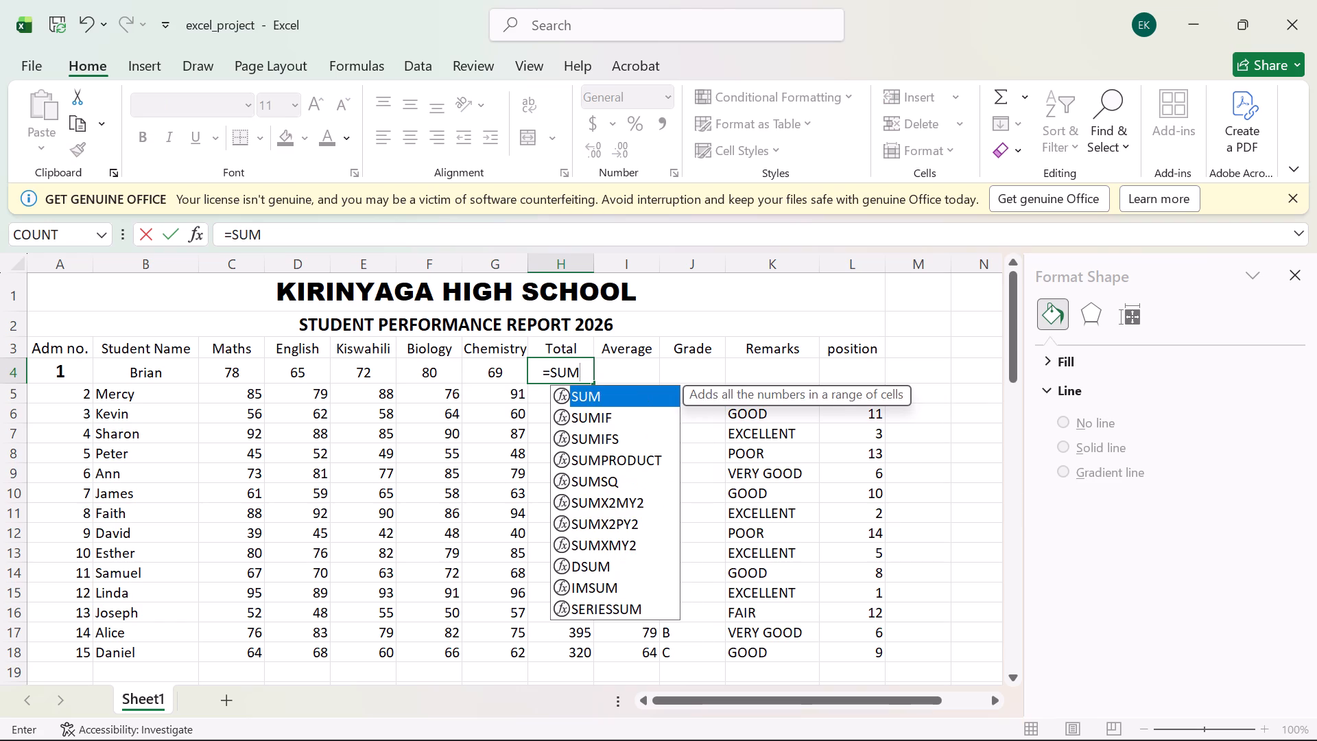
key(shift+parenleft)
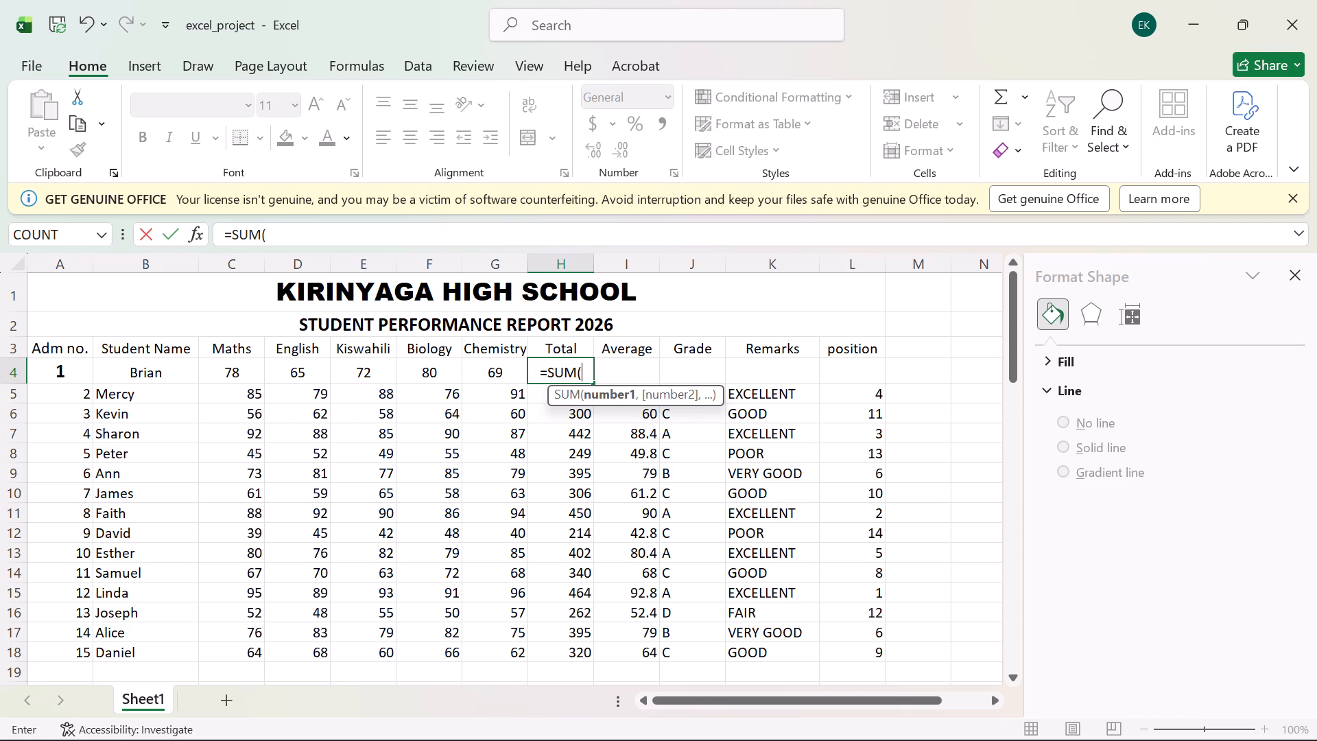
text(C4)
key(shift+colon)
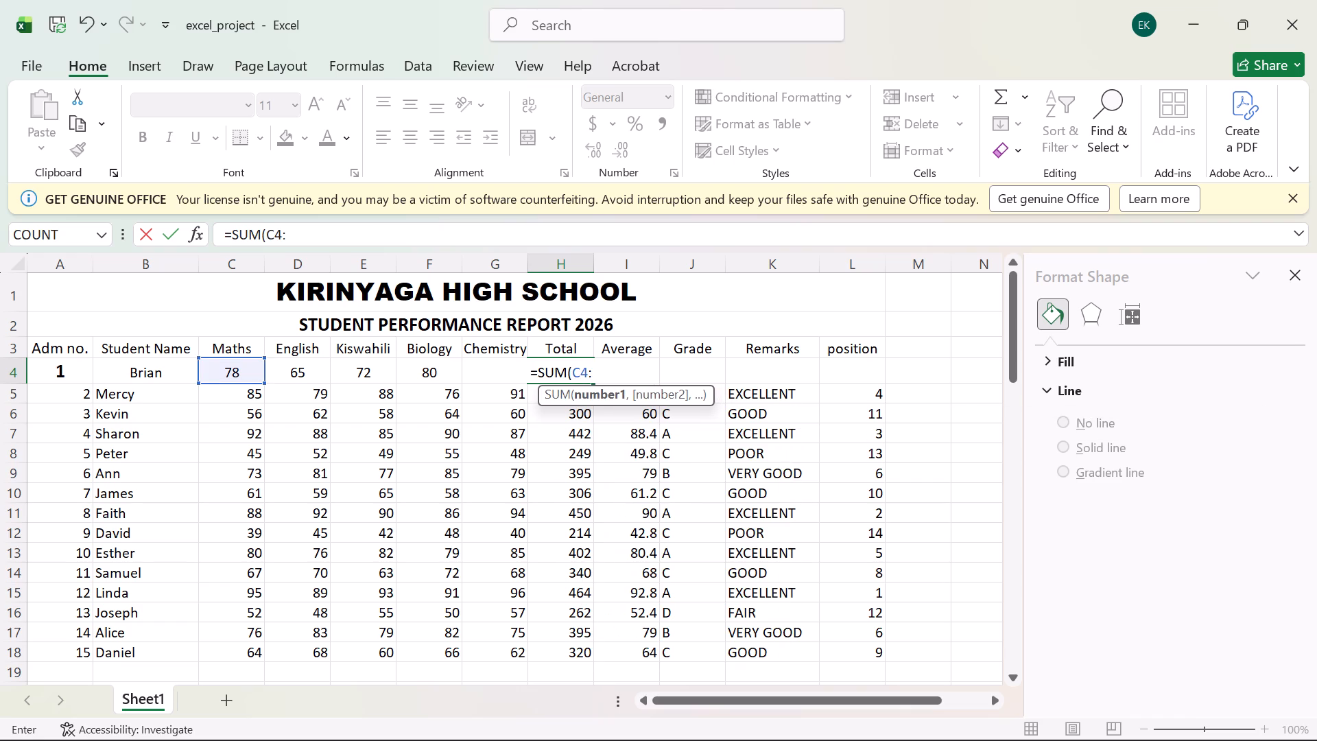
text(G4)
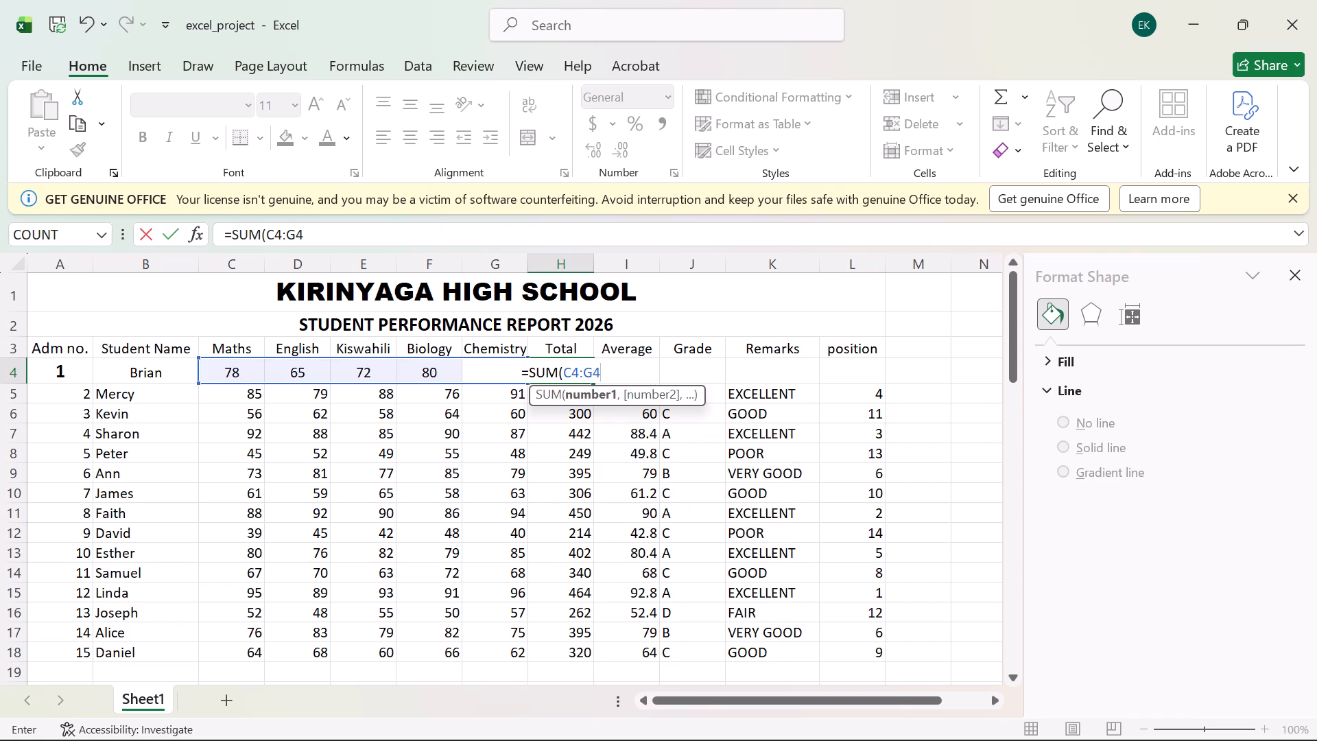
key(shift+parenright)
key(Return)
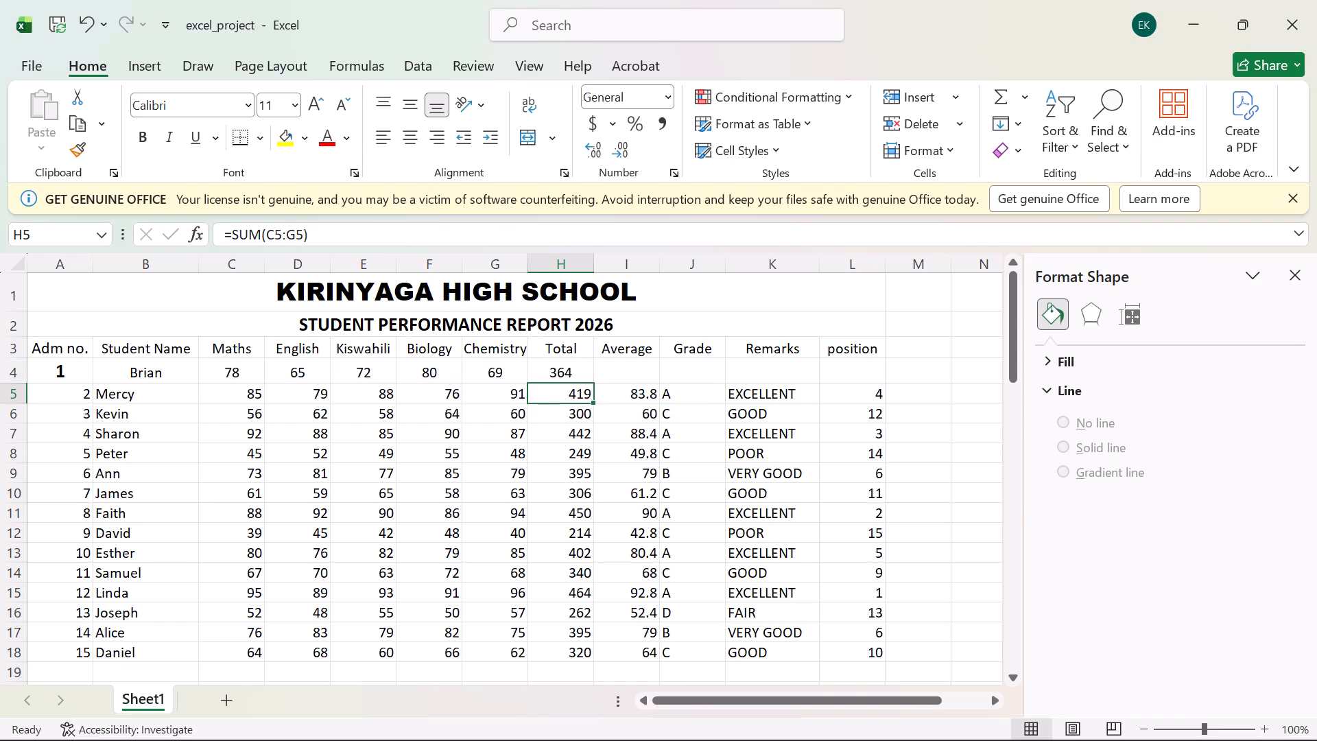
Calculate Brian's average in cell I4 with the formula =AVERAGE(C4:G4).
click(634, 372)
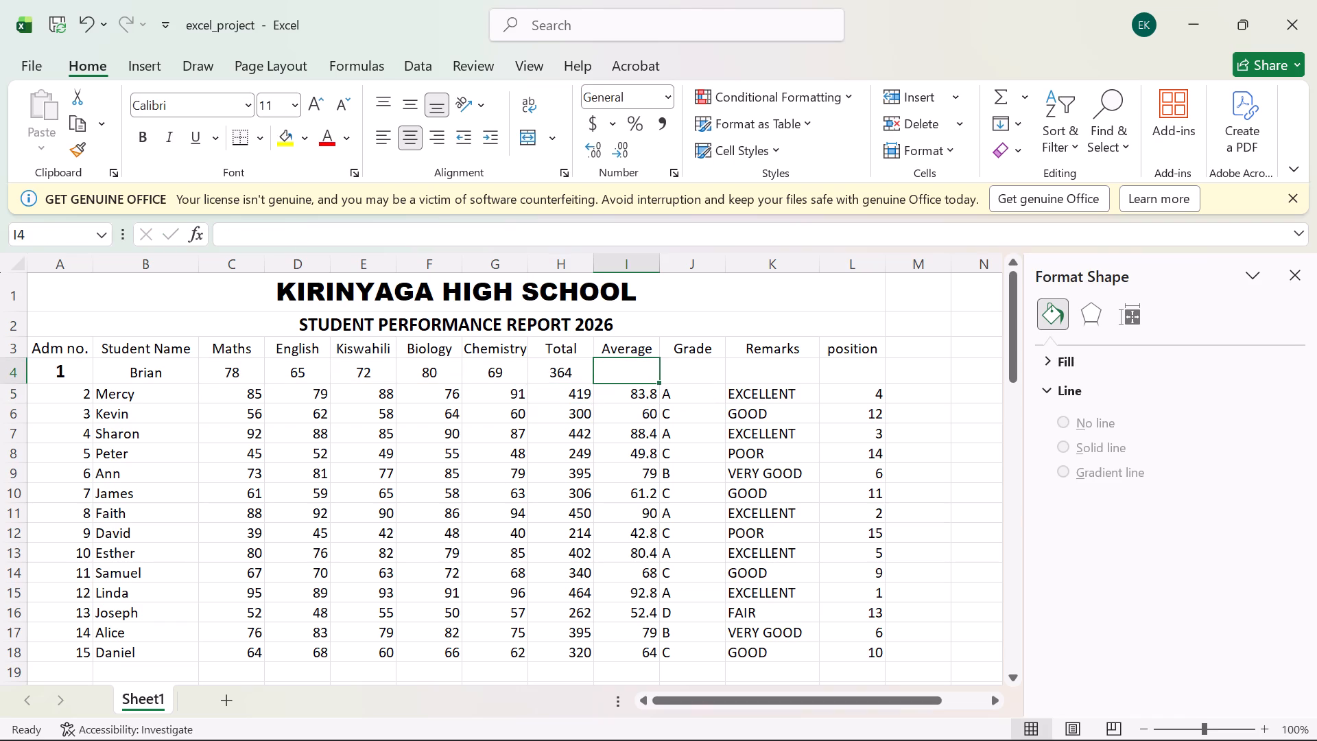
key(equal)
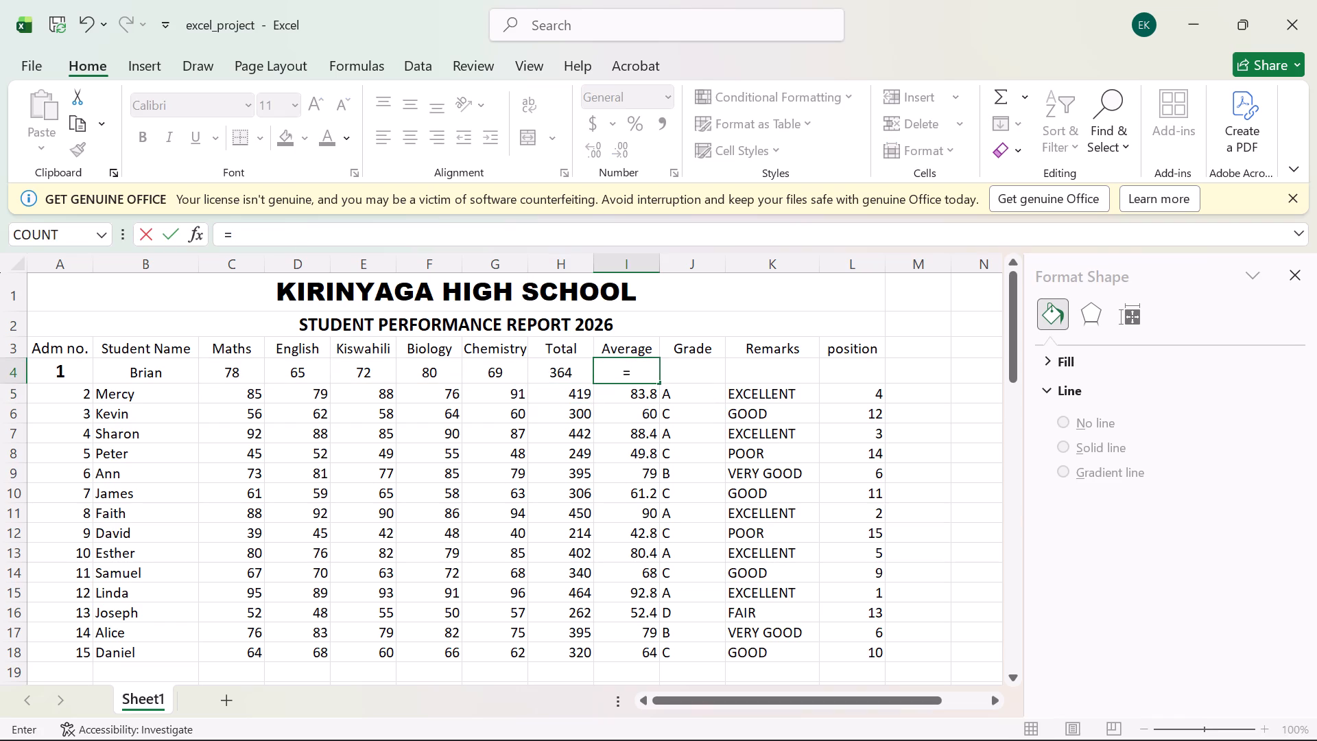
text(AVERAGE)
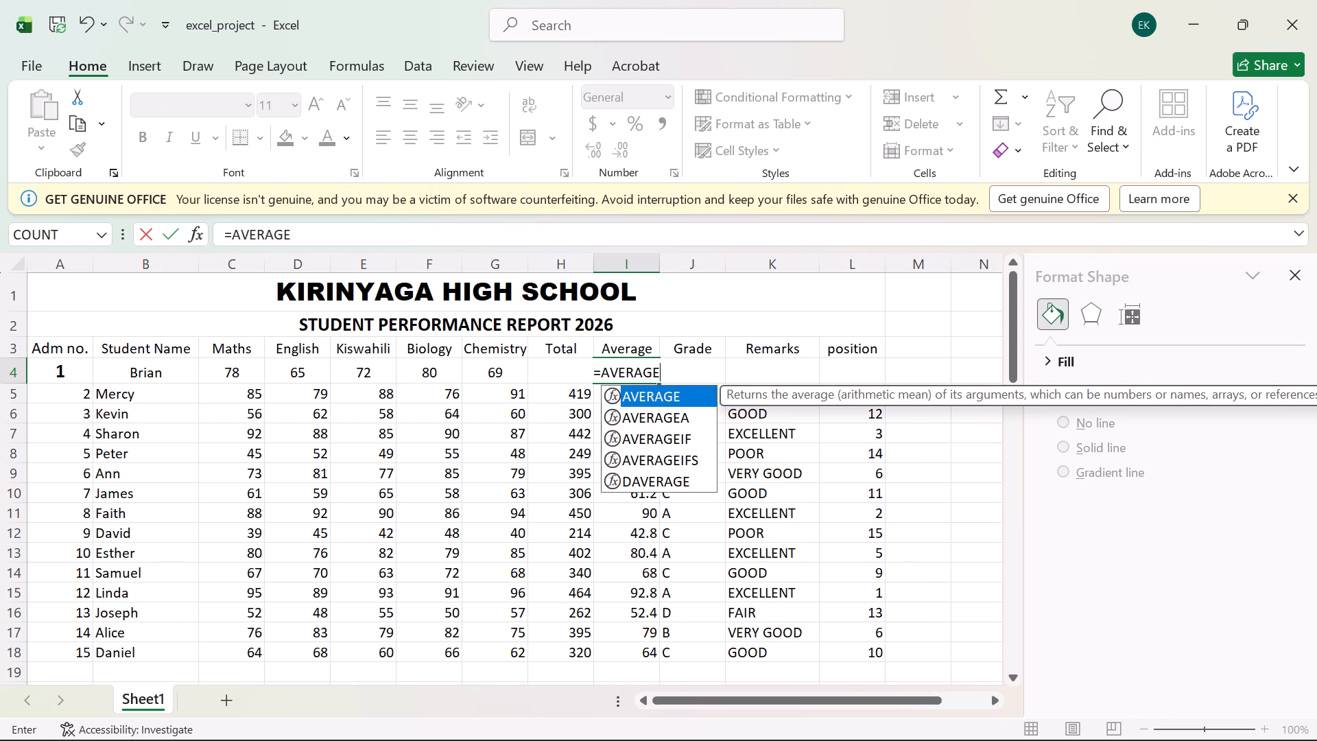
key(shift+parenleft)
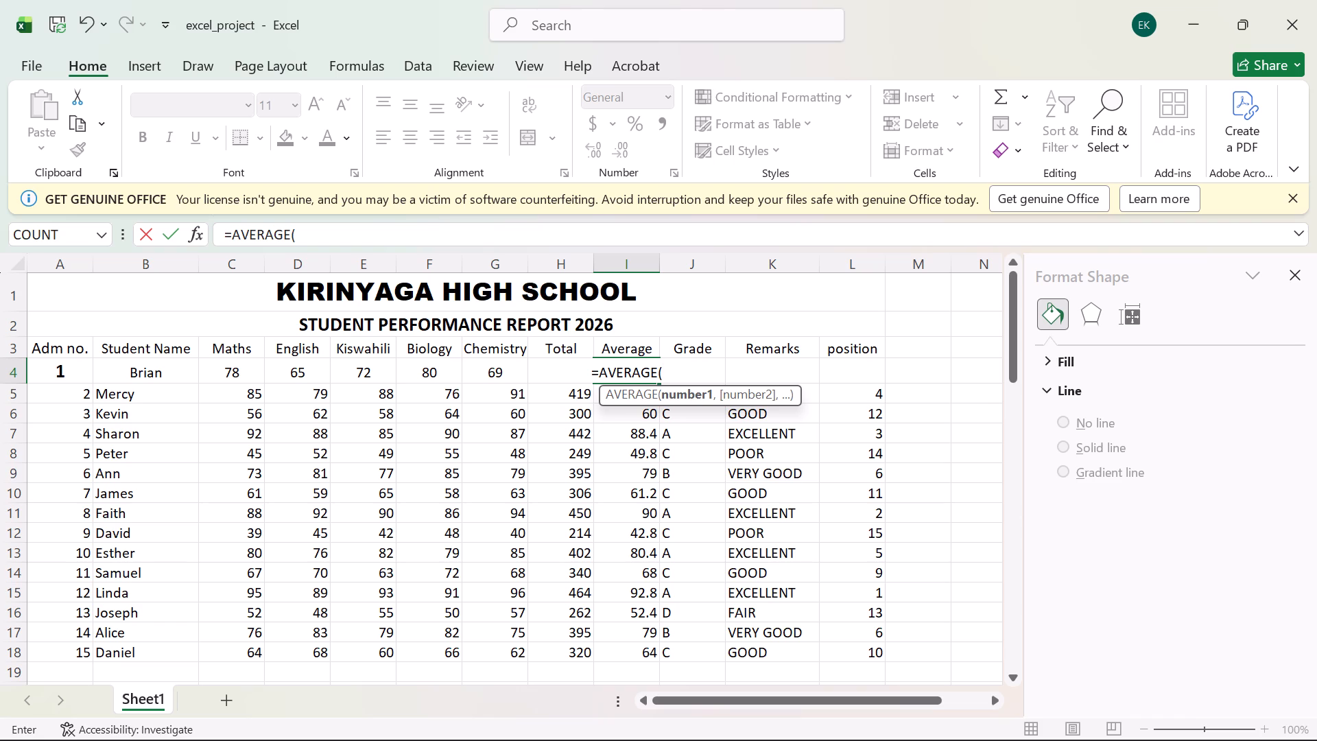
key(c)
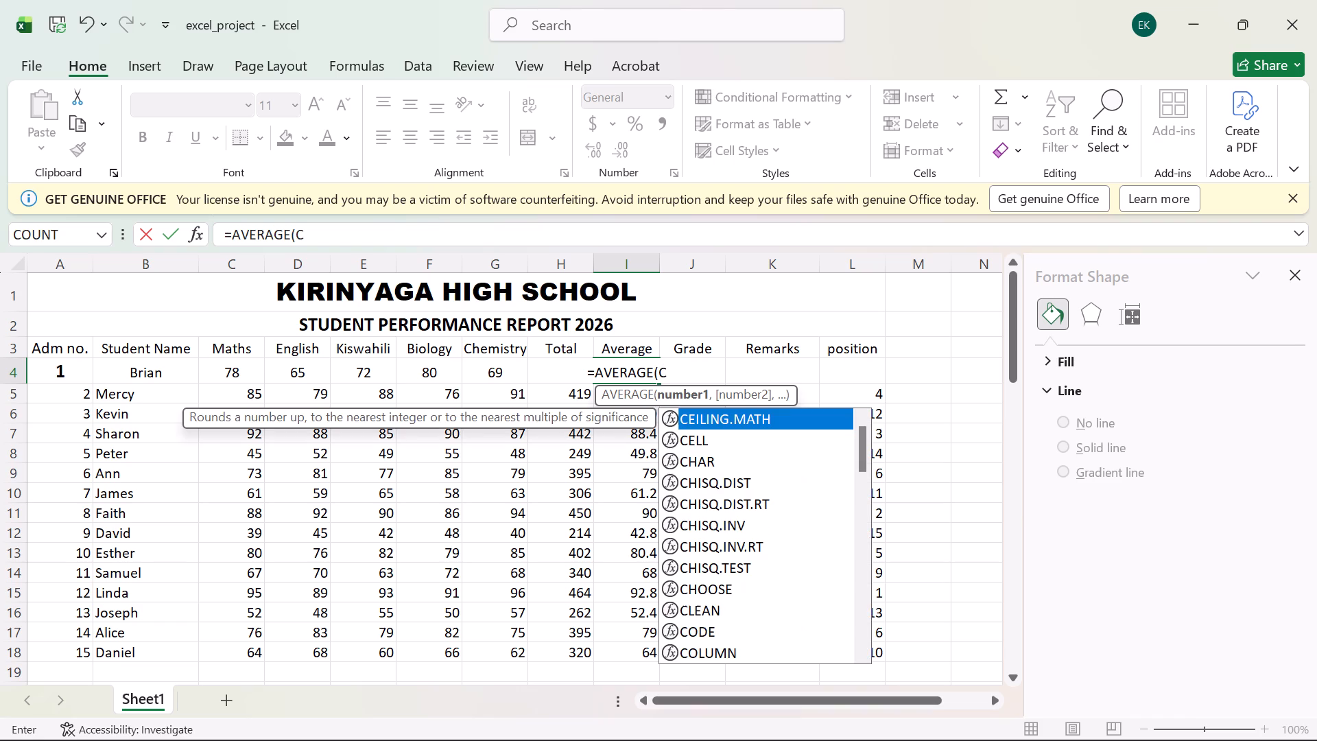
key(4)
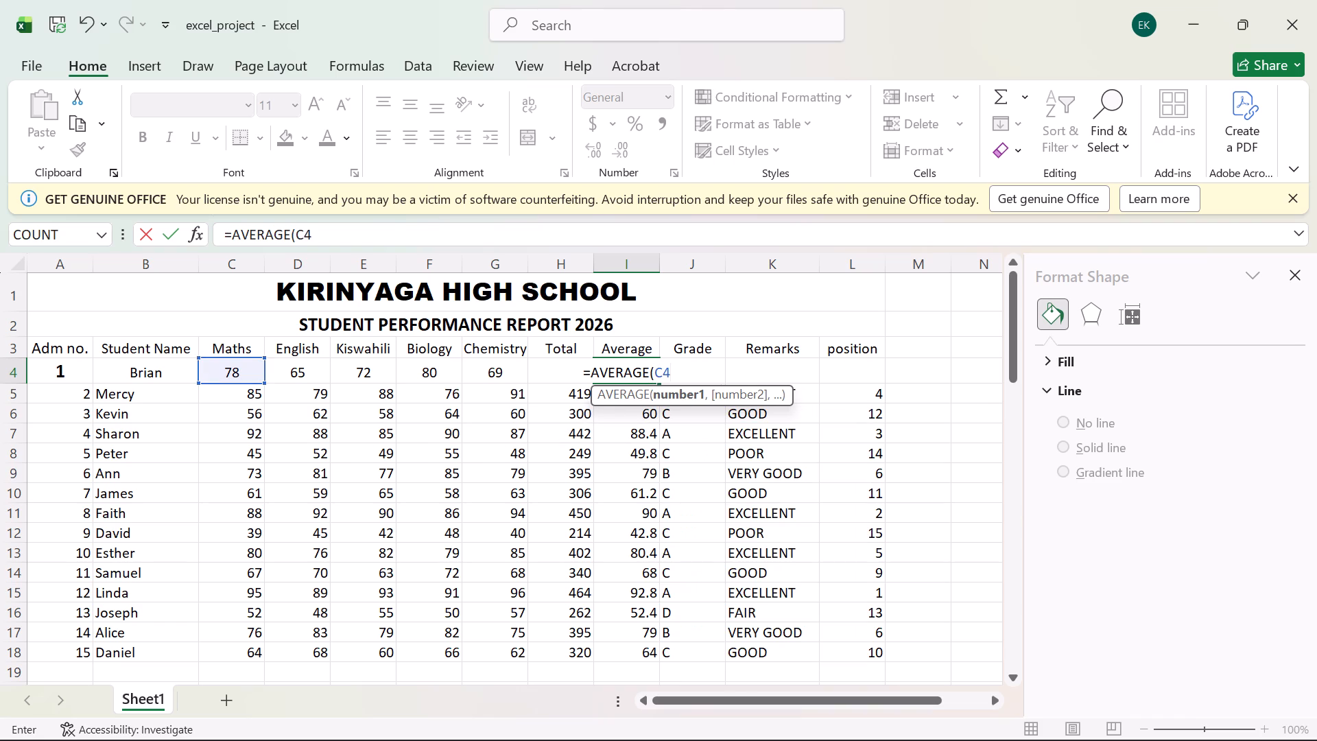
key(shift+colon)
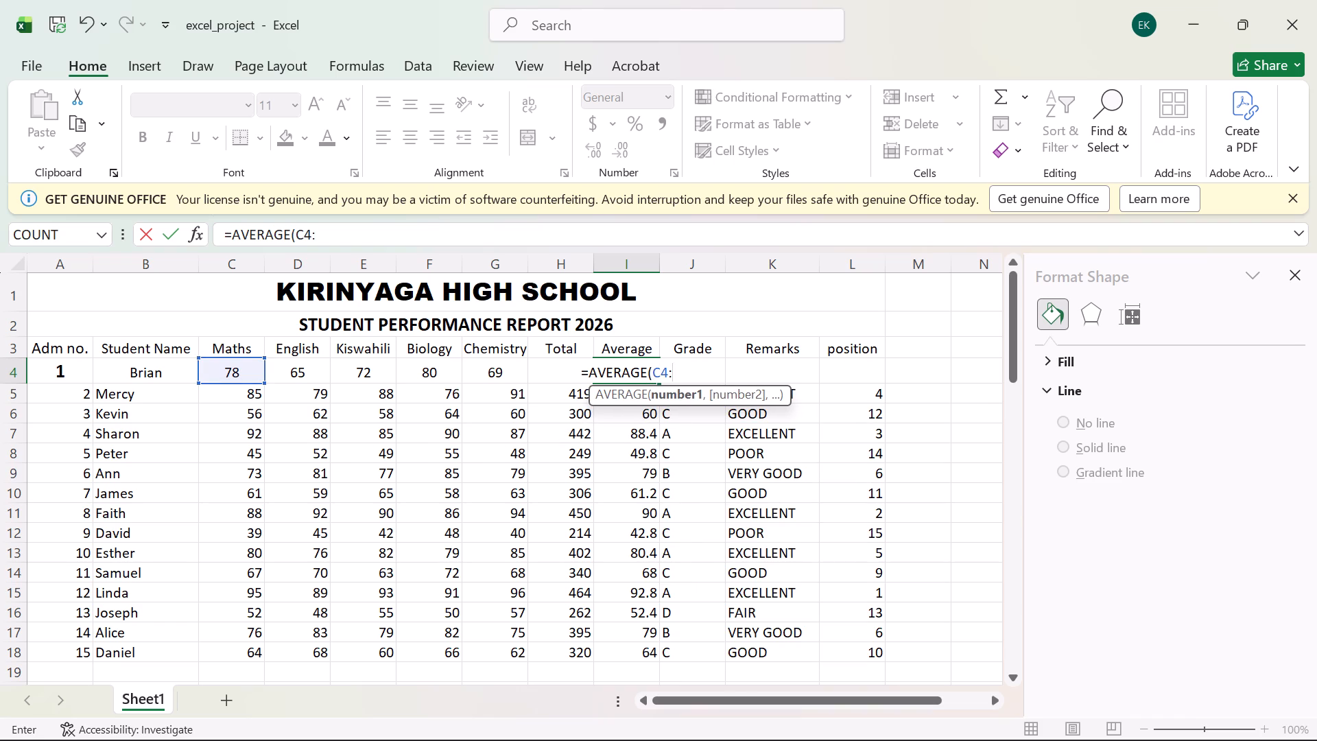
key(g)
key(4)
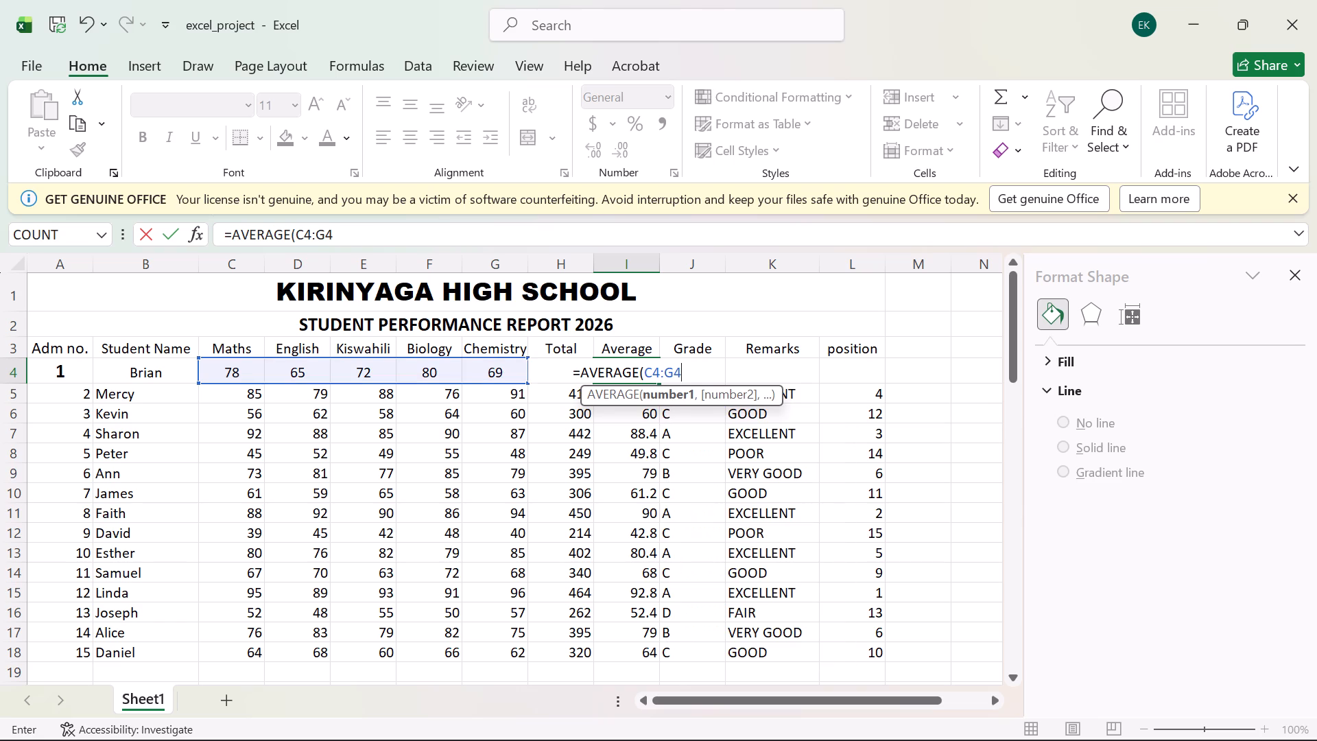
key(shift+parenright)
key(Return)
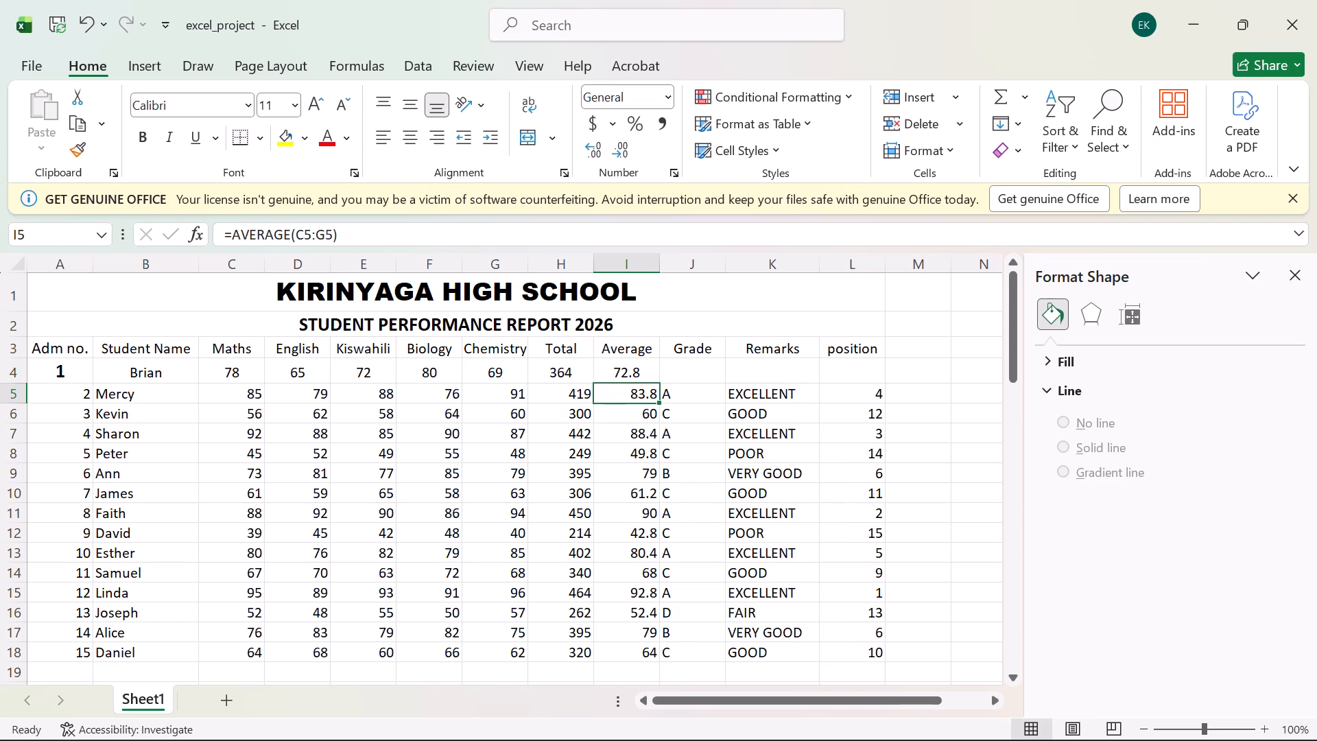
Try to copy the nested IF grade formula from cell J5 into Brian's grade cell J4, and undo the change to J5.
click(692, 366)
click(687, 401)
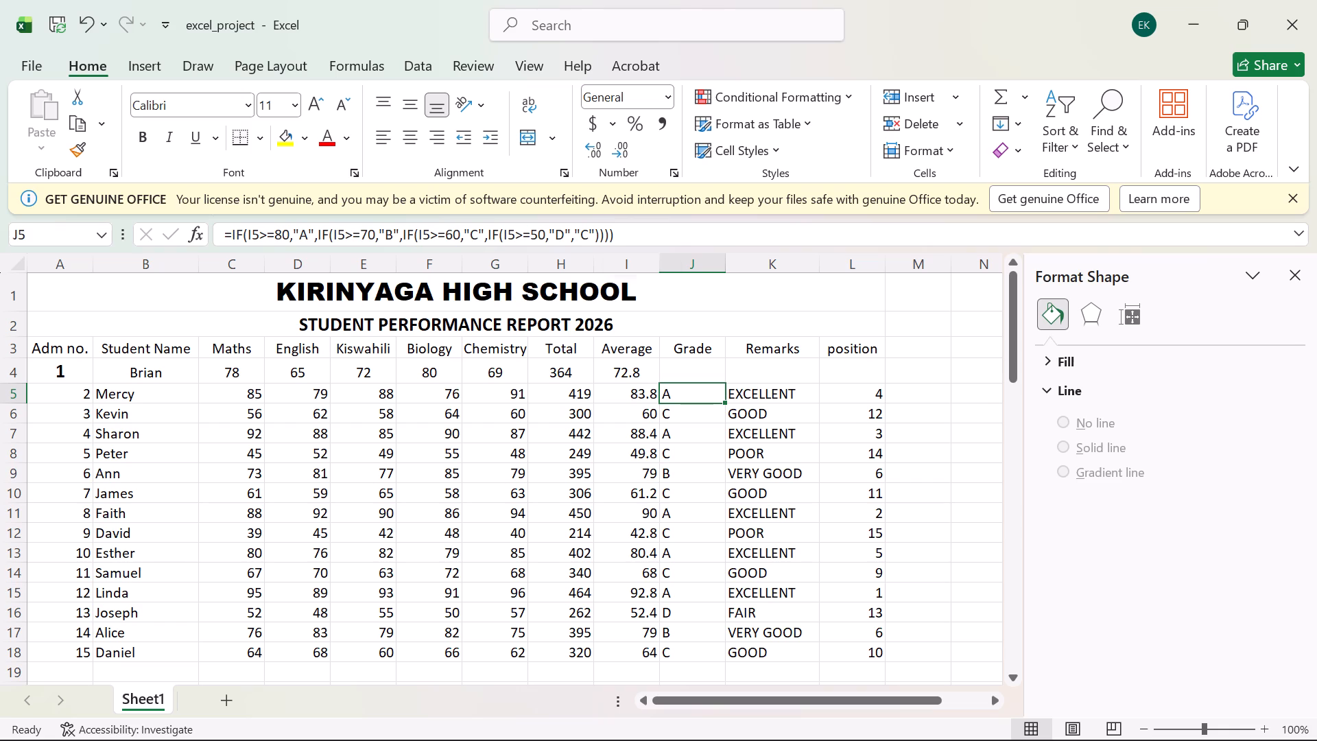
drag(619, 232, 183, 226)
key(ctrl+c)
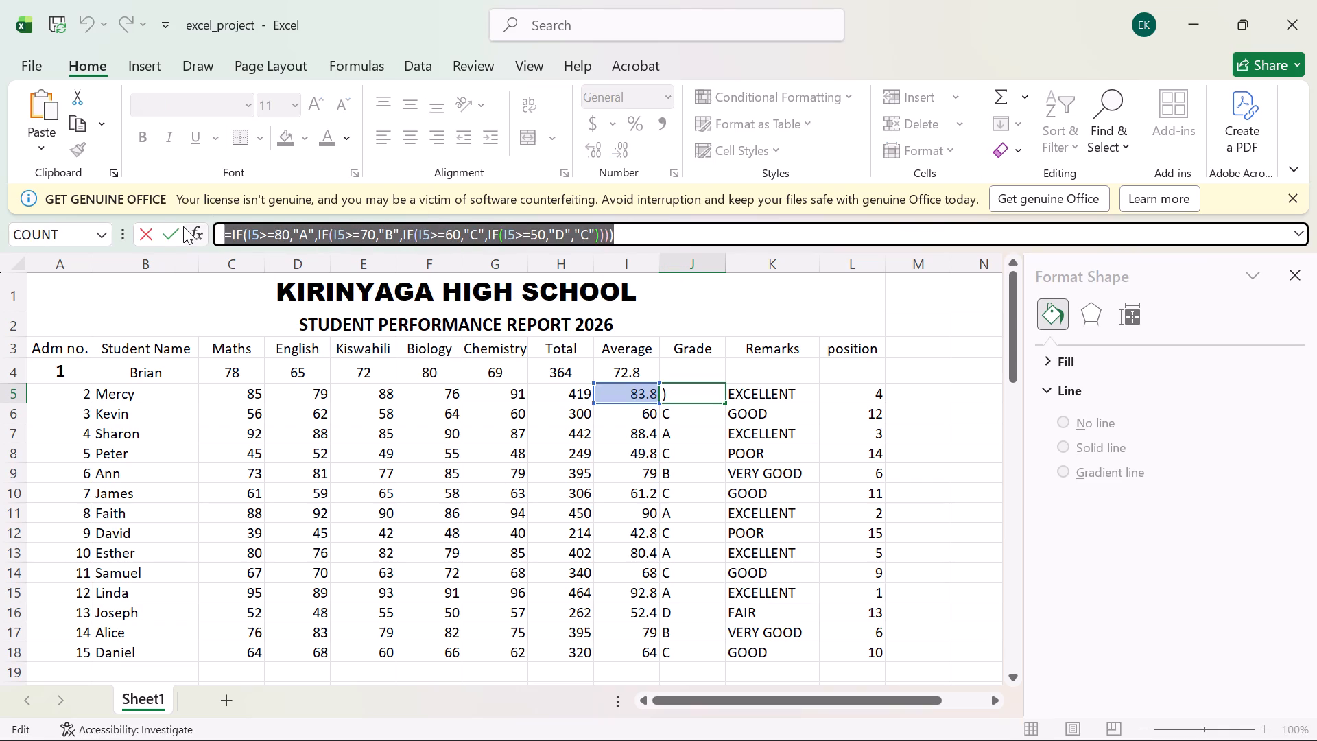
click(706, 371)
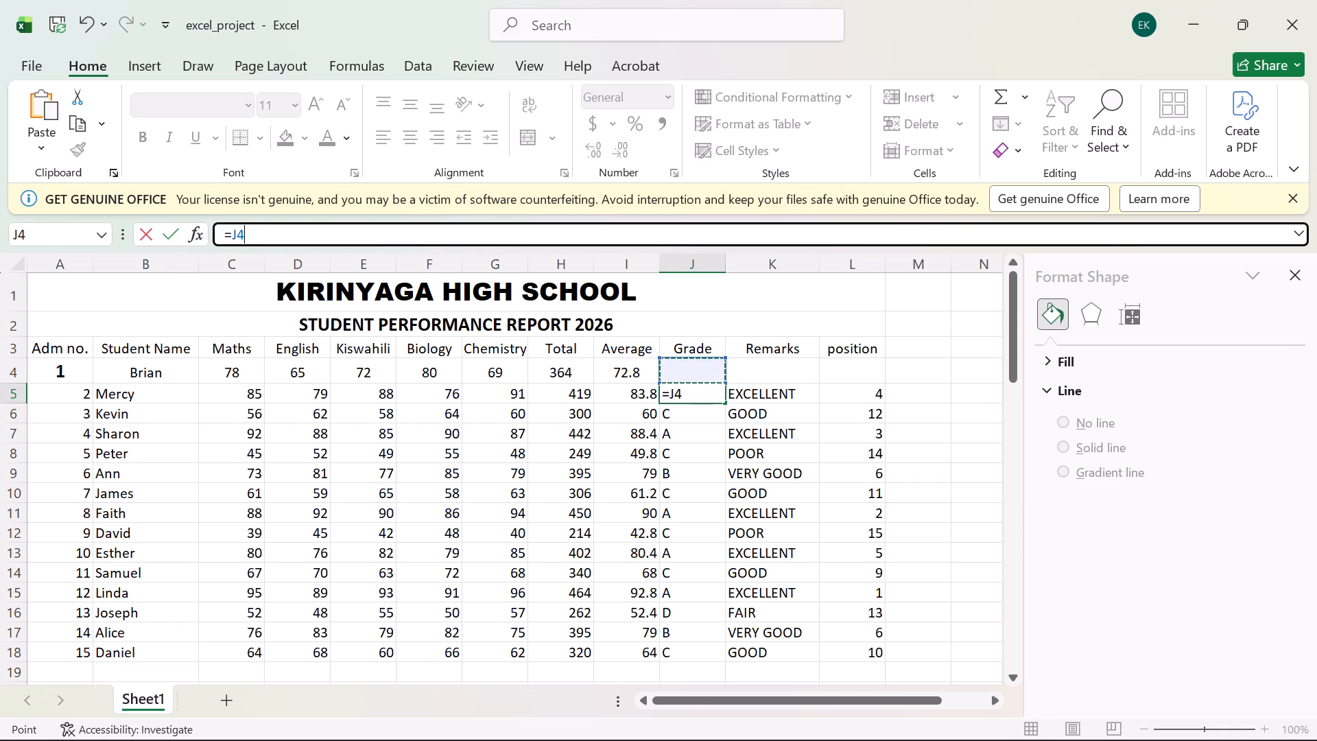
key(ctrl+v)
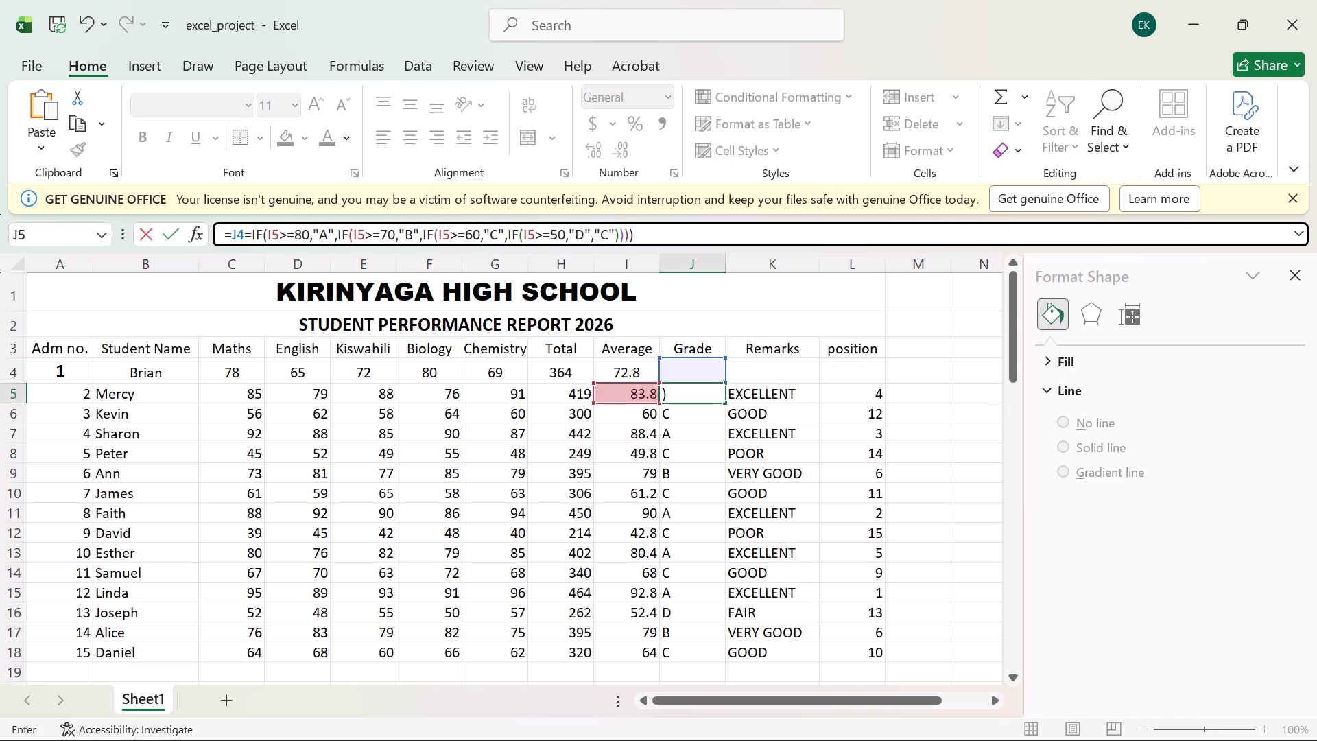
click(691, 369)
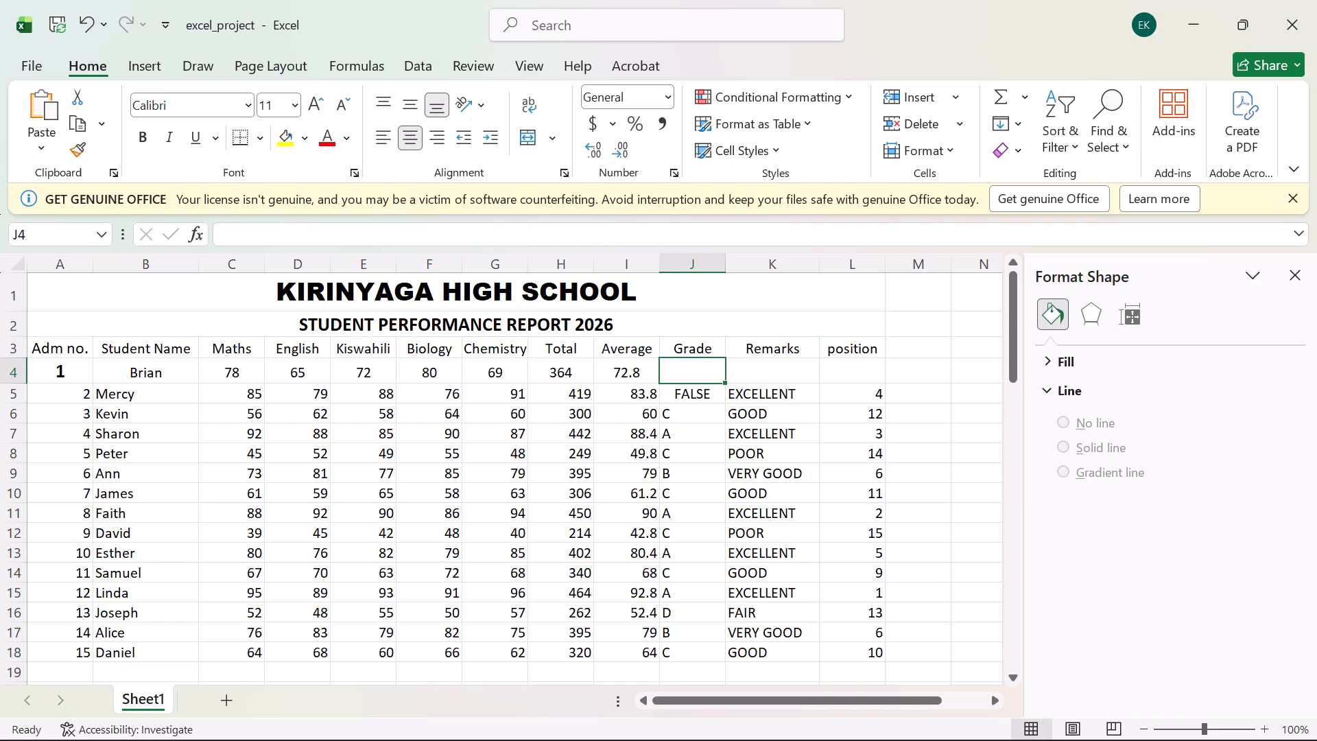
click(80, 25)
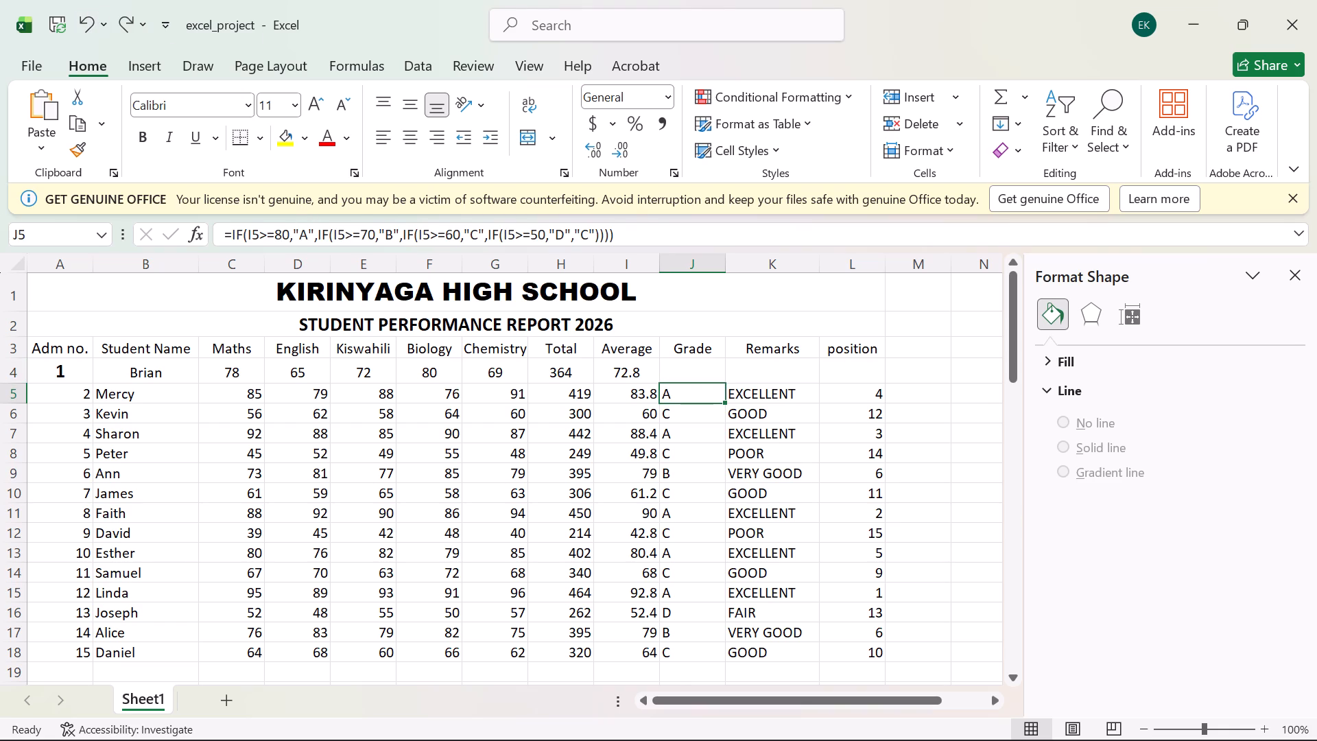
Try to copy the nested IF grade formula from cell J7 into Brian's grade cell J4, entering the reference =K12 in J7.
click(615, 229)
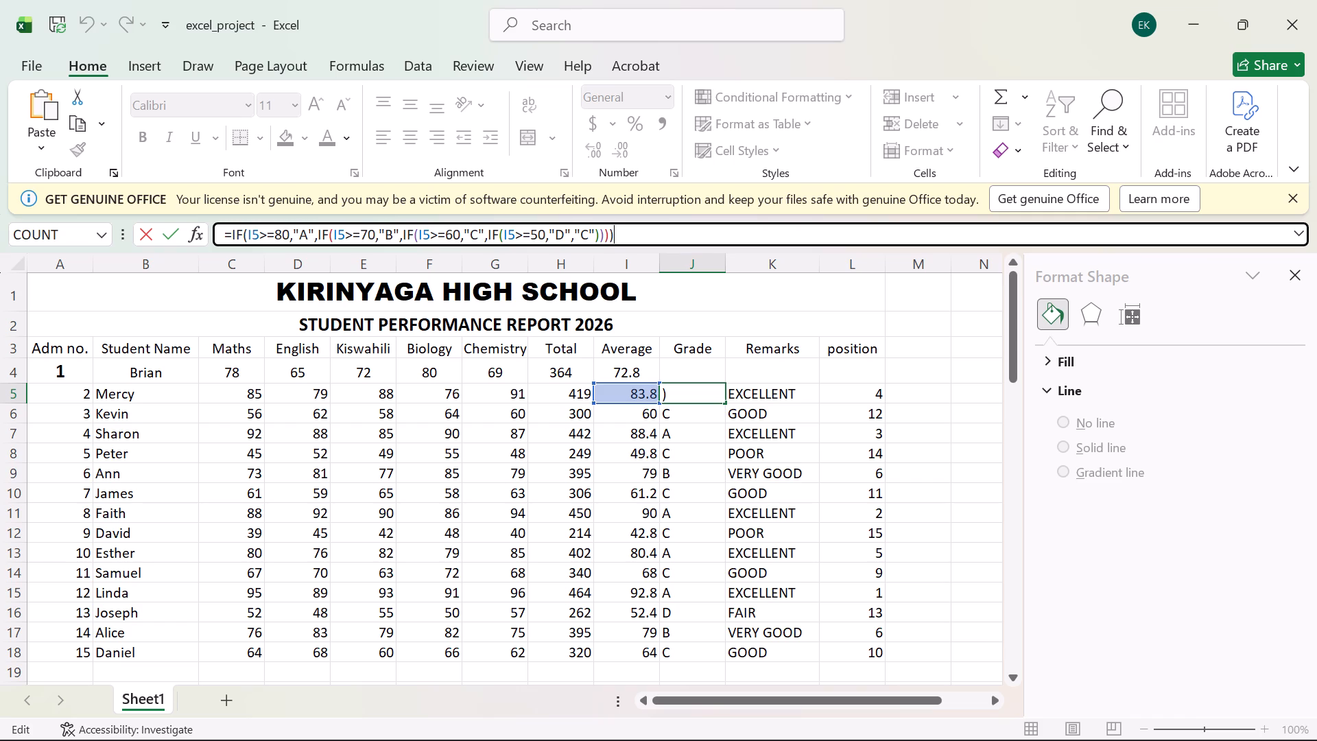
click(709, 432)
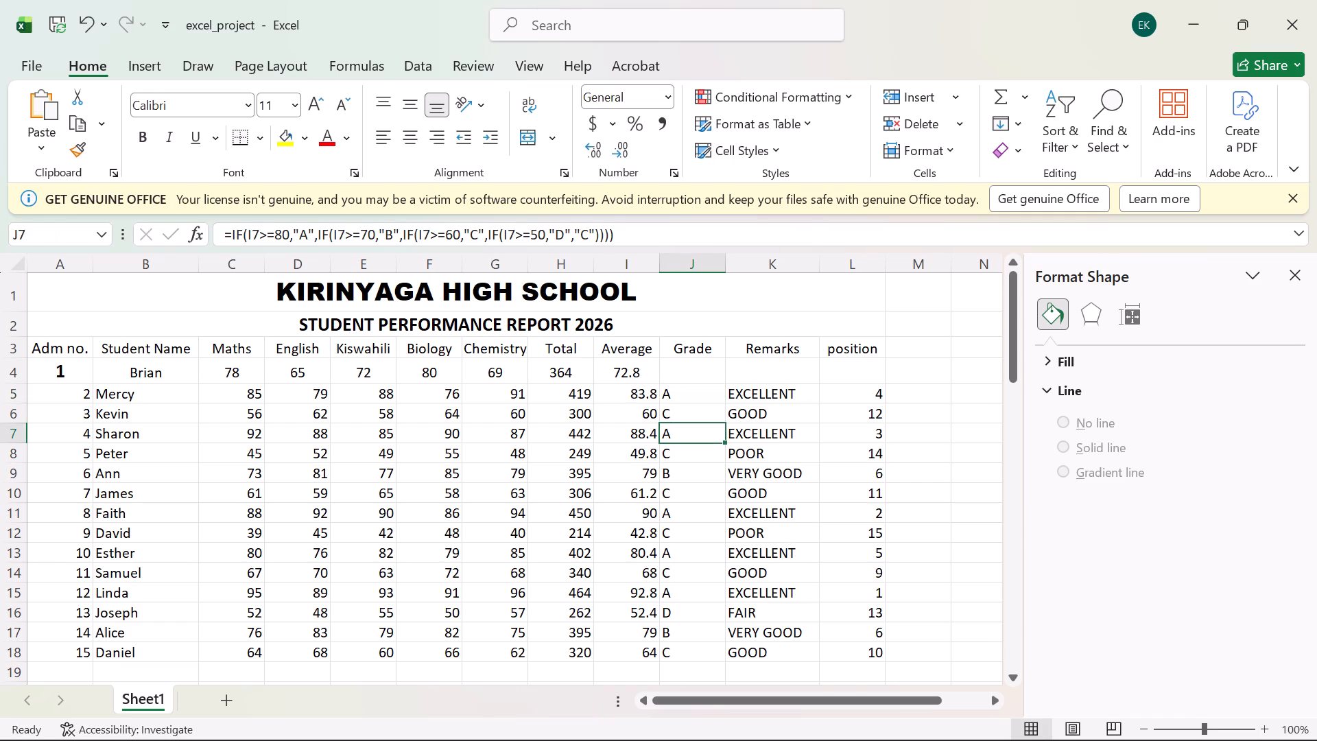
click(687, 433)
drag(611, 234, 601, 231)
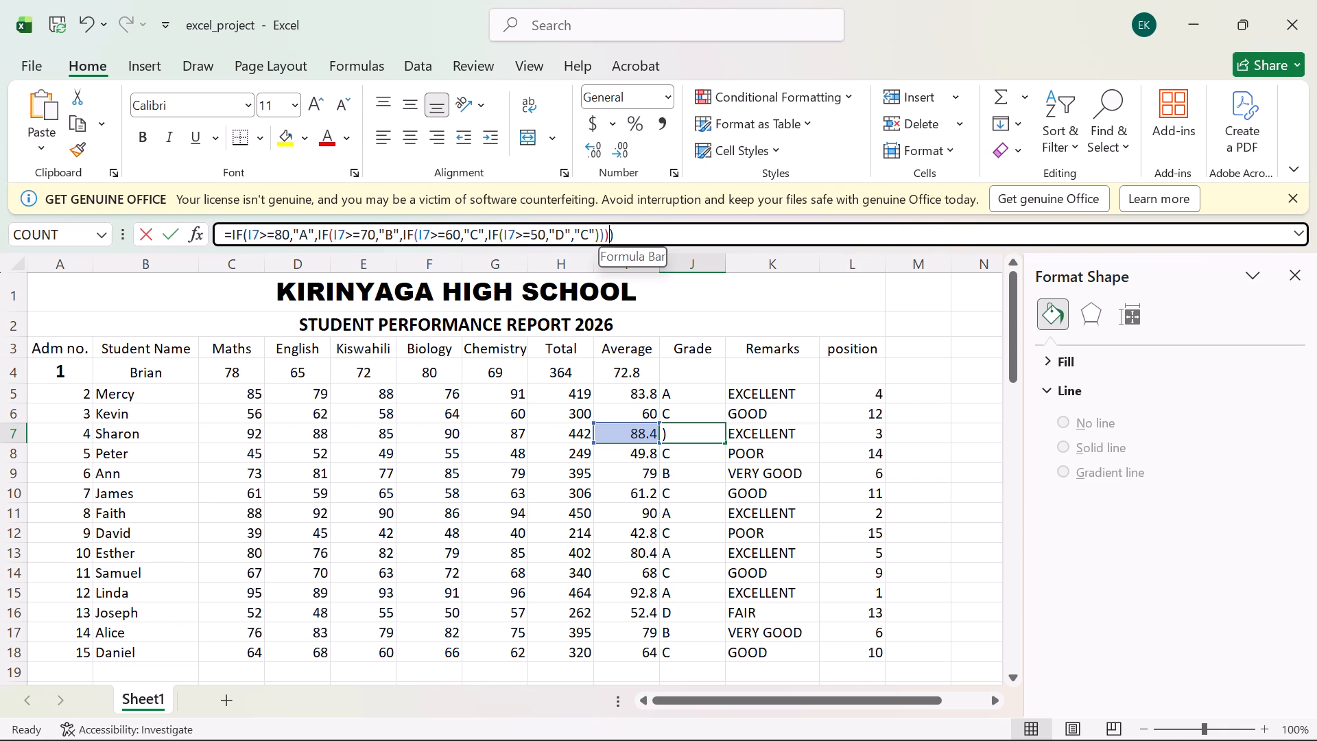
drag(601, 231, 631, 247)
click(628, 231)
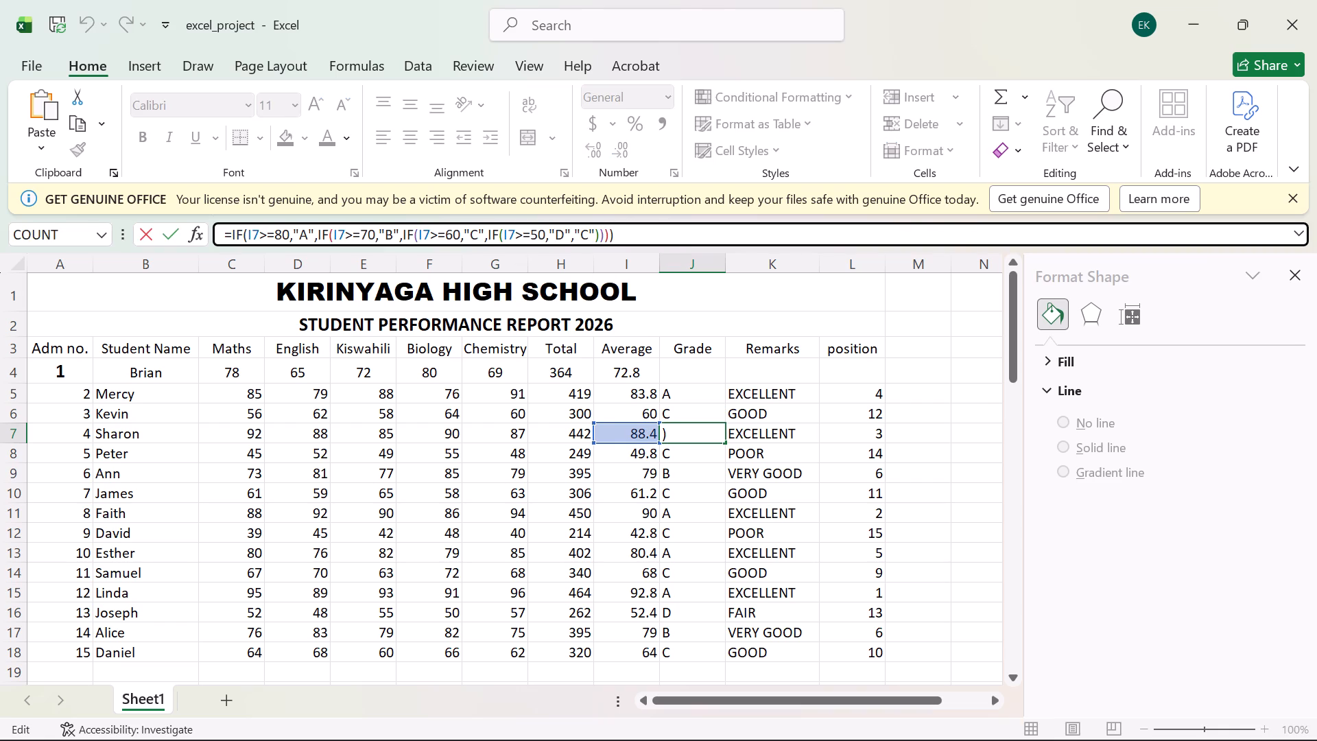
drag(626, 231, 241, 225)
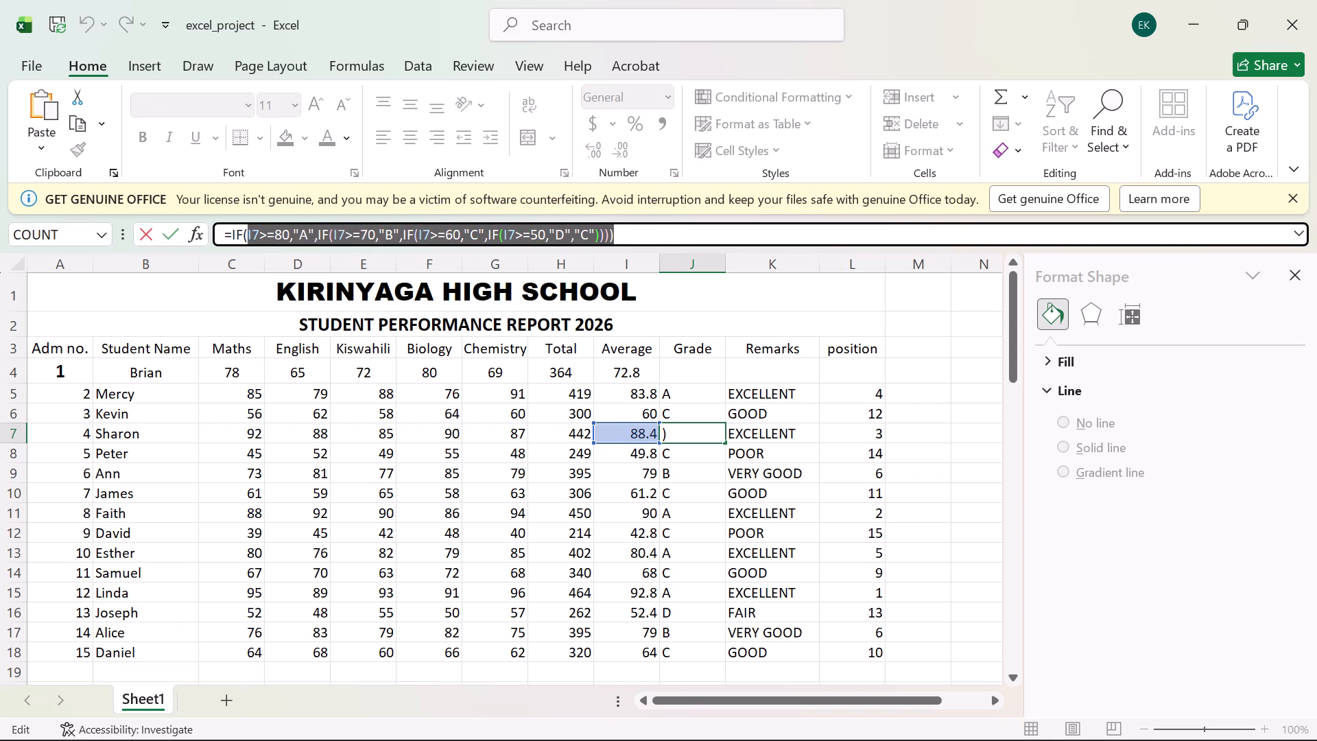
drag(241, 225, 215, 225)
click(682, 371)
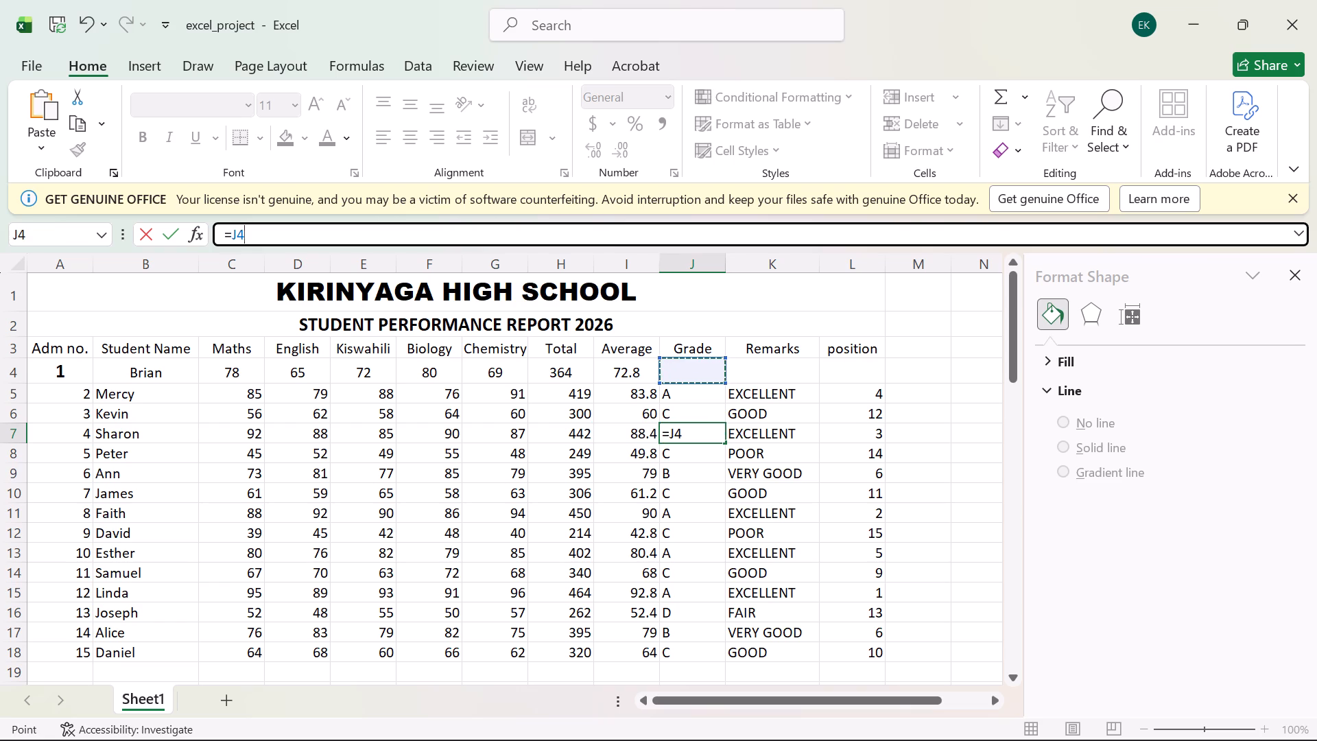
click(591, 599)
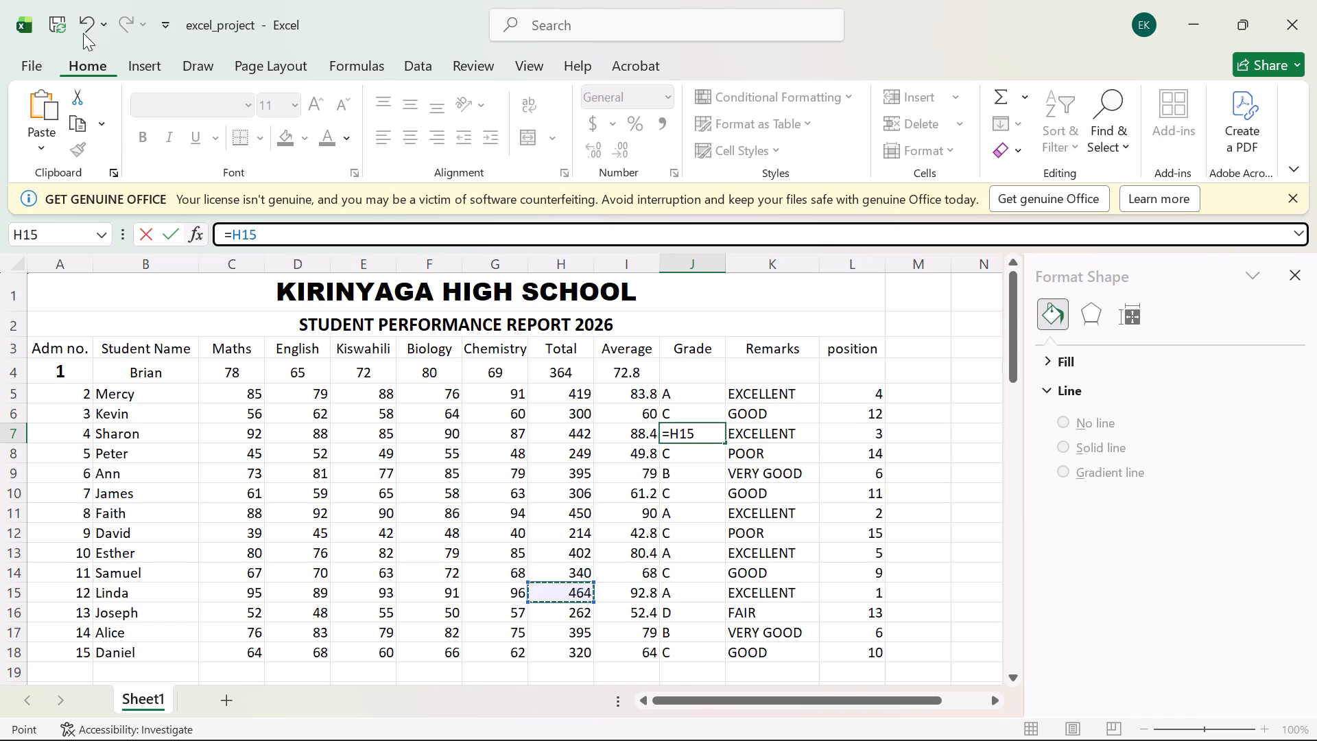
click(79, 23)
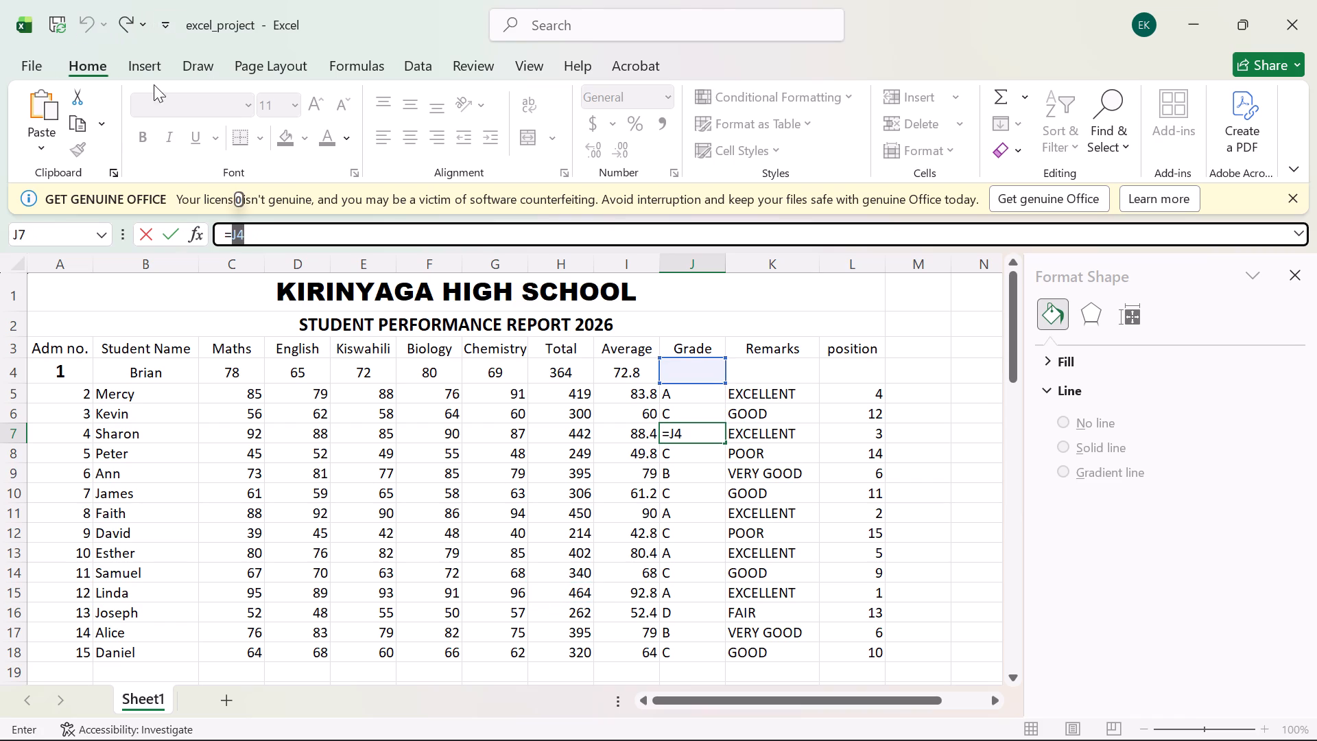
click(615, 439)
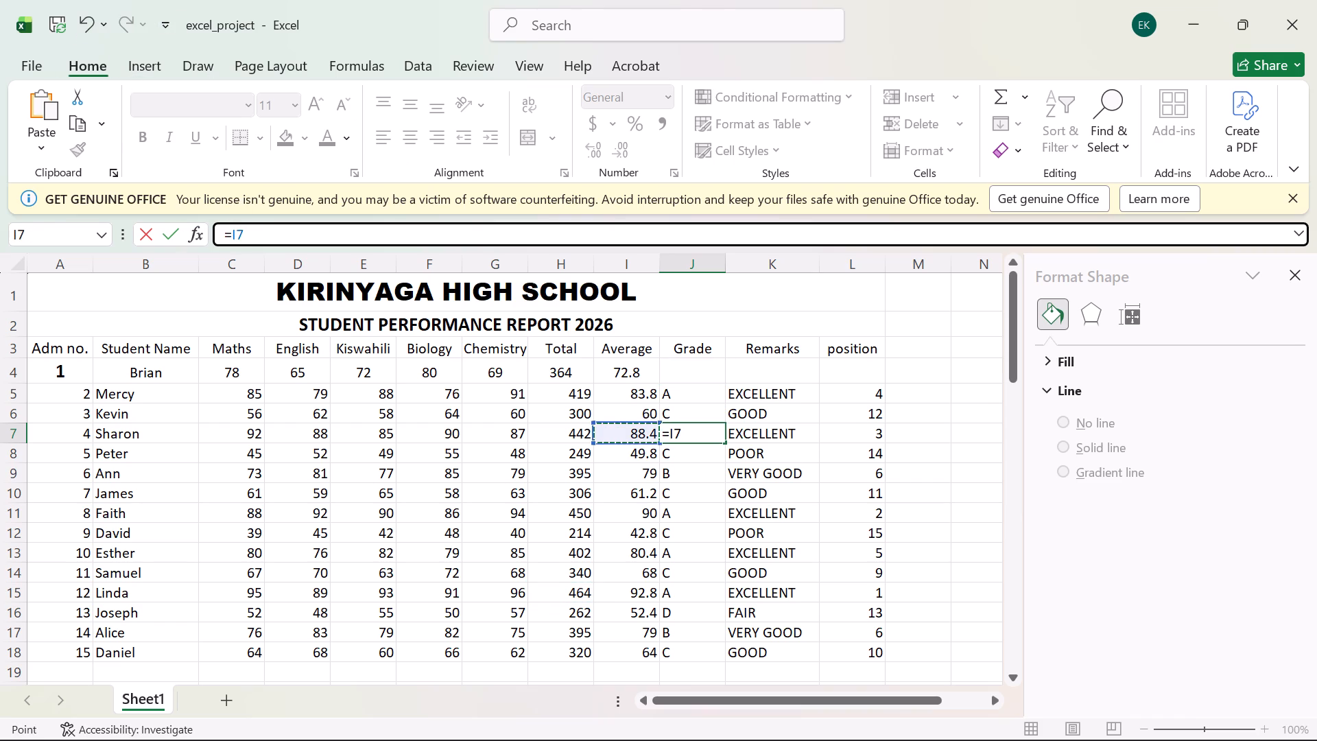
click(764, 533)
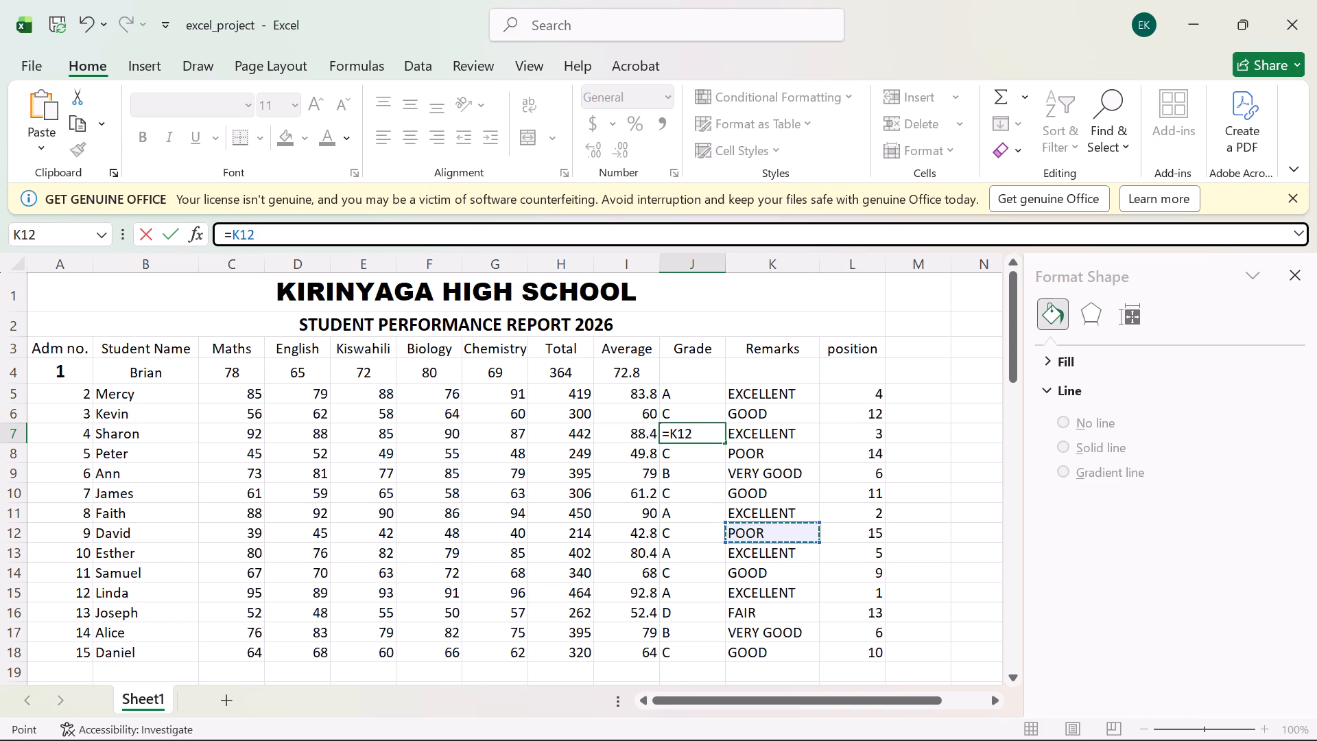
click(691, 429)
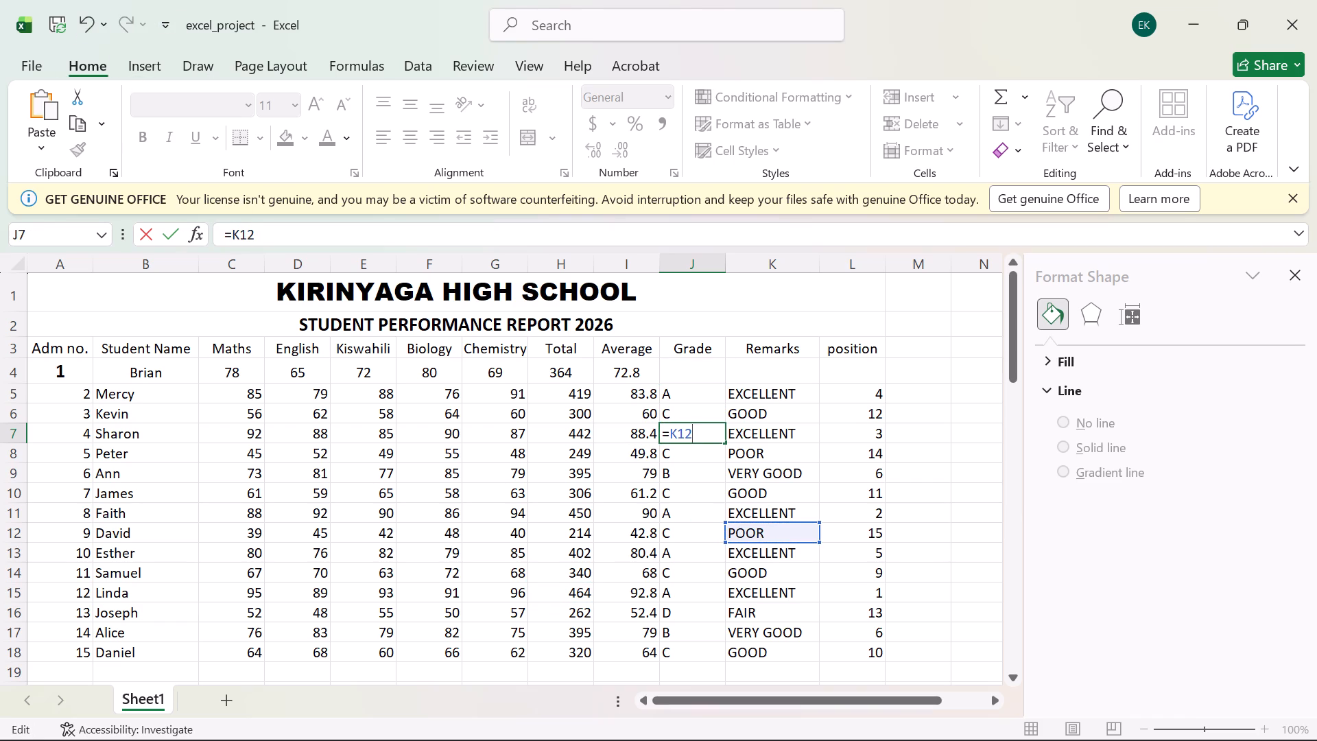
click(689, 377)
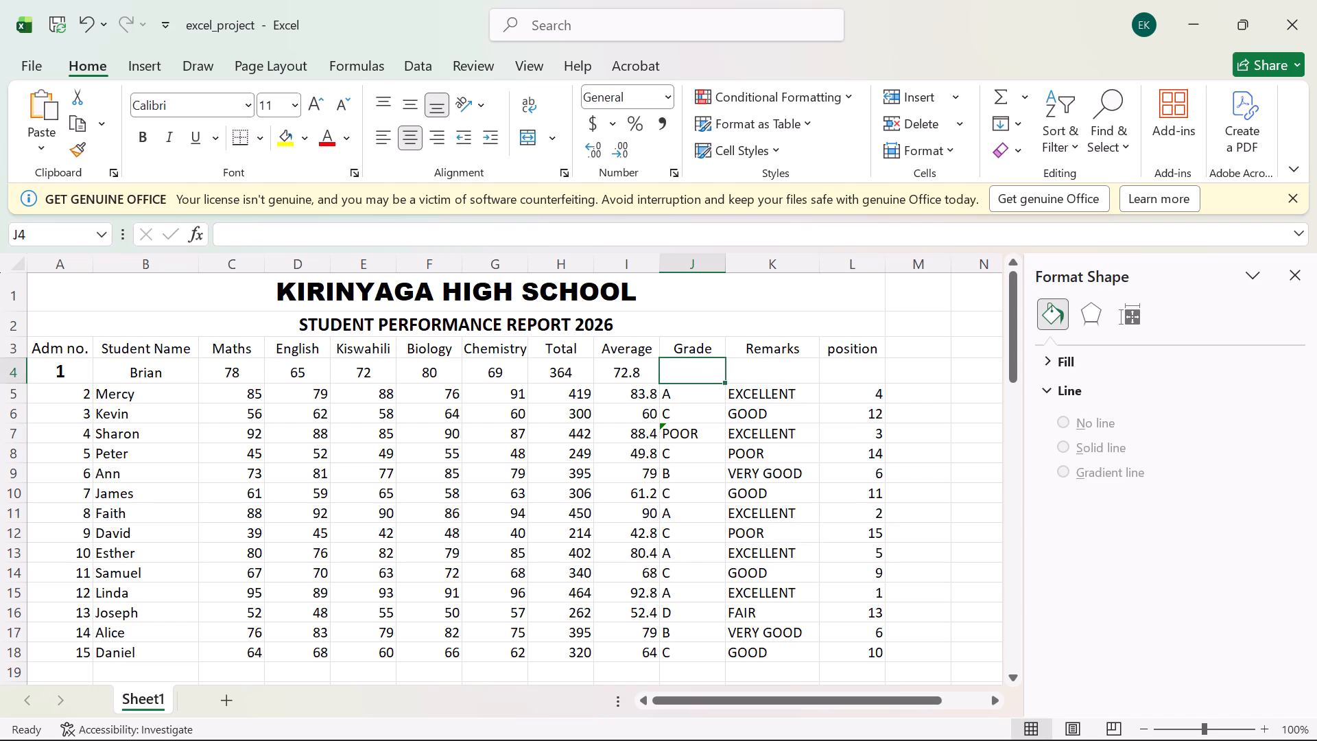
click(689, 442)
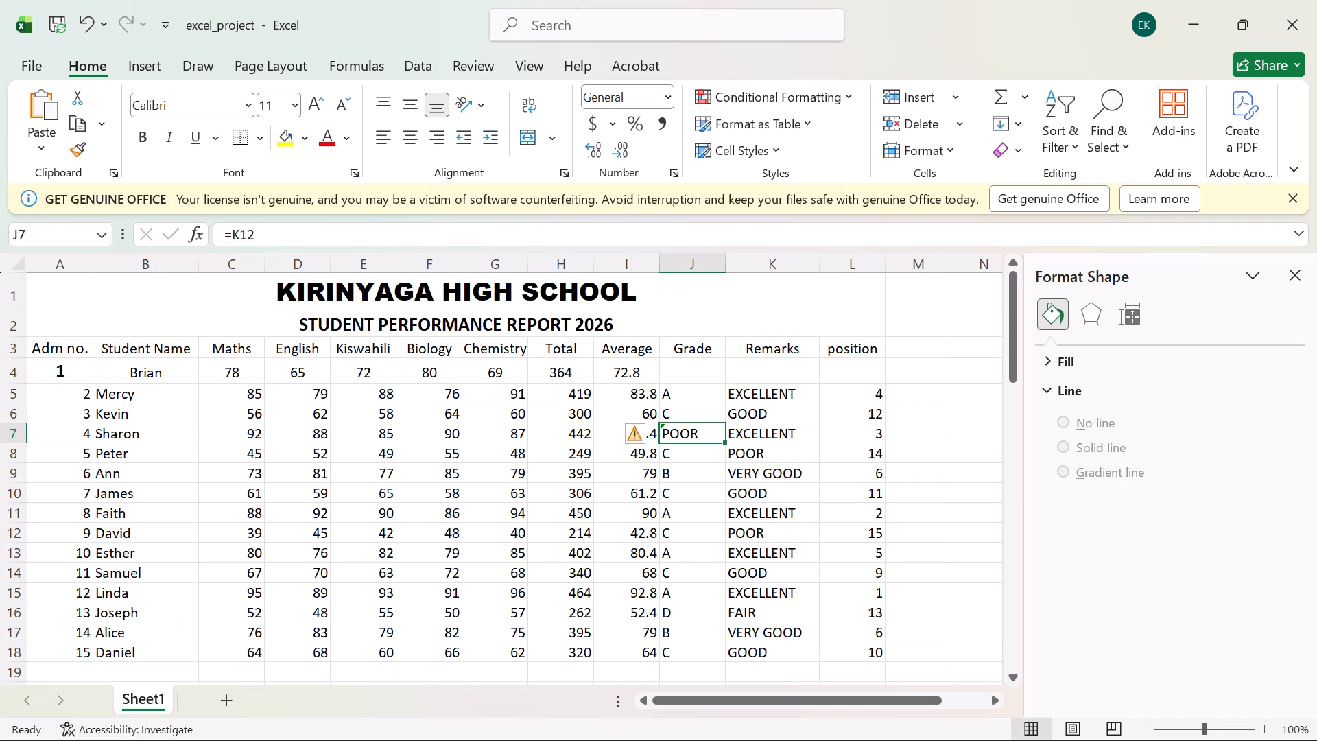
Calculate Brian's position in cell L4 with the formula =RANK(H4,$H$4:$H$18,0).
click(749, 372)
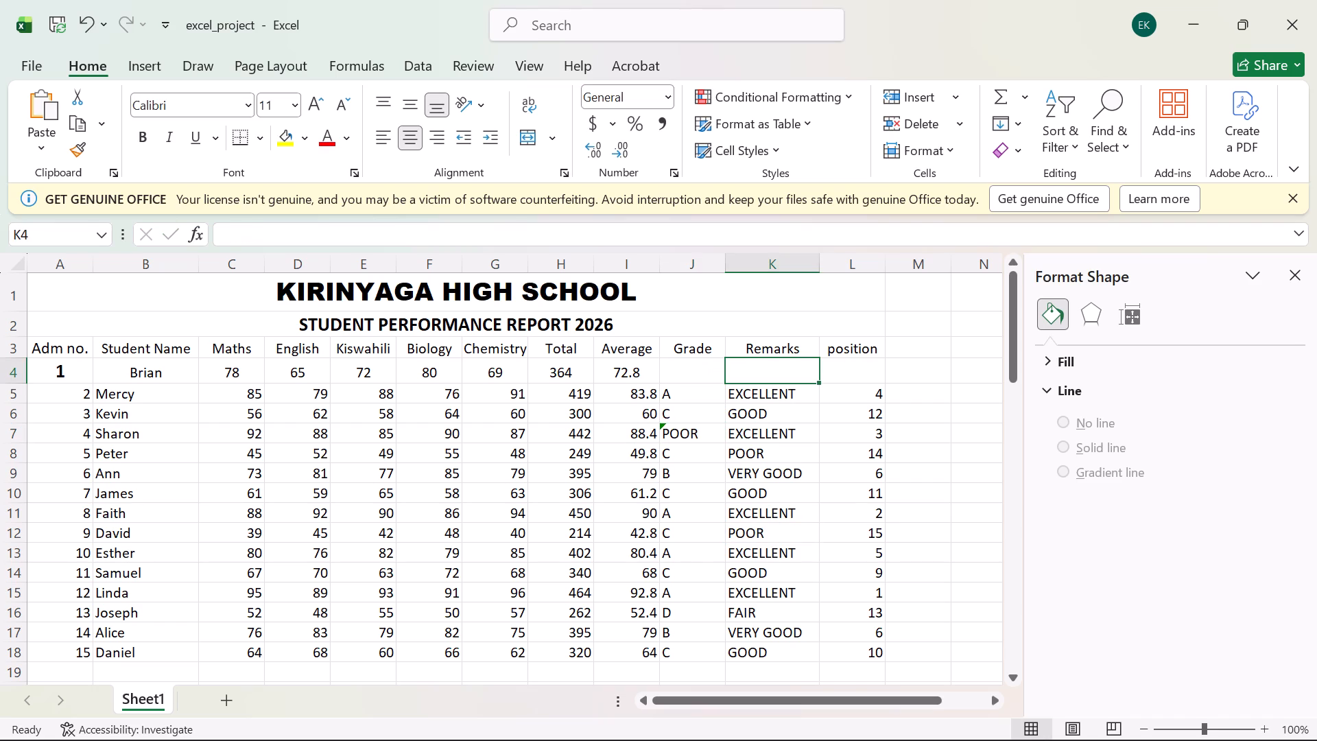
click(860, 382)
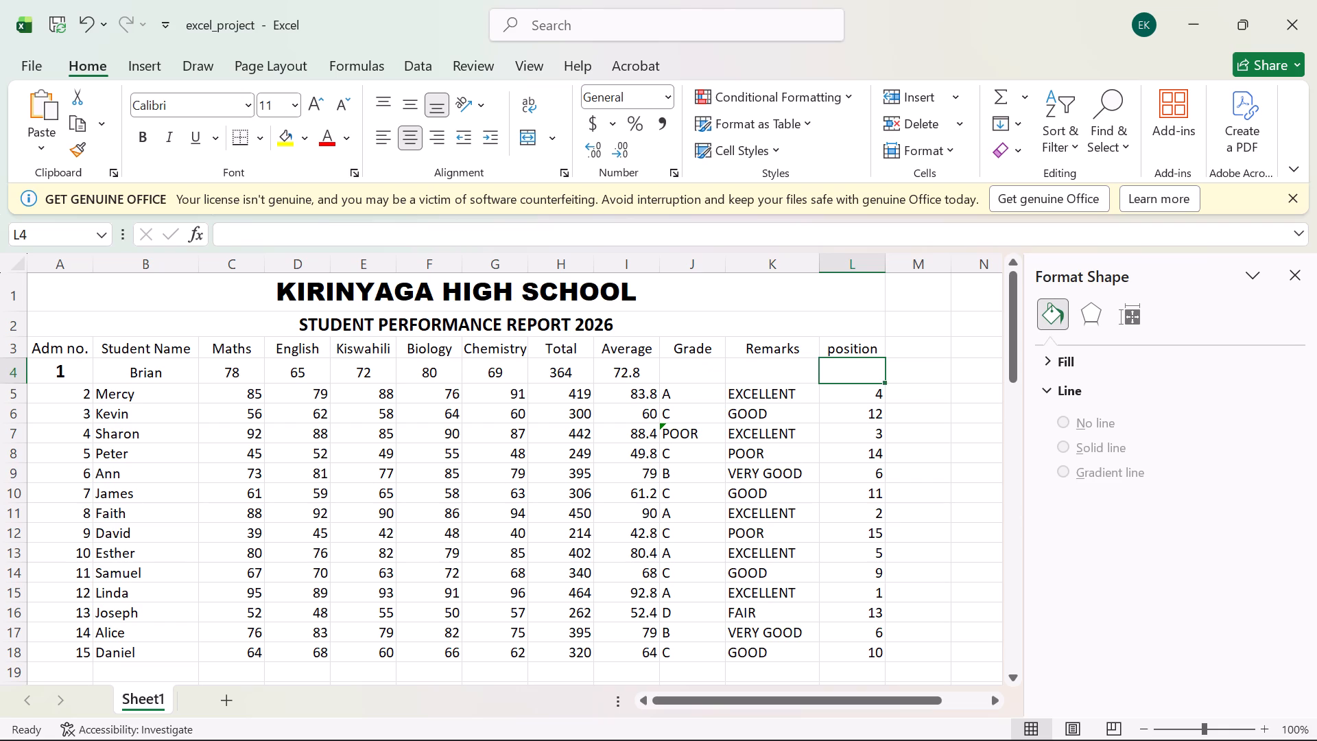
key(equal)
text(RANK)
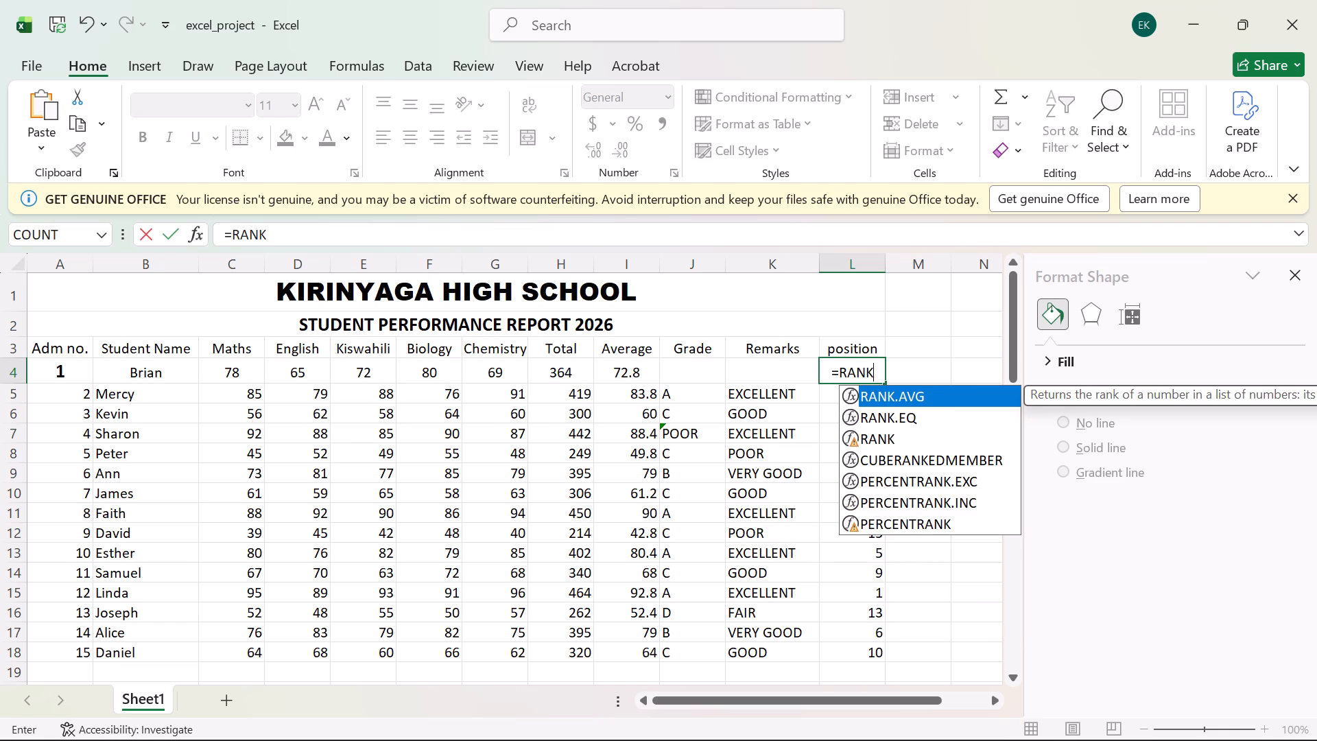
key(shift+parenleft)
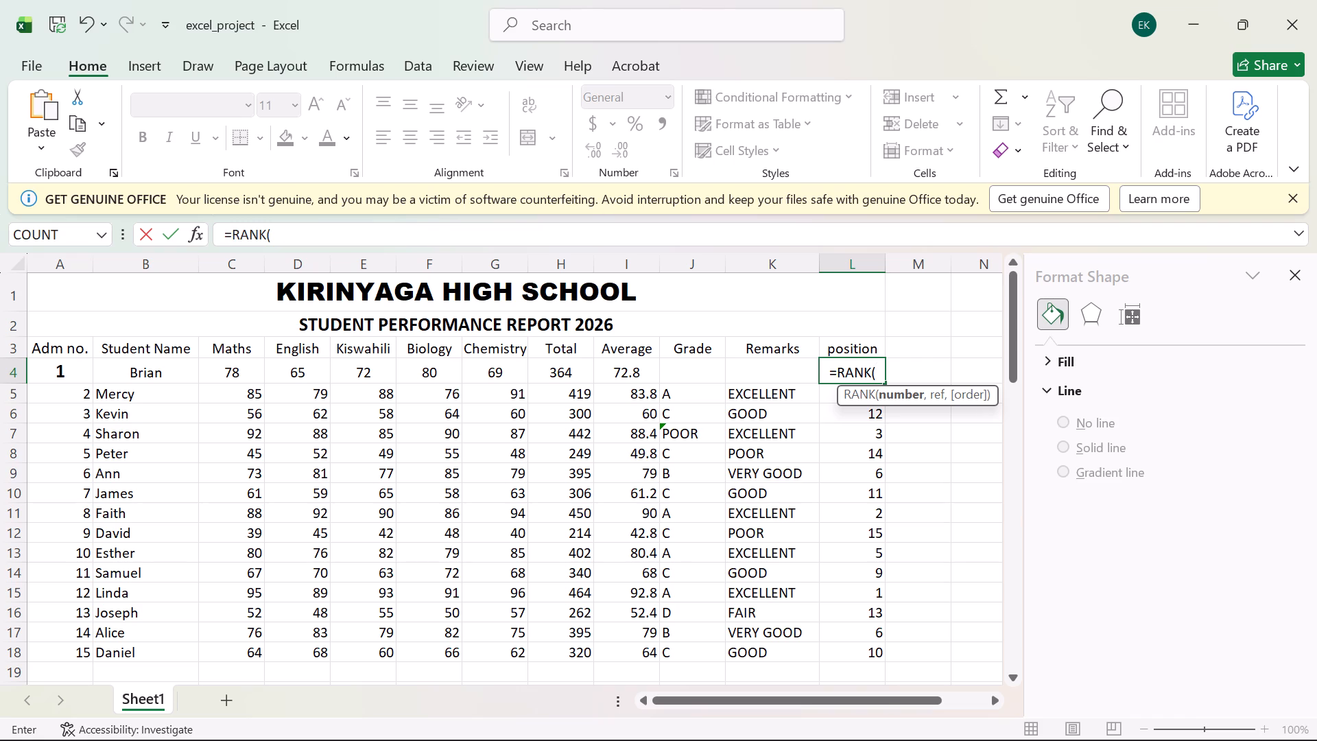
text(H4)
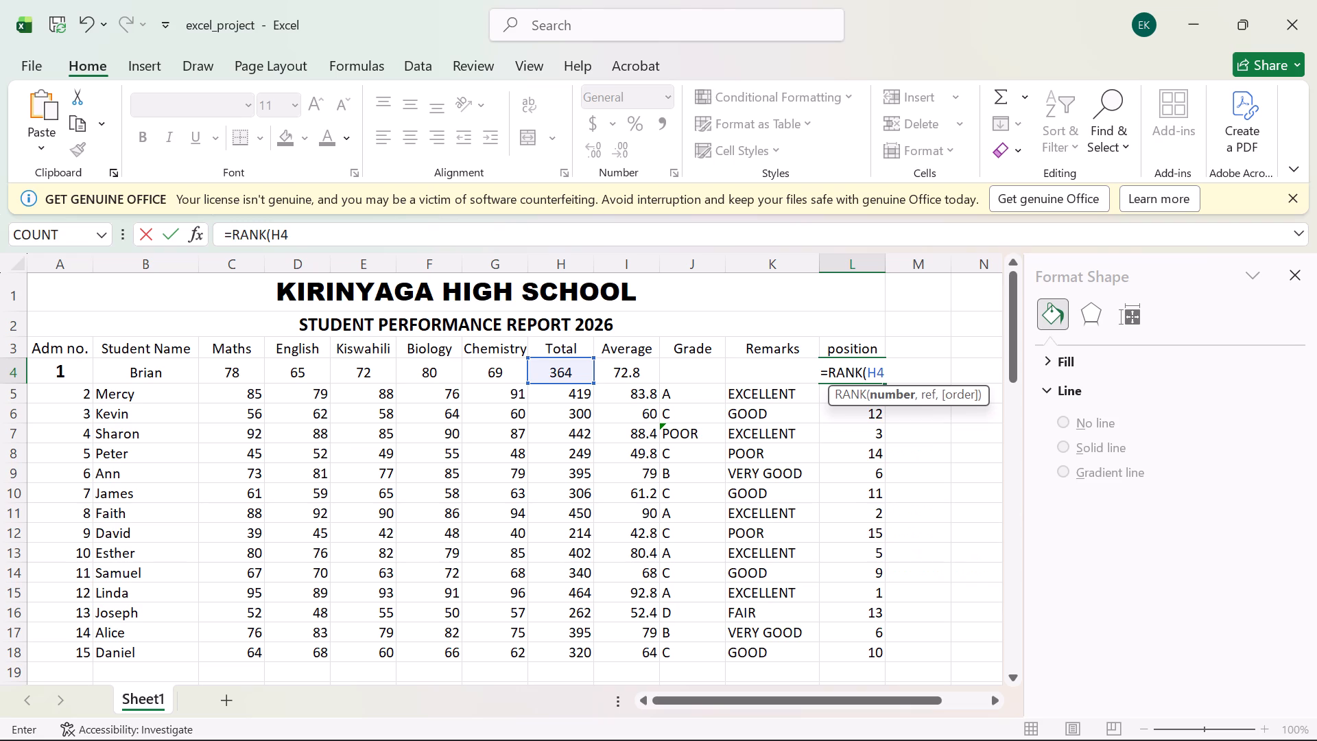
key(shift+colon)
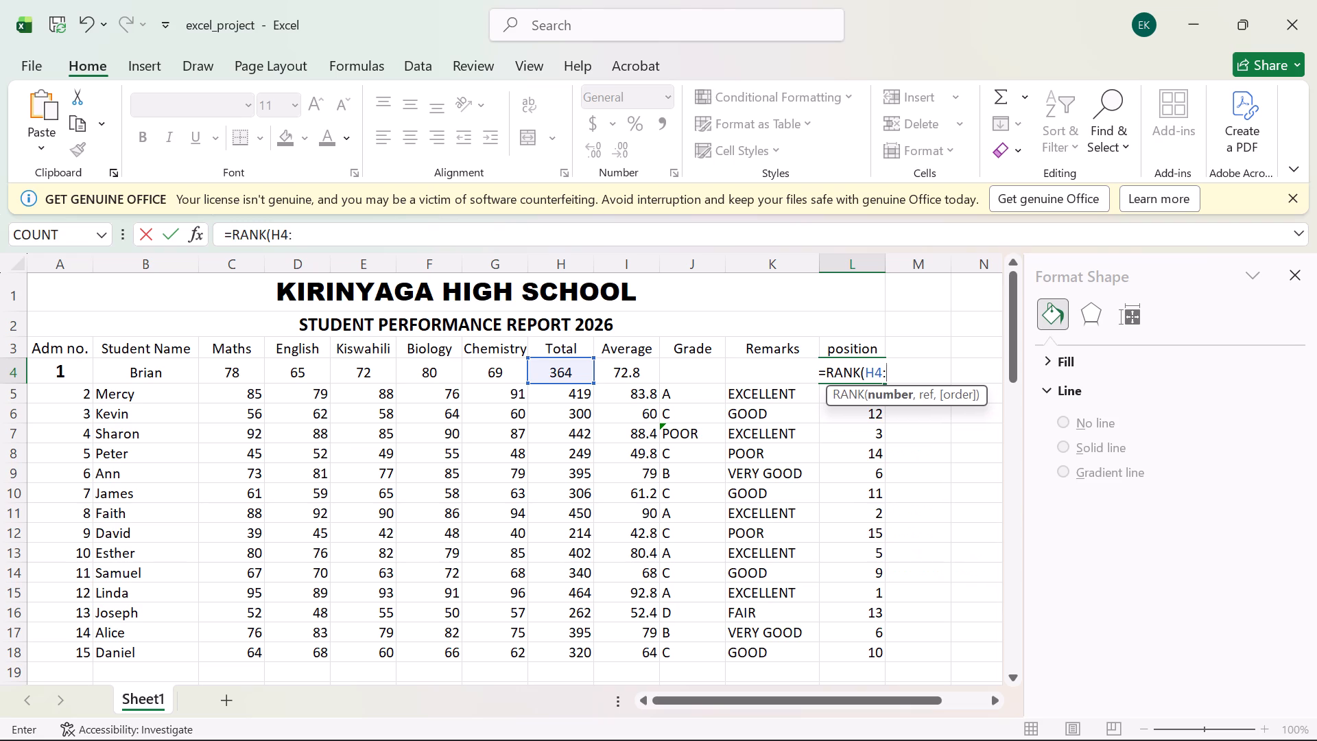
key(BackSpace)
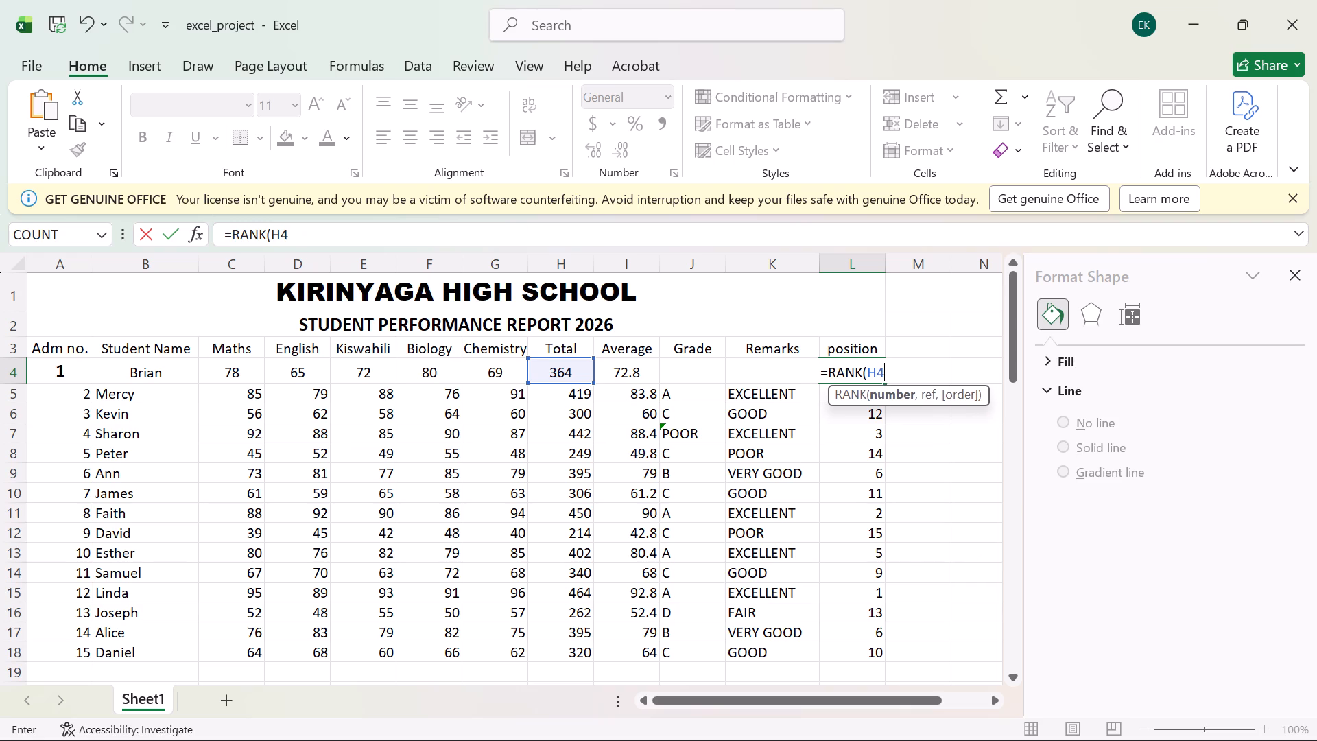
key(comma)
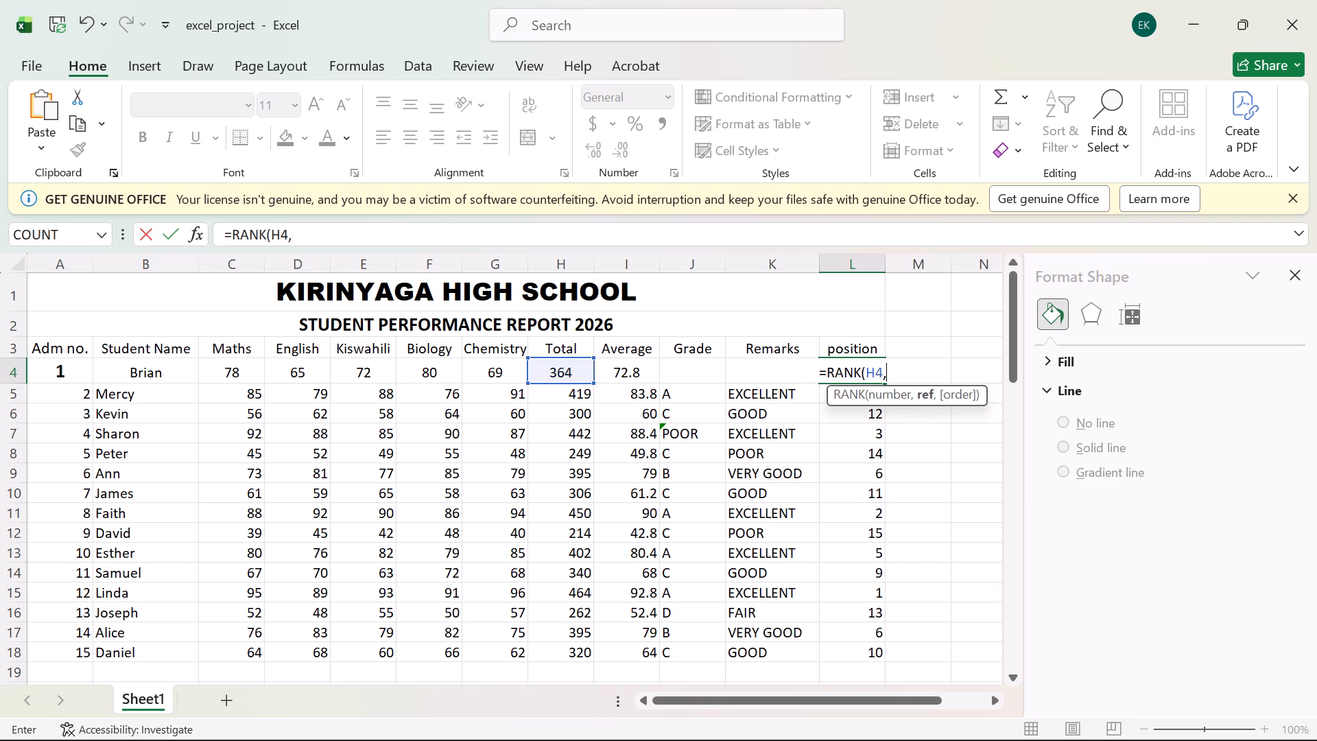
key(shift+dollar)
key(h)
key(shift+dollar)
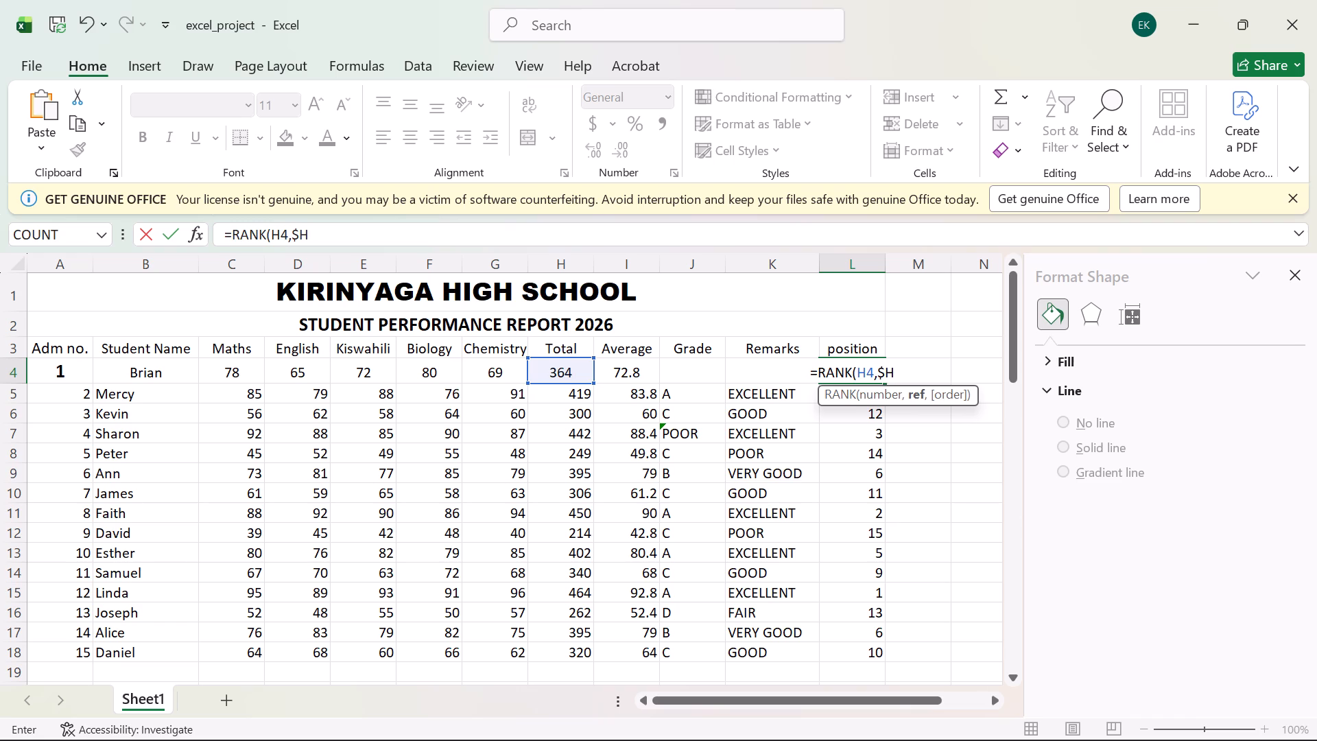
key(4)
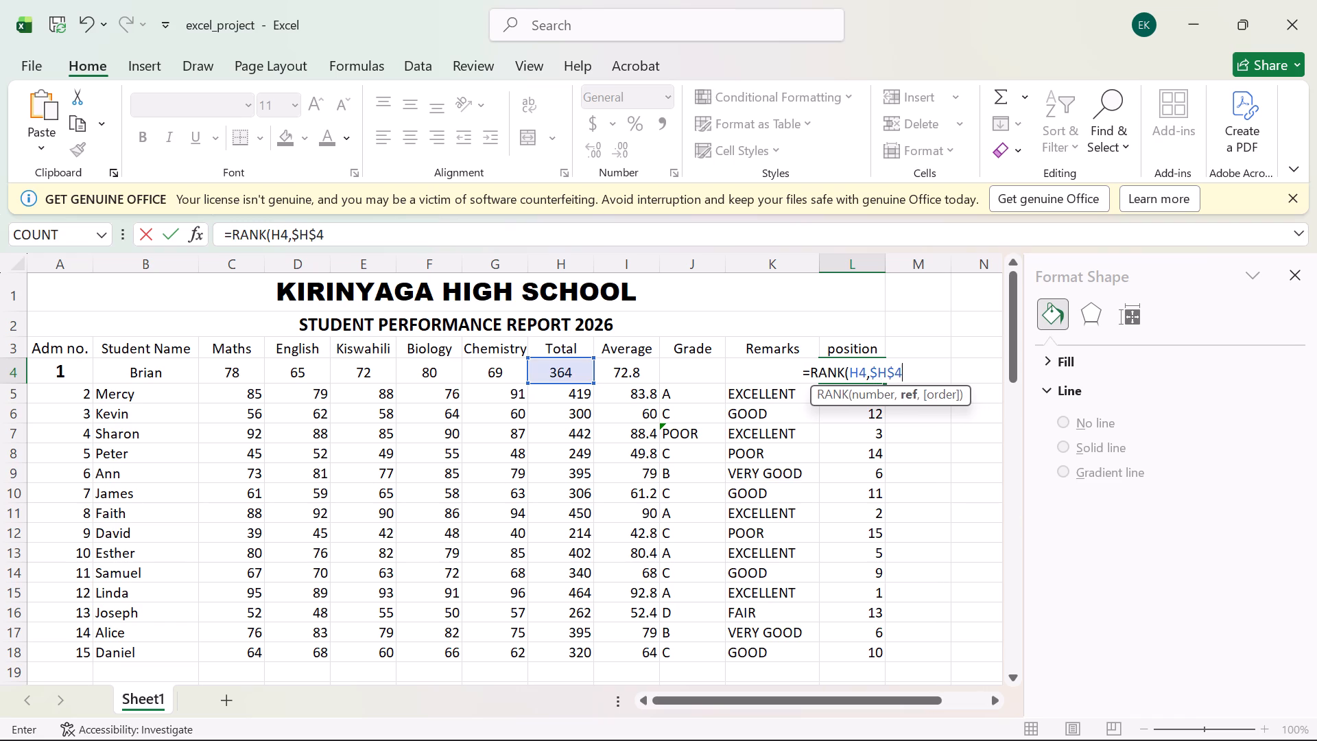
key(shift+colon)
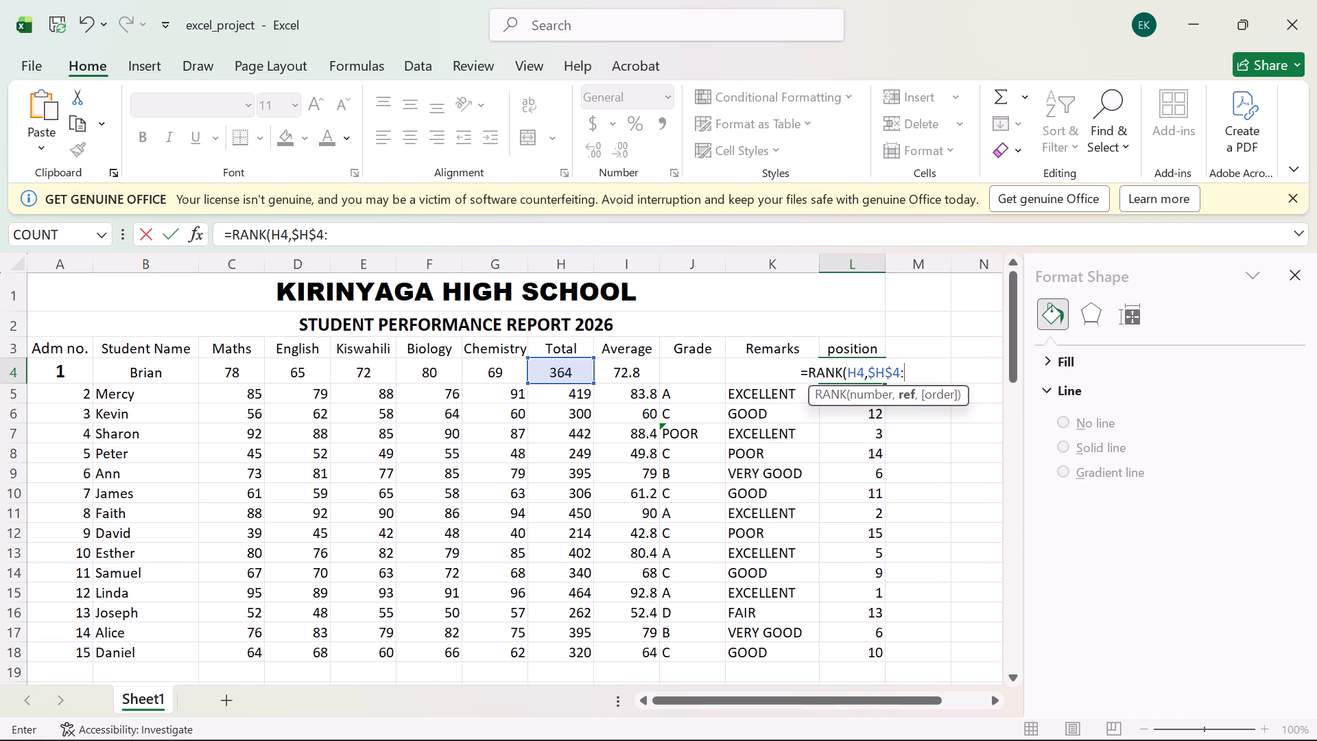
key(shift+dollar)
key(h)
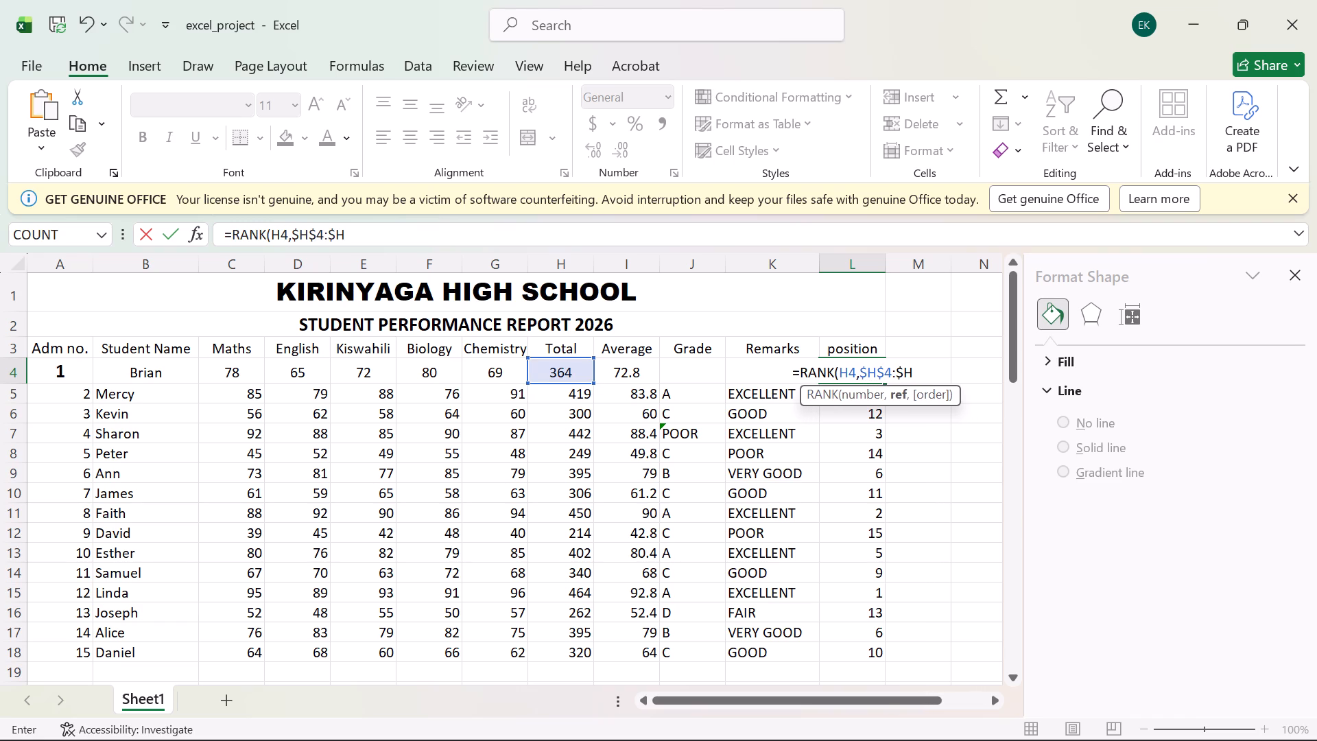
key(shift+dollar)
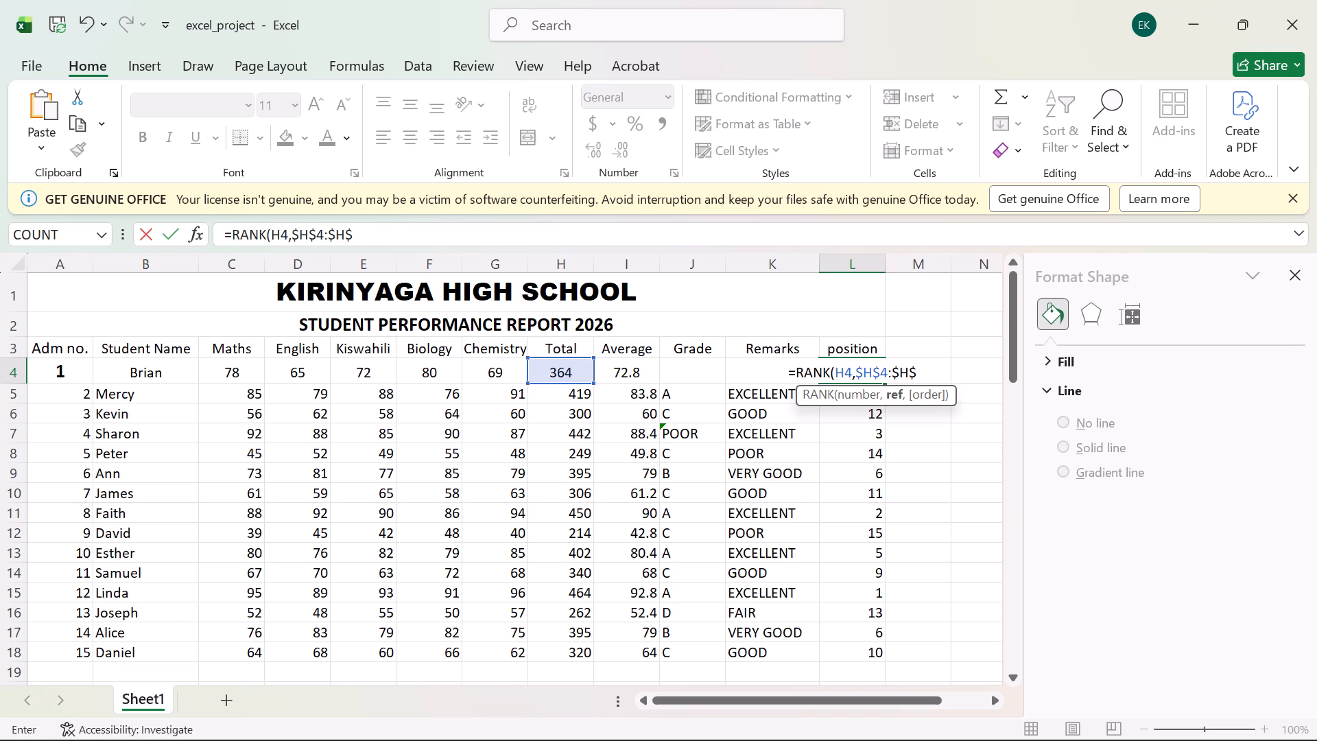
text(18)
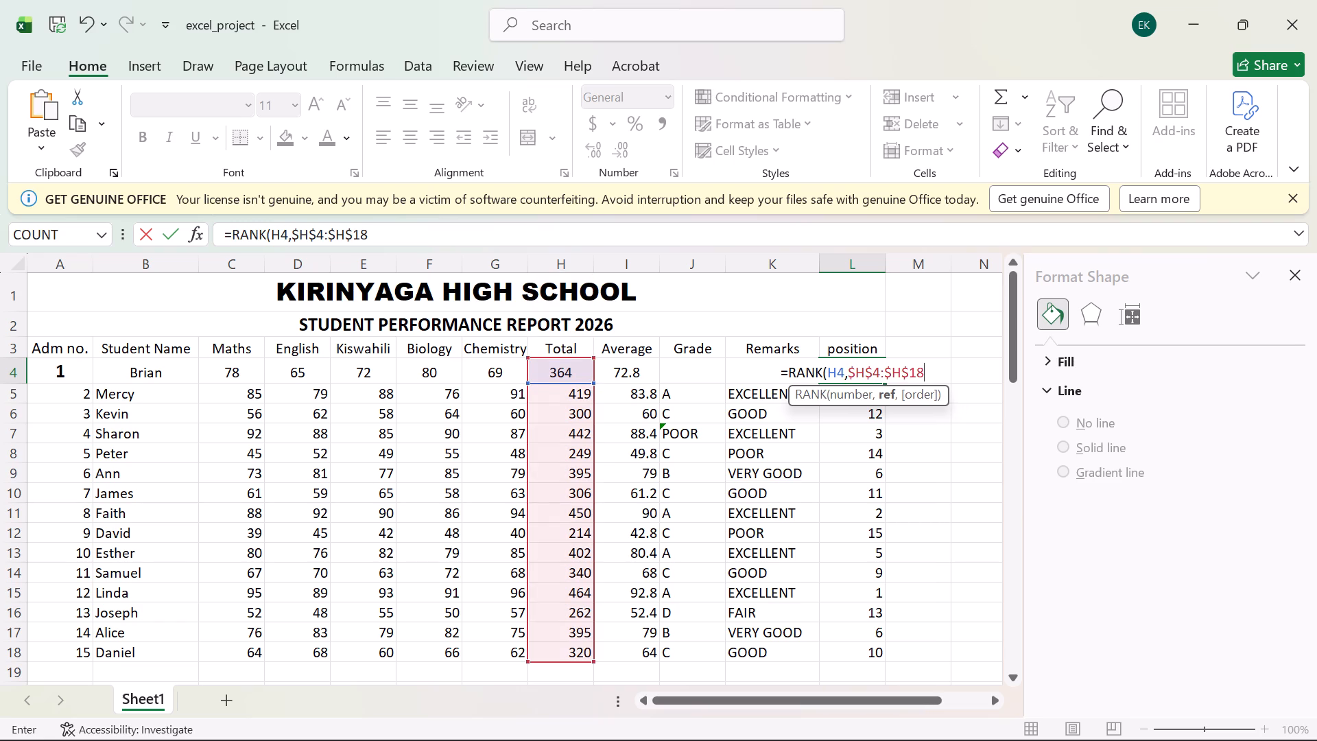
key(comma)
key(0)
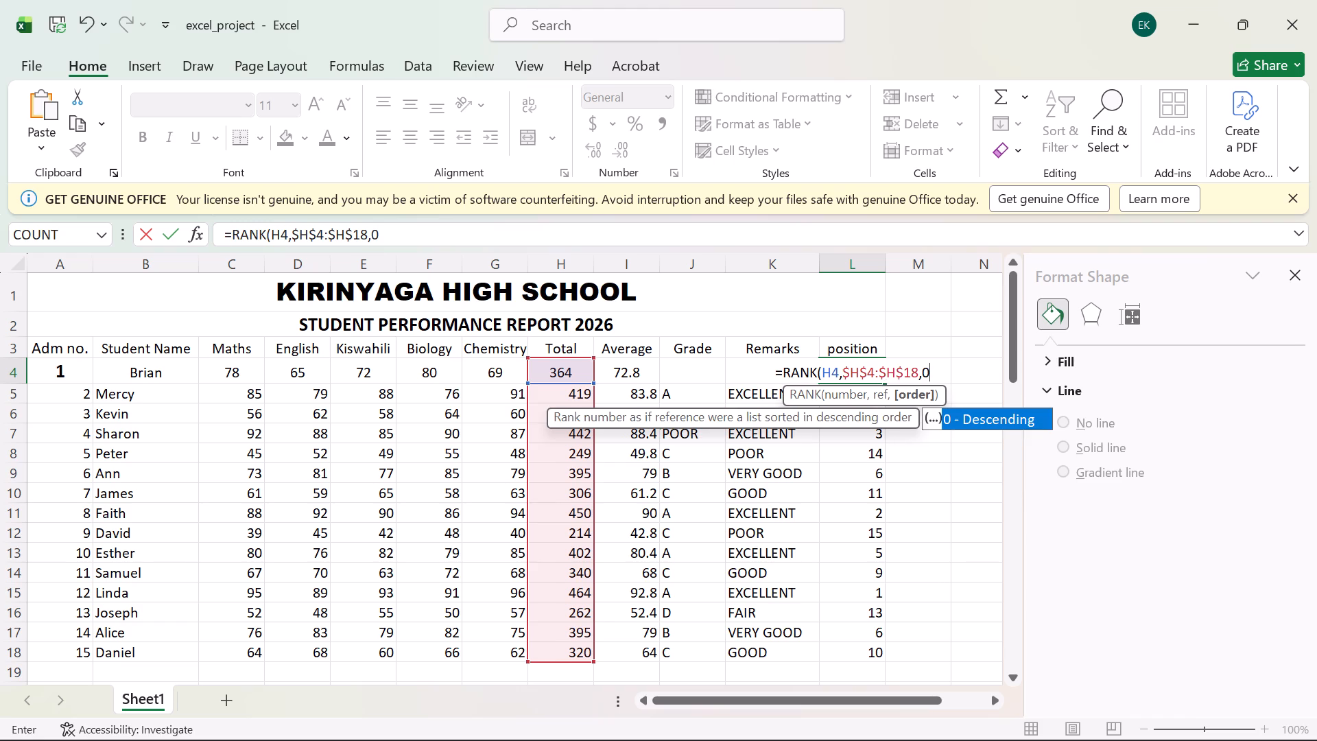
key(shift+parenright)
key(Return)
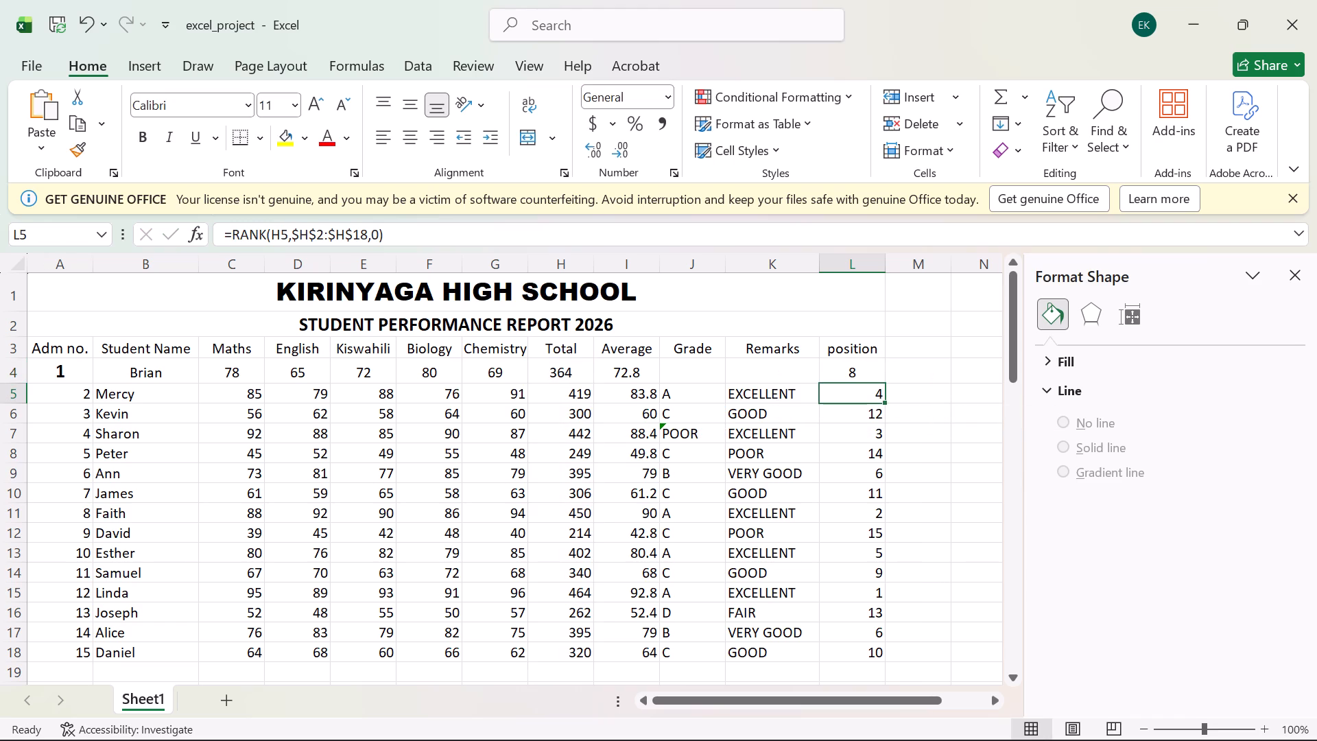
Fill the RANK formula from cell L4 down the position column to L18.
click(860, 381)
click(871, 371)
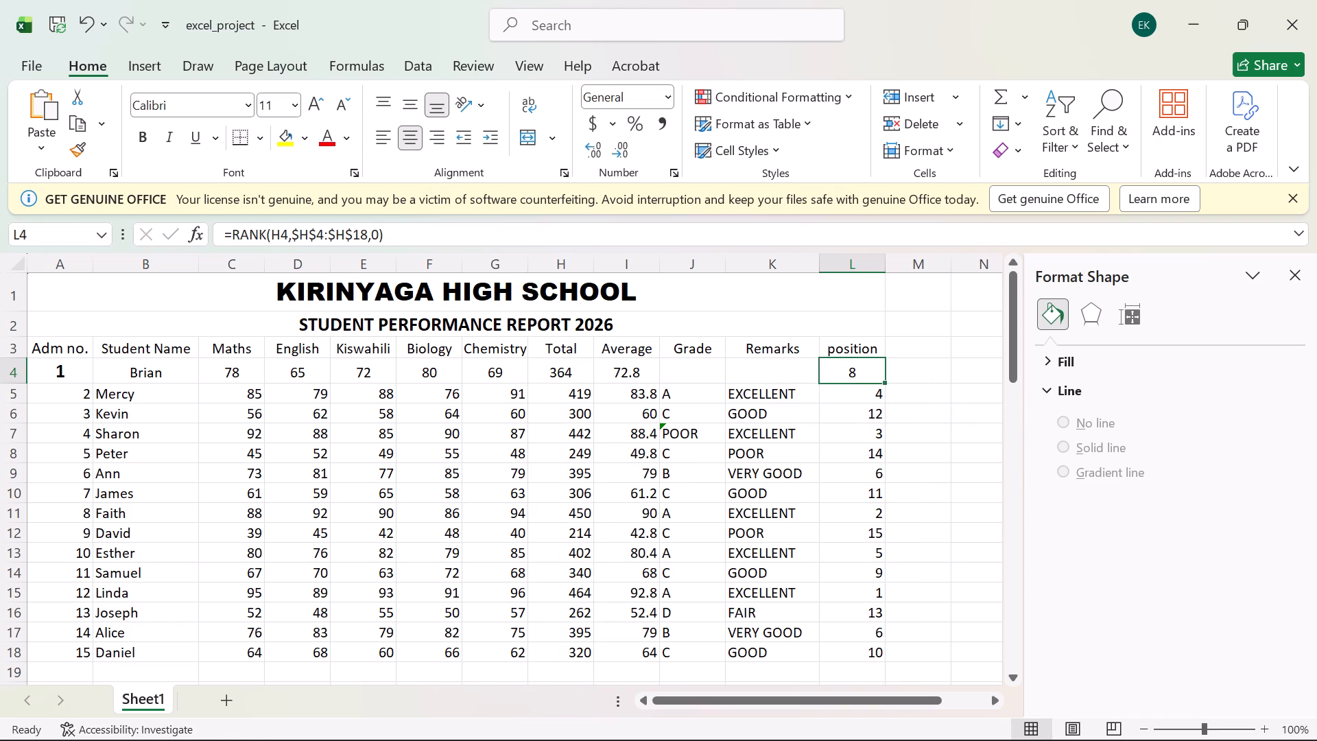
drag(884, 382, 861, 679)
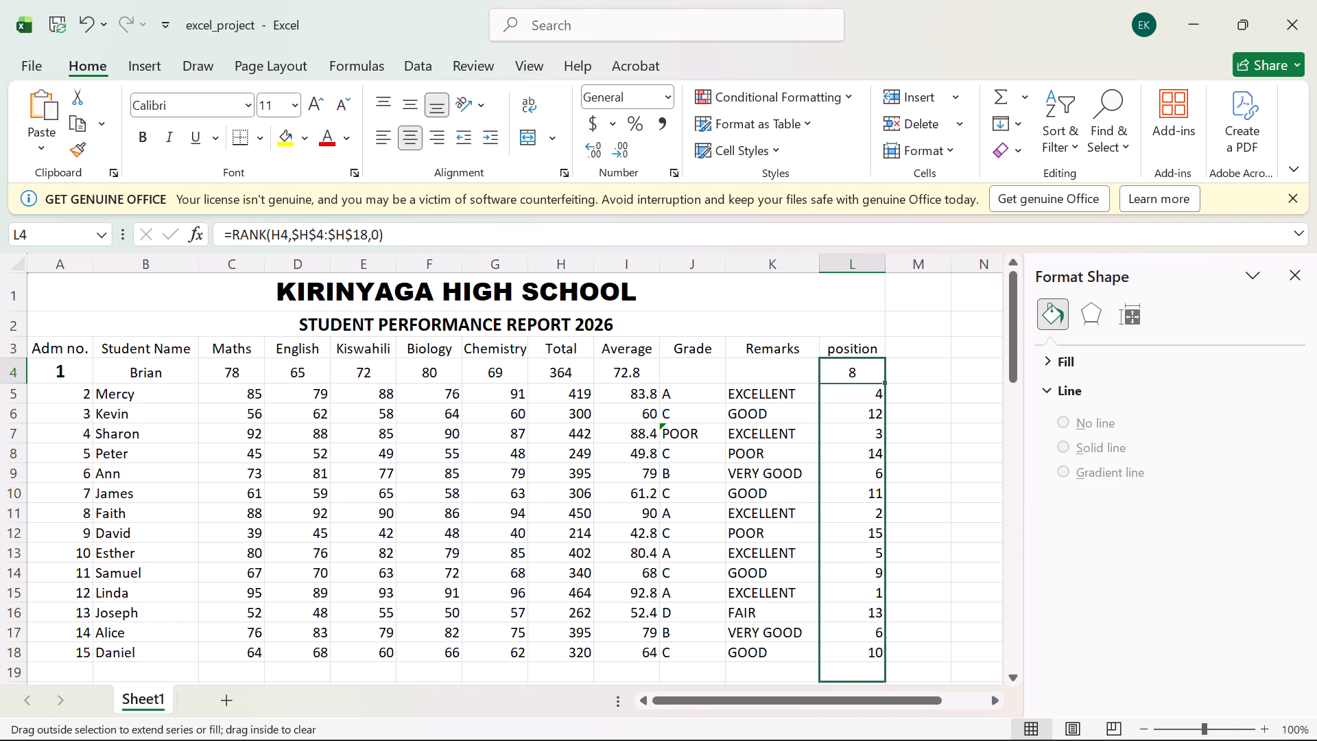
drag(861, 679, 863, 668)
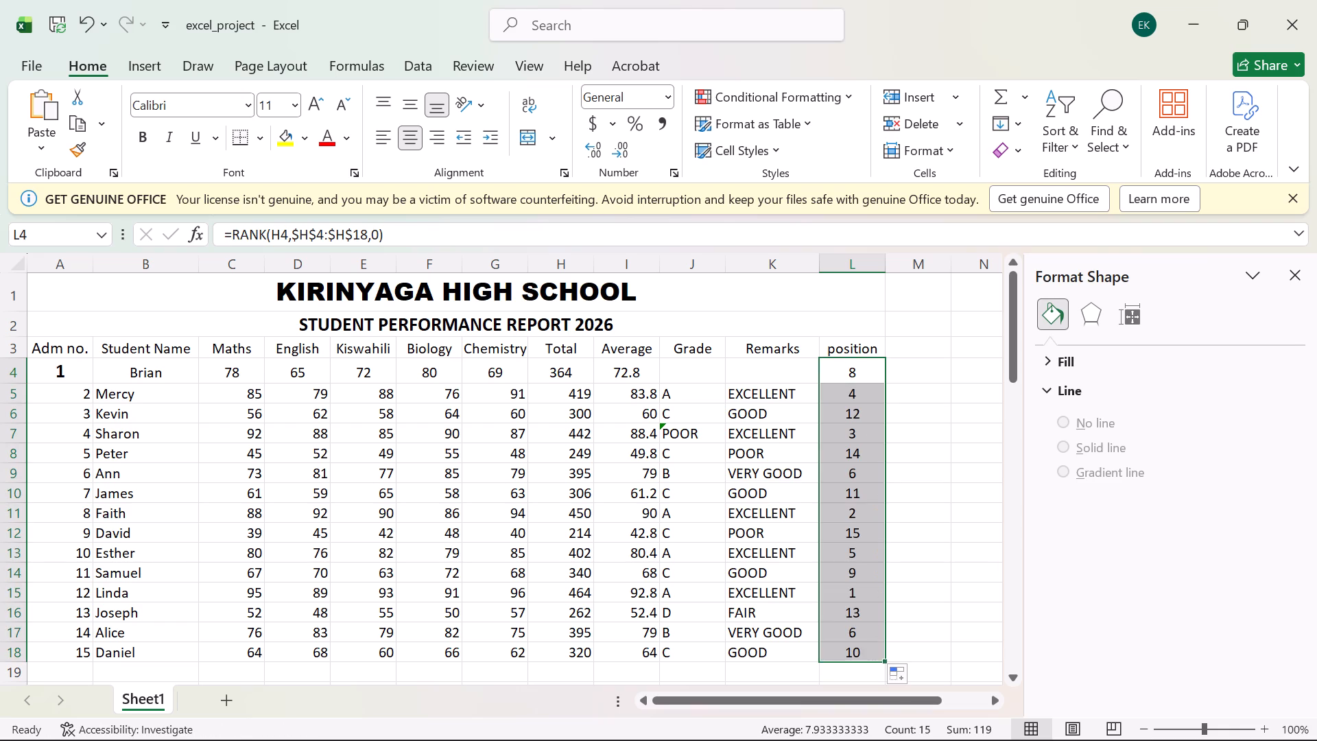
click(816, 475)
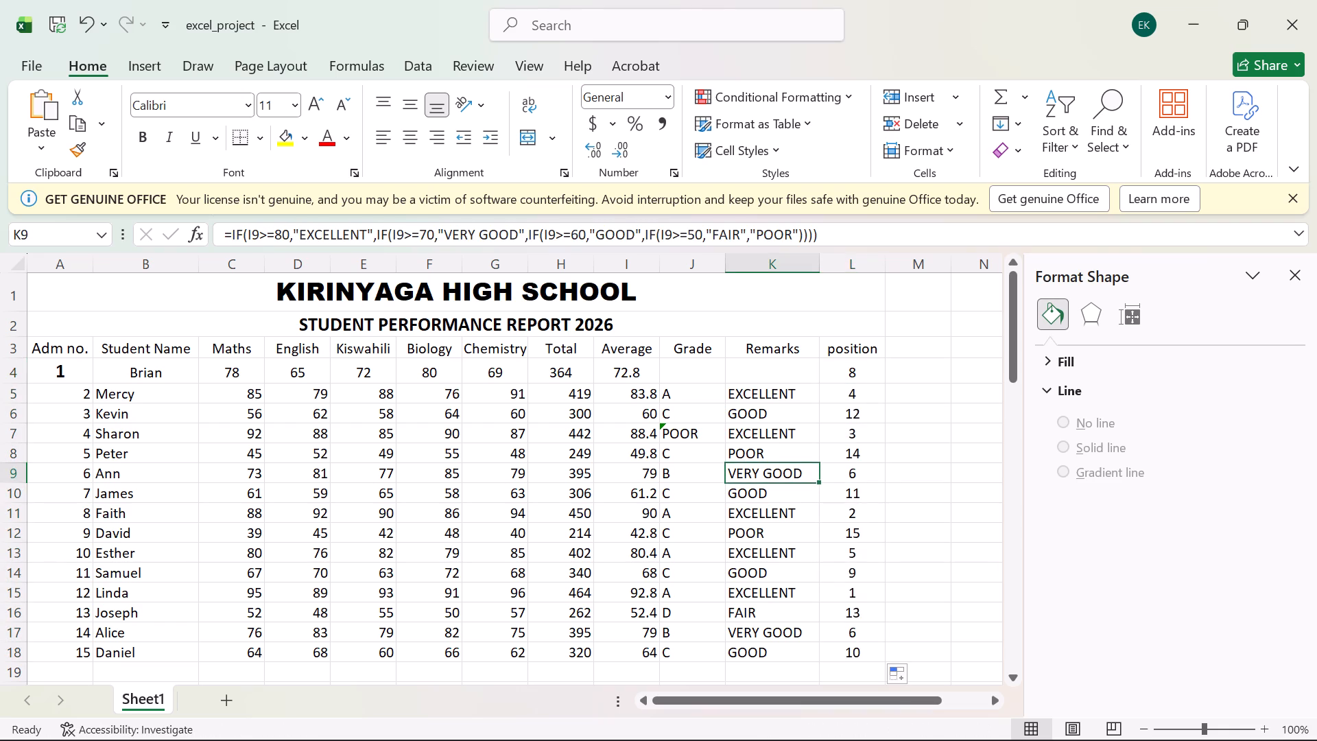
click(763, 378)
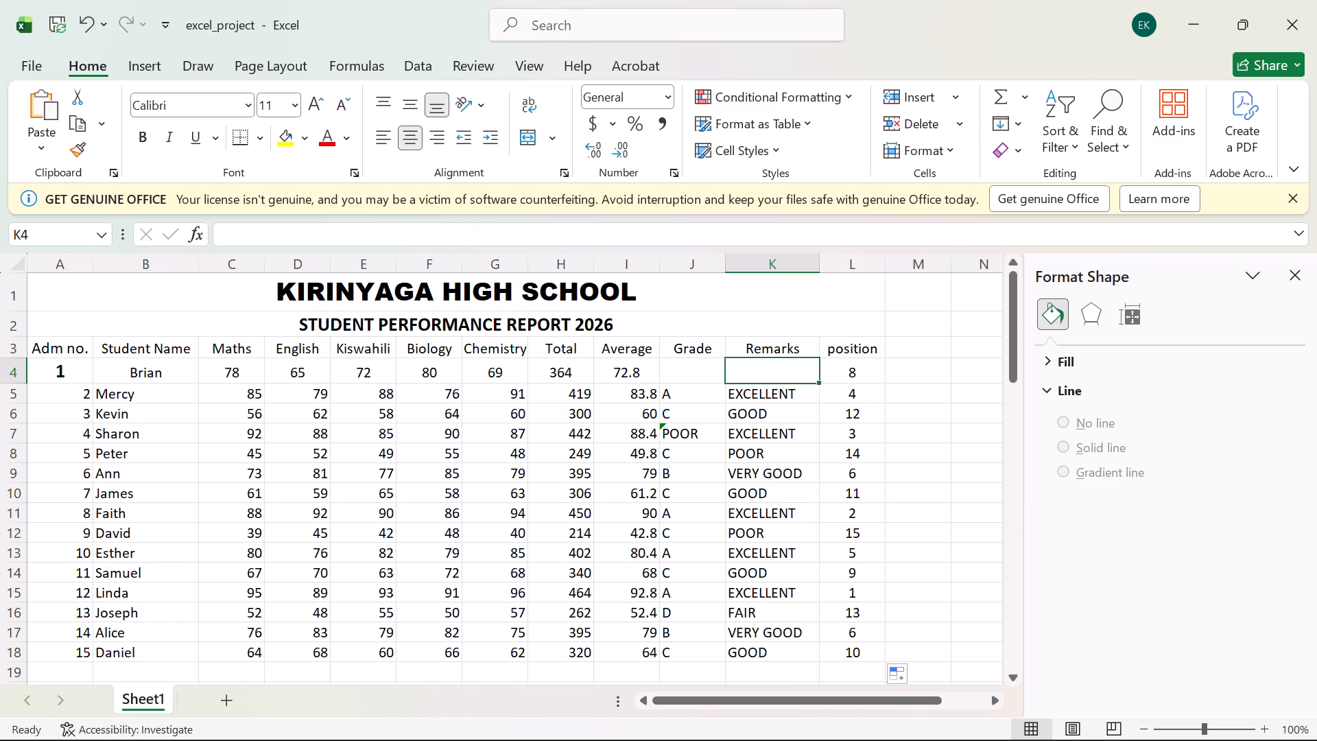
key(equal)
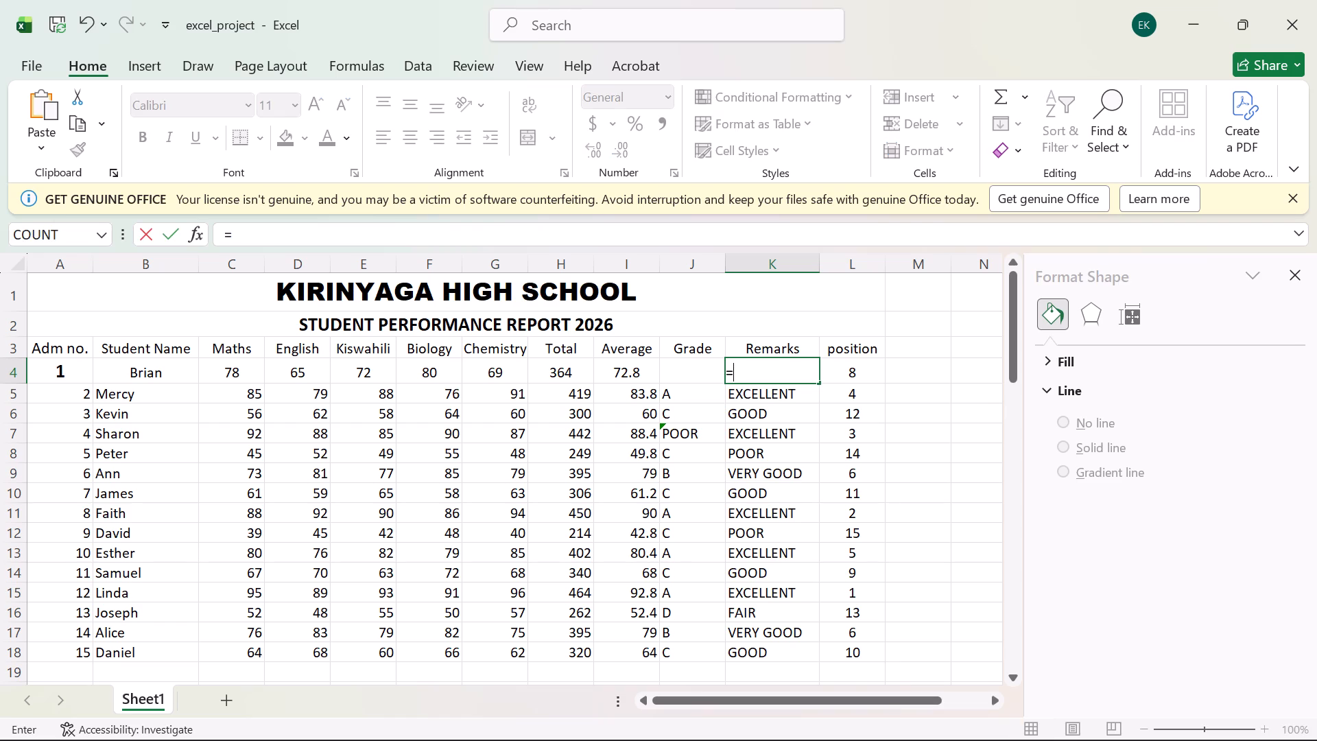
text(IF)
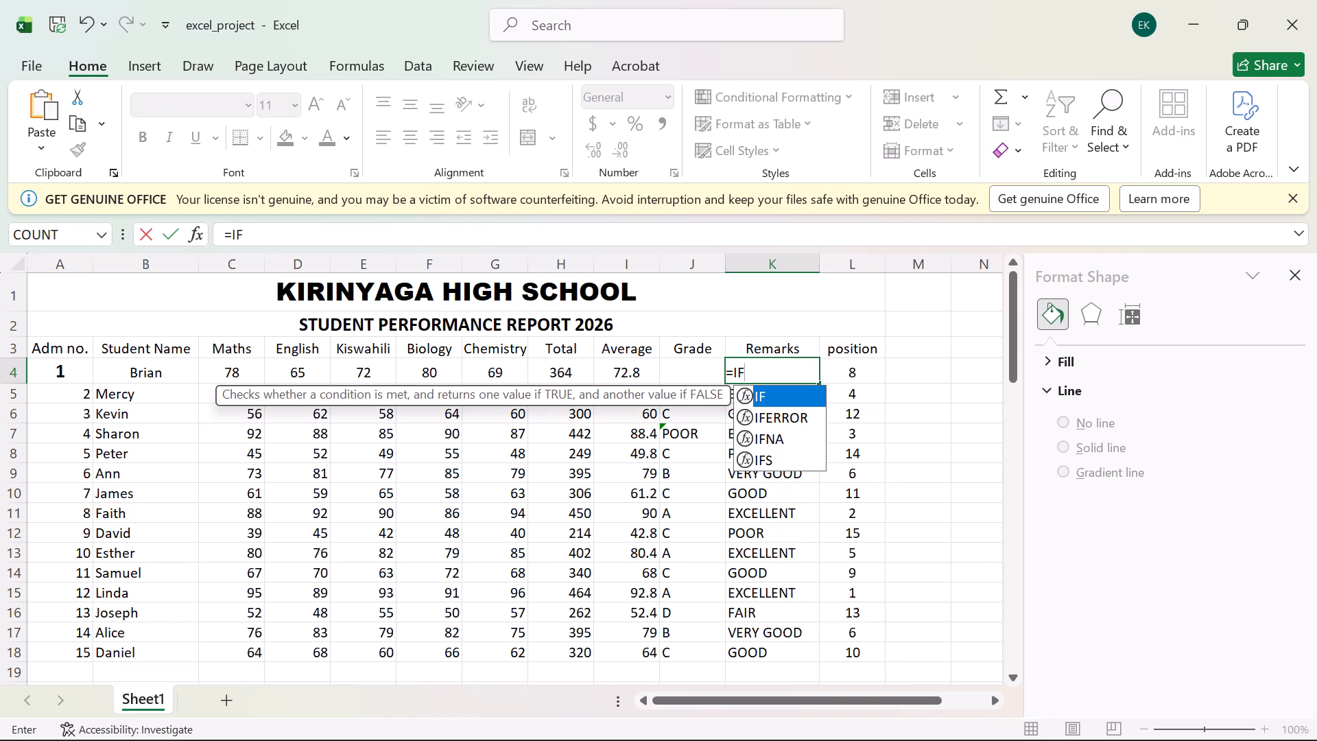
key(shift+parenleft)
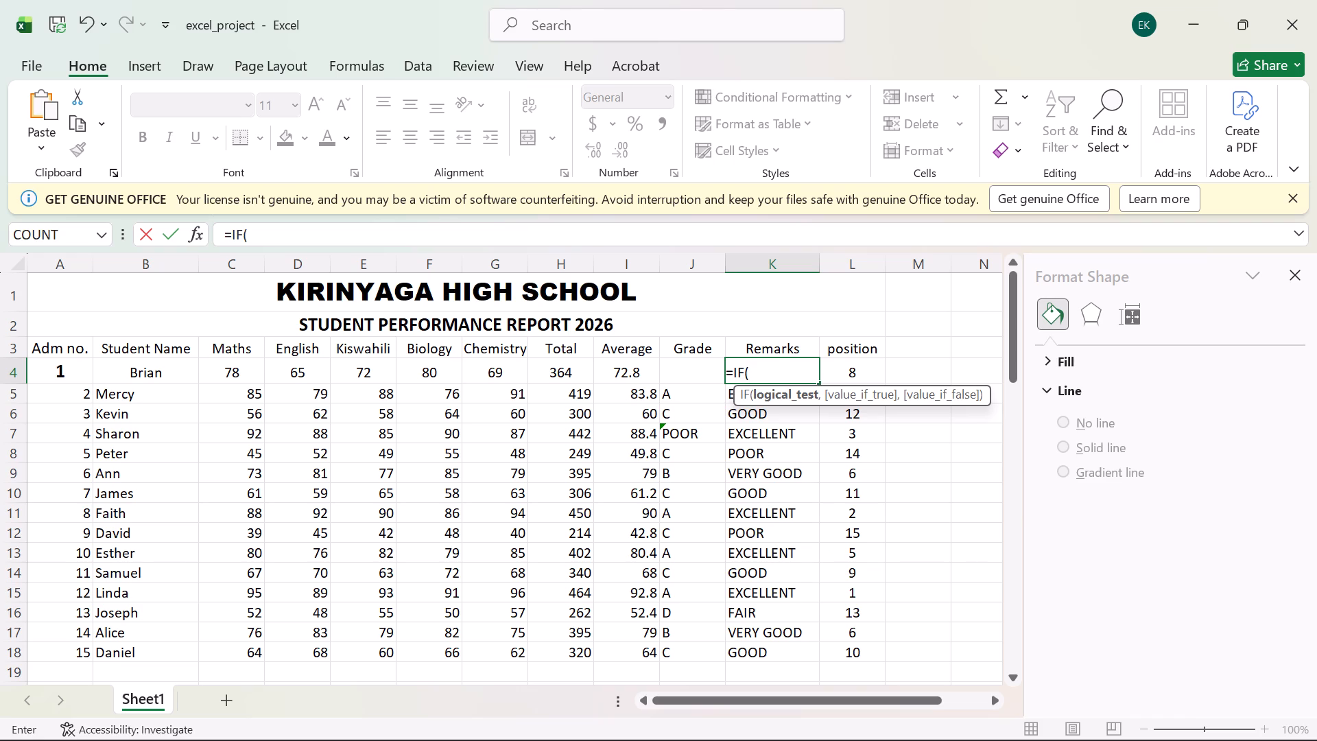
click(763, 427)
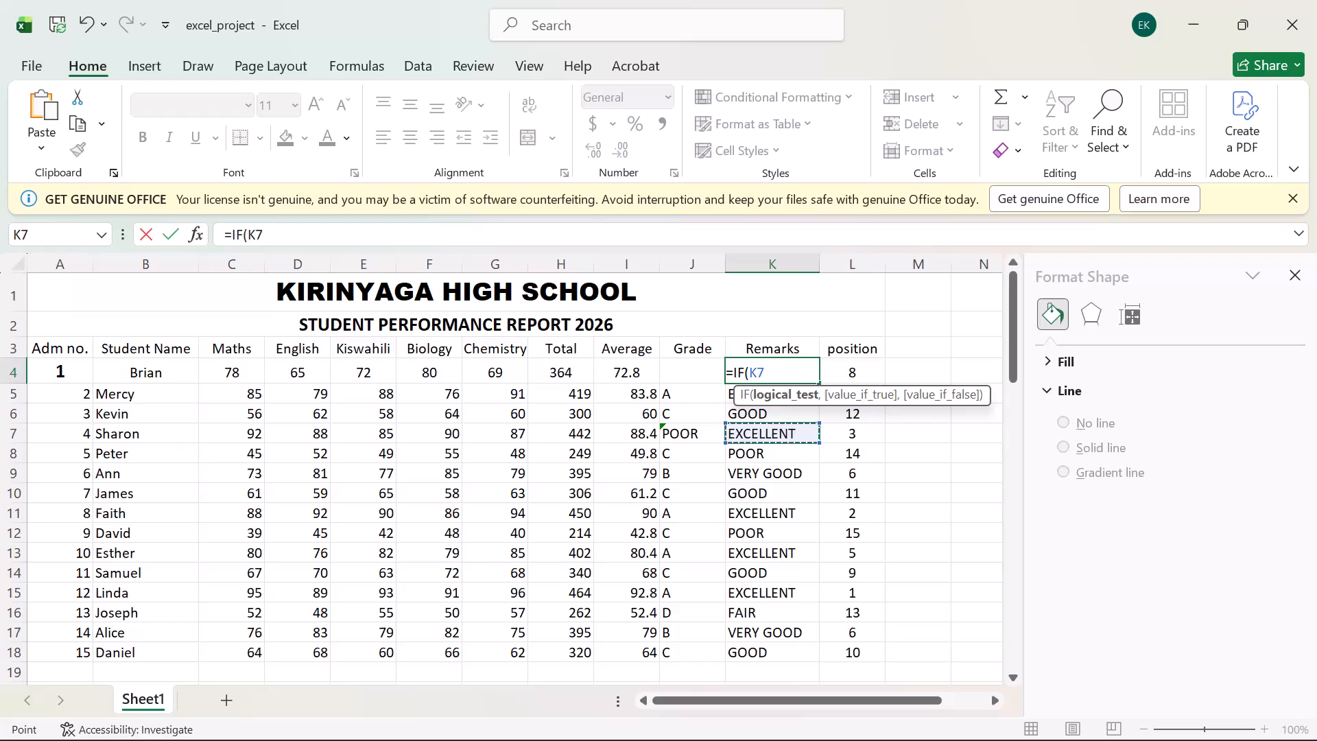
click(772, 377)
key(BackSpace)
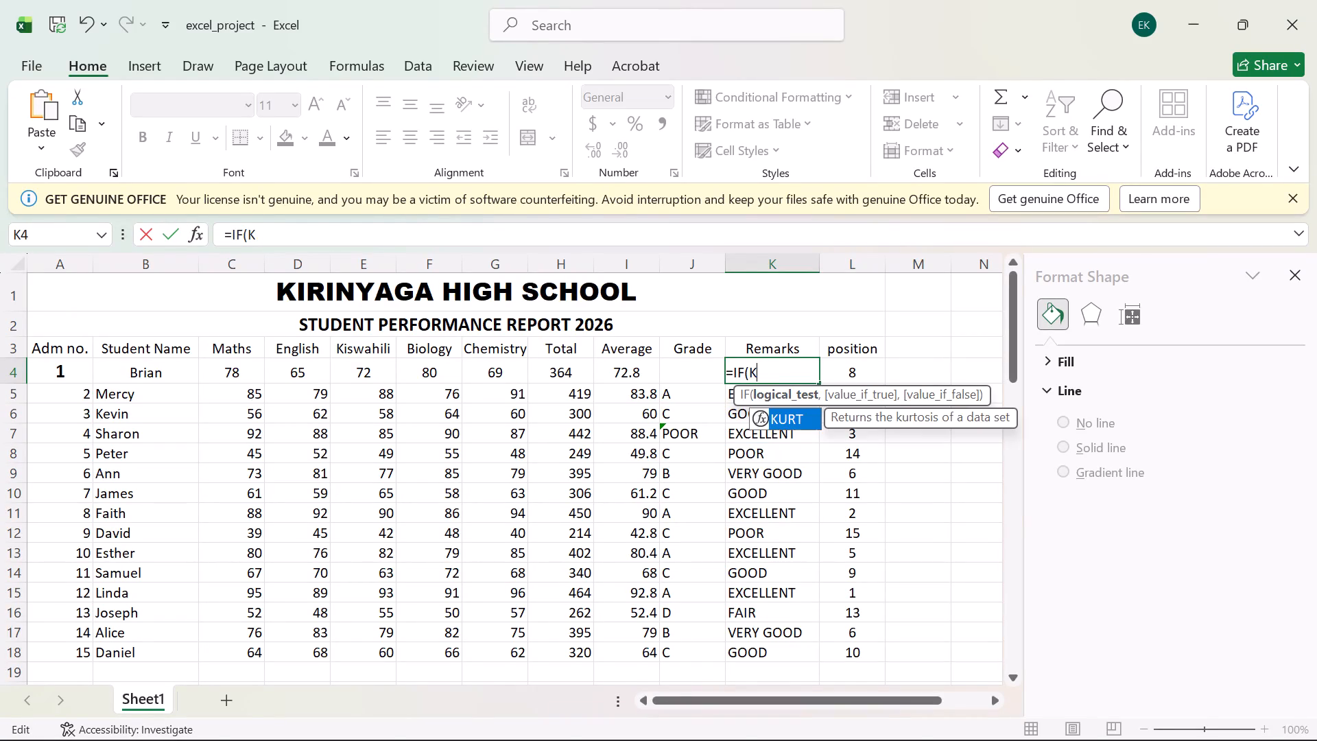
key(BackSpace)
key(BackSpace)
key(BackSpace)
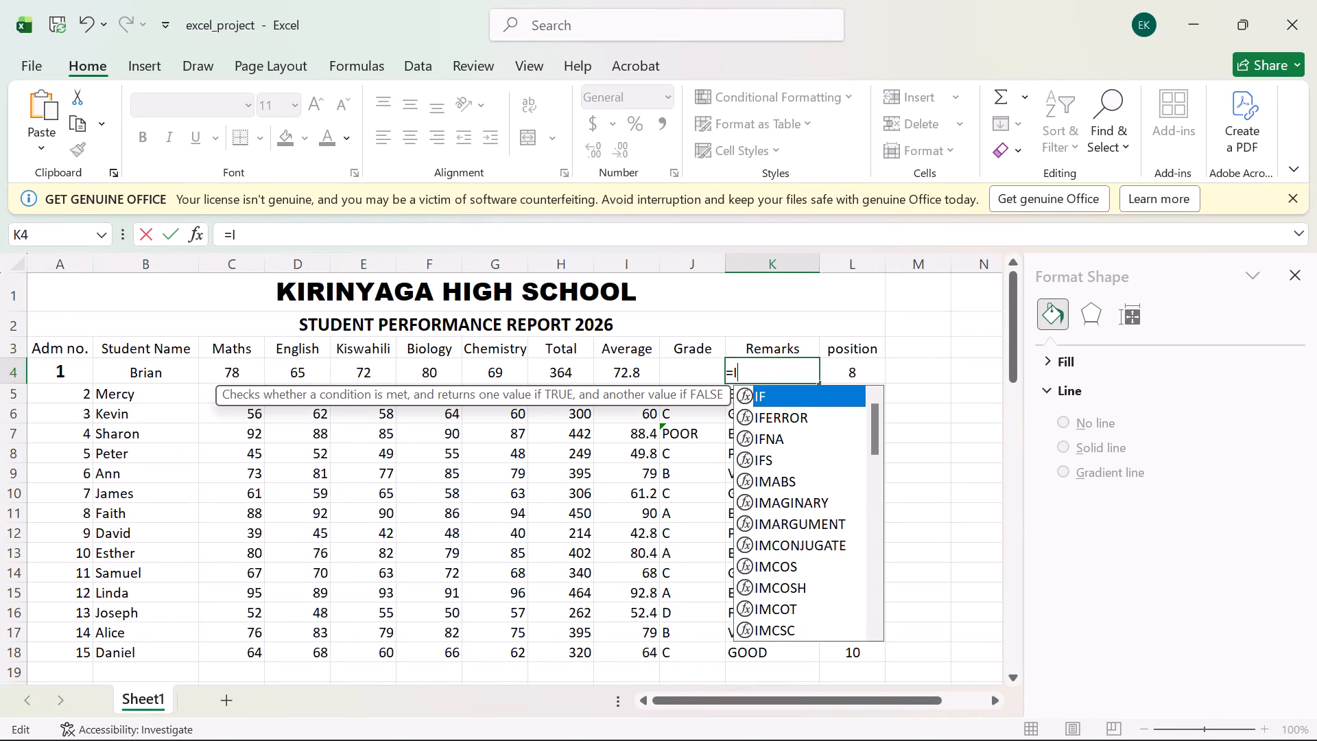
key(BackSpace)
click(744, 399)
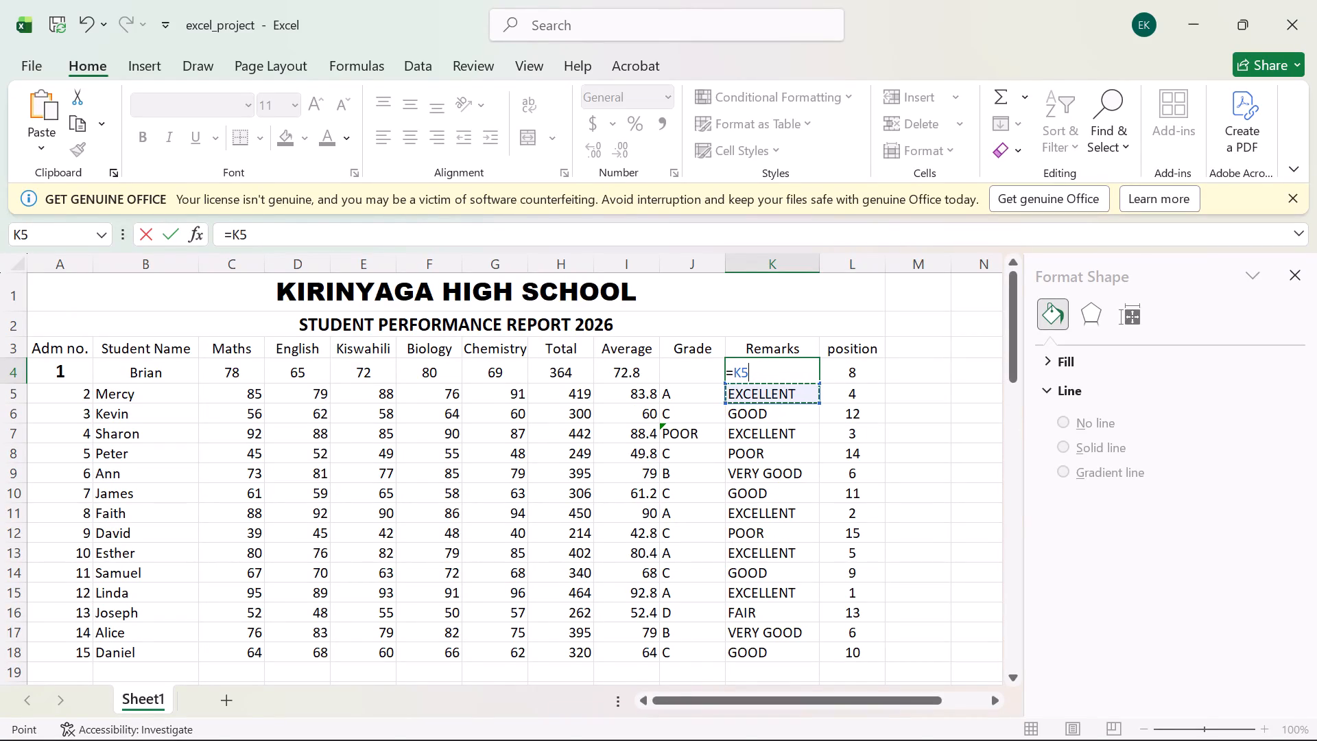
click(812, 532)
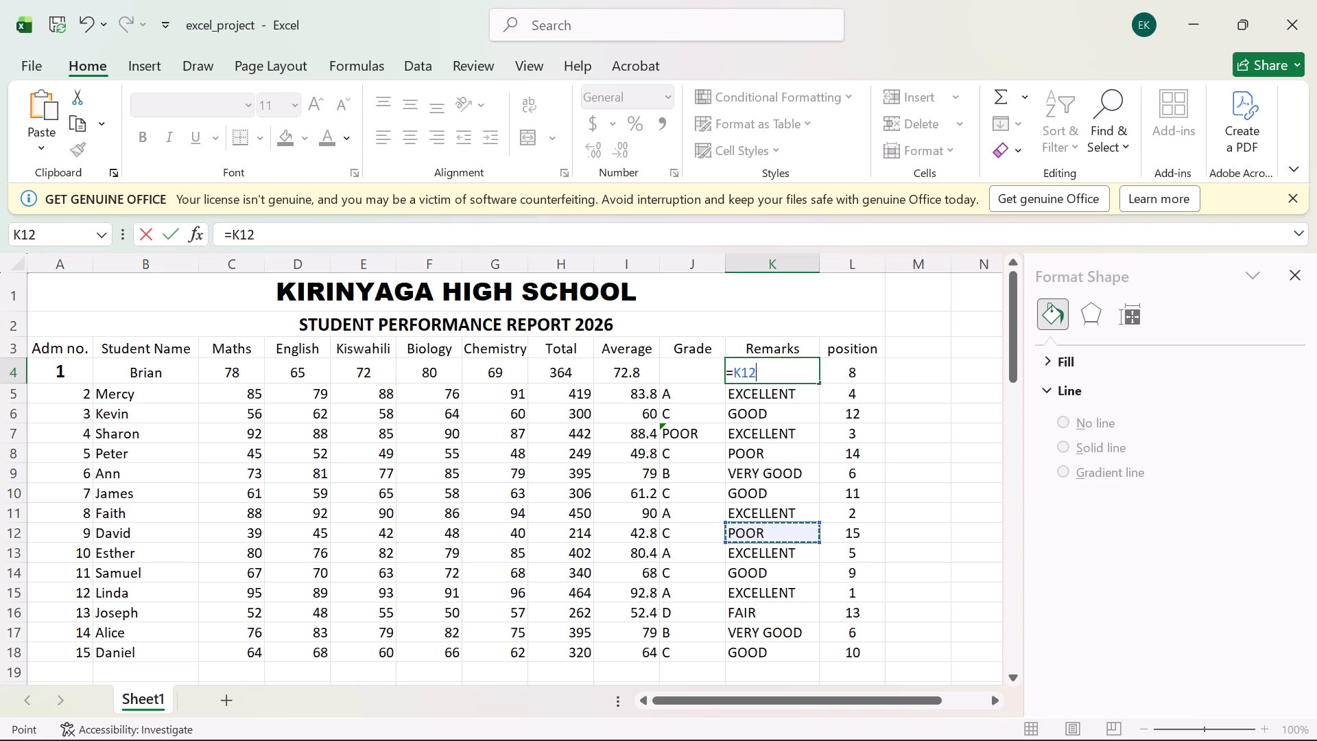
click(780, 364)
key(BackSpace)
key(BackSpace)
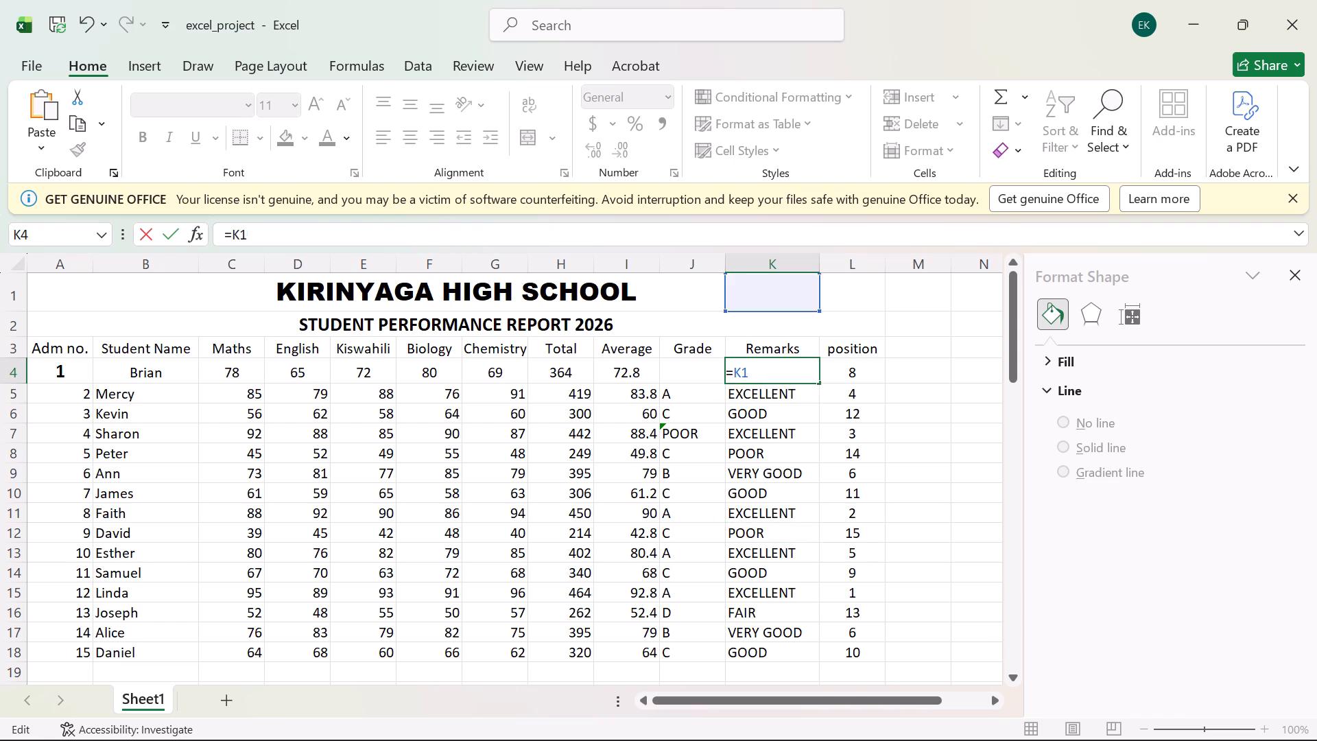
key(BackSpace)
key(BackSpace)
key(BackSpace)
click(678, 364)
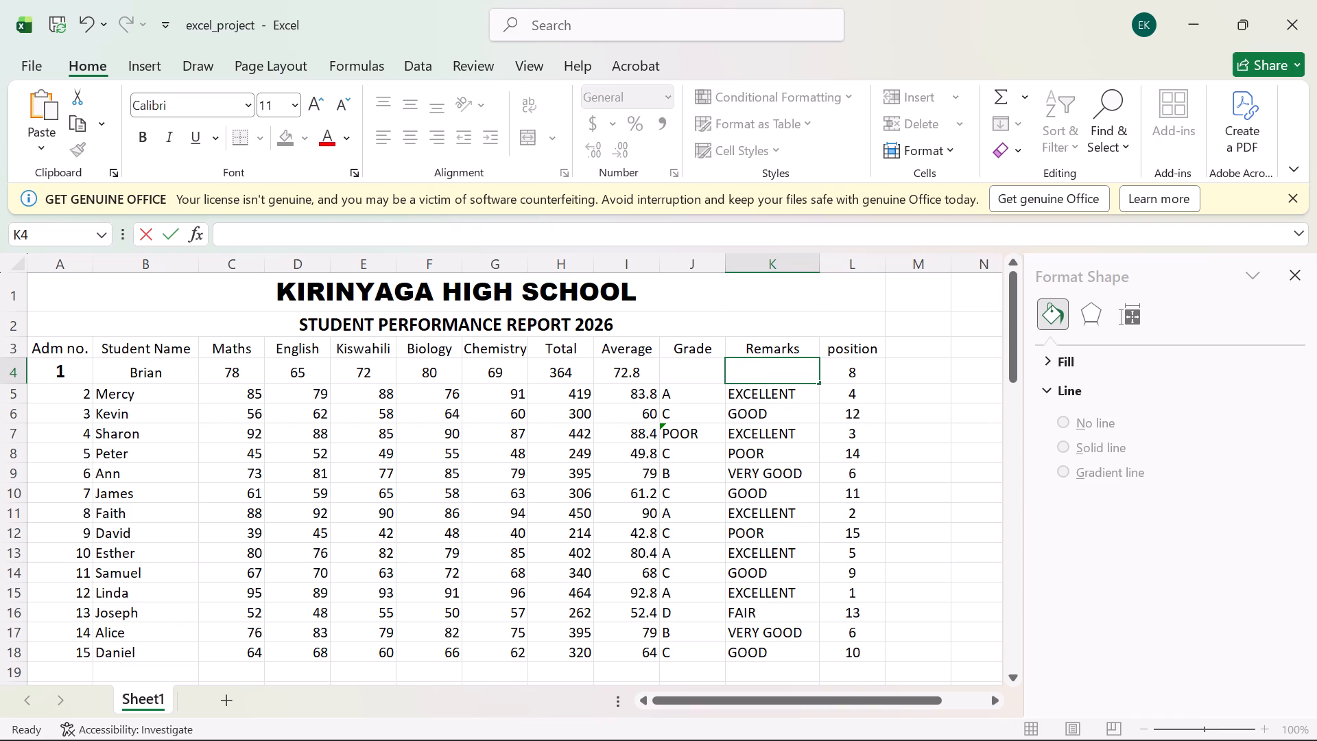
Check the remarks formula in K5 as a model and begin Brian's remarks formula in K4 with =IF(I4>=80,"EXCELLENT",.
double_click(770, 405)
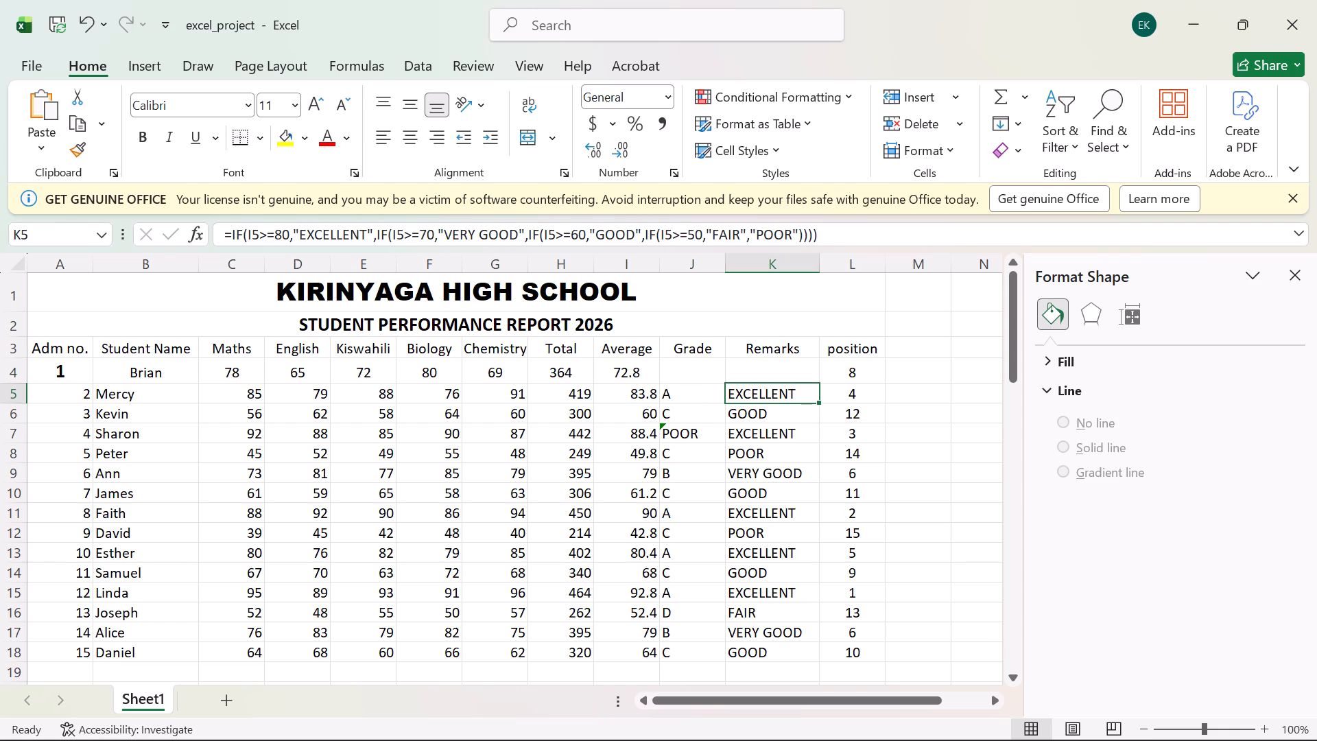
click(748, 366)
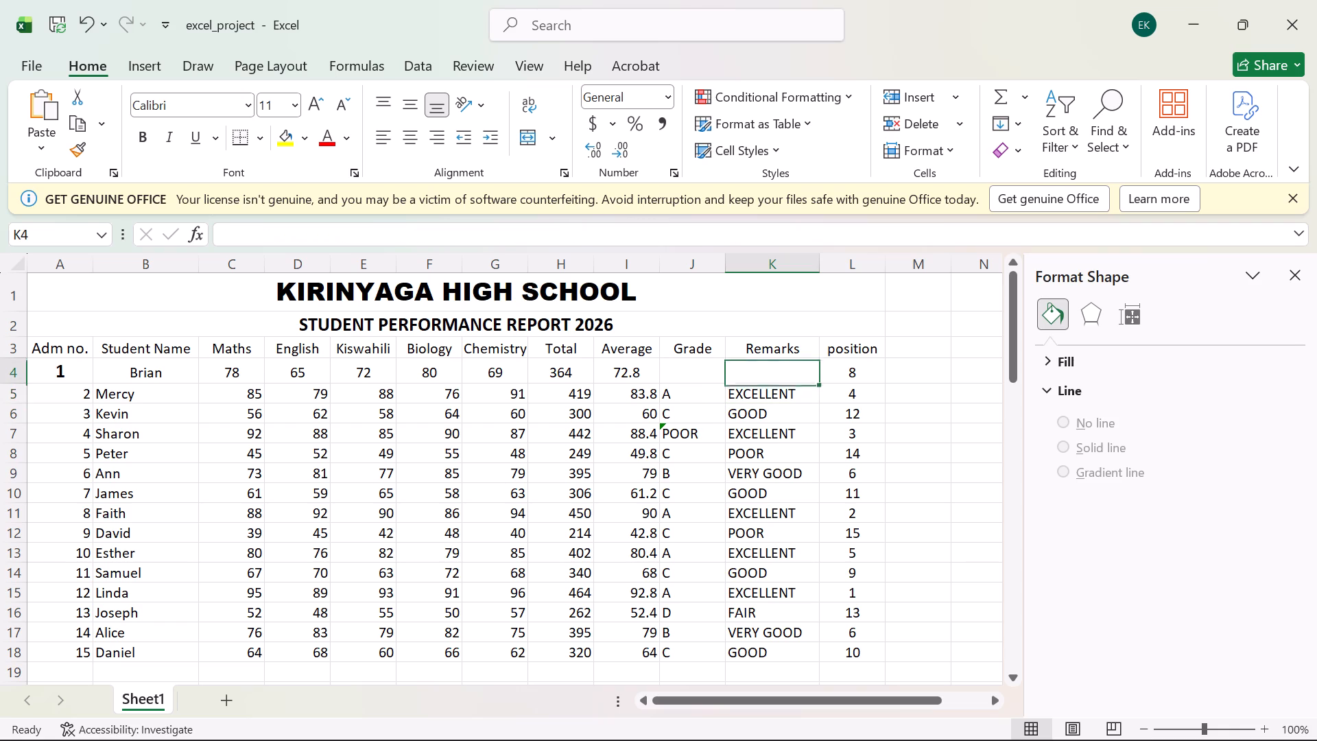
click(740, 391)
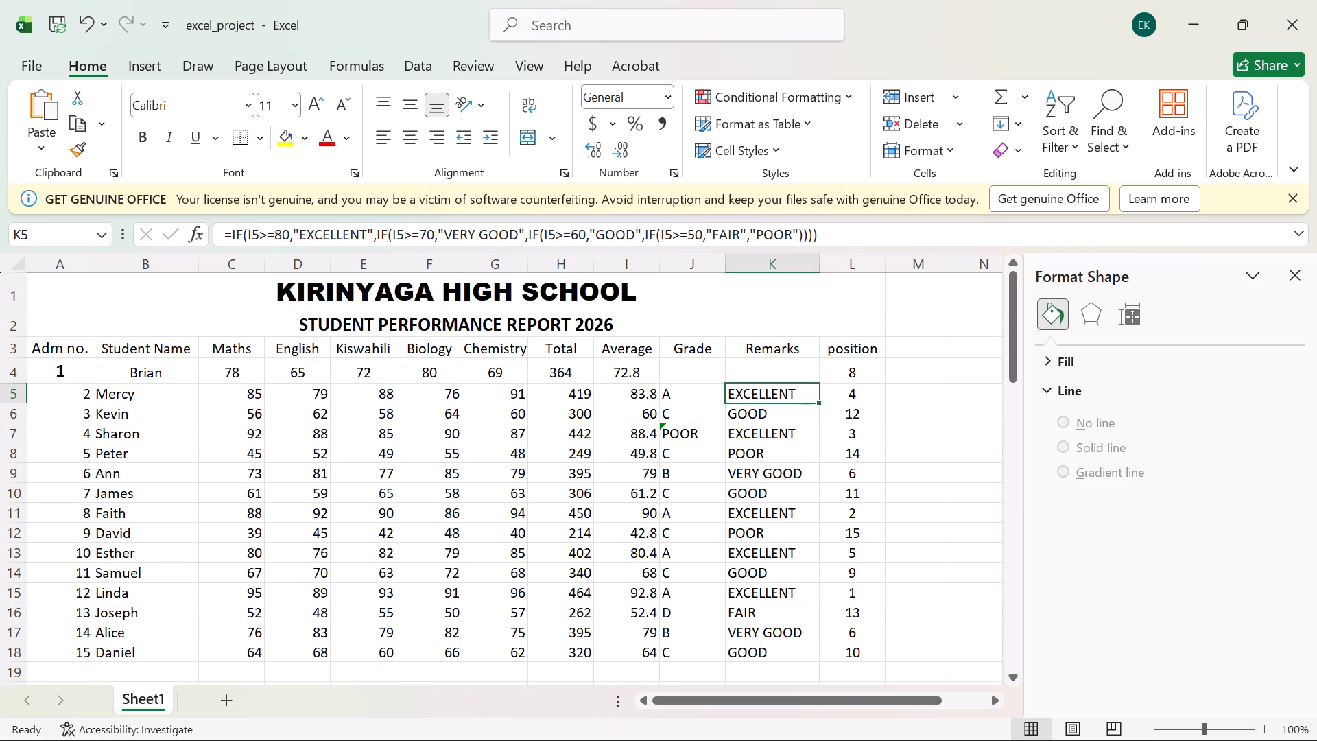
scroll(449, 455, down, 1)
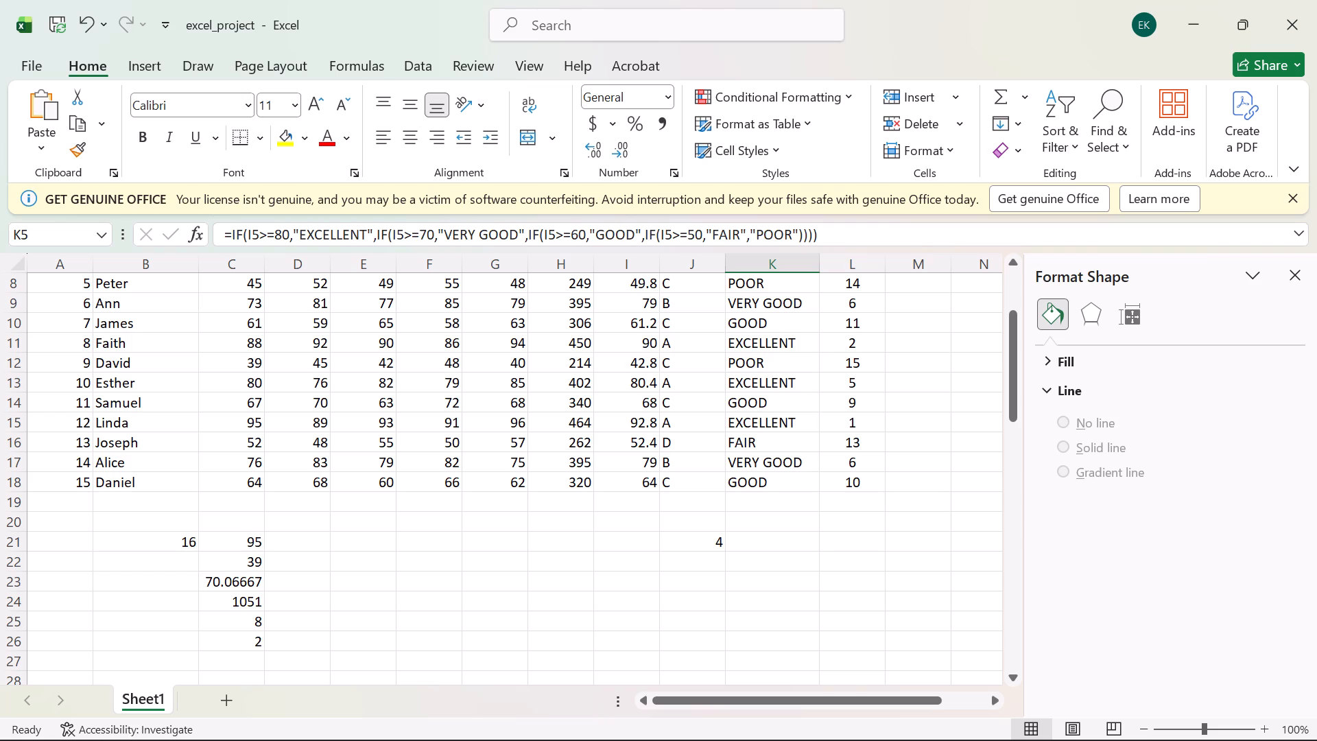
scroll(503, 399, up, 1)
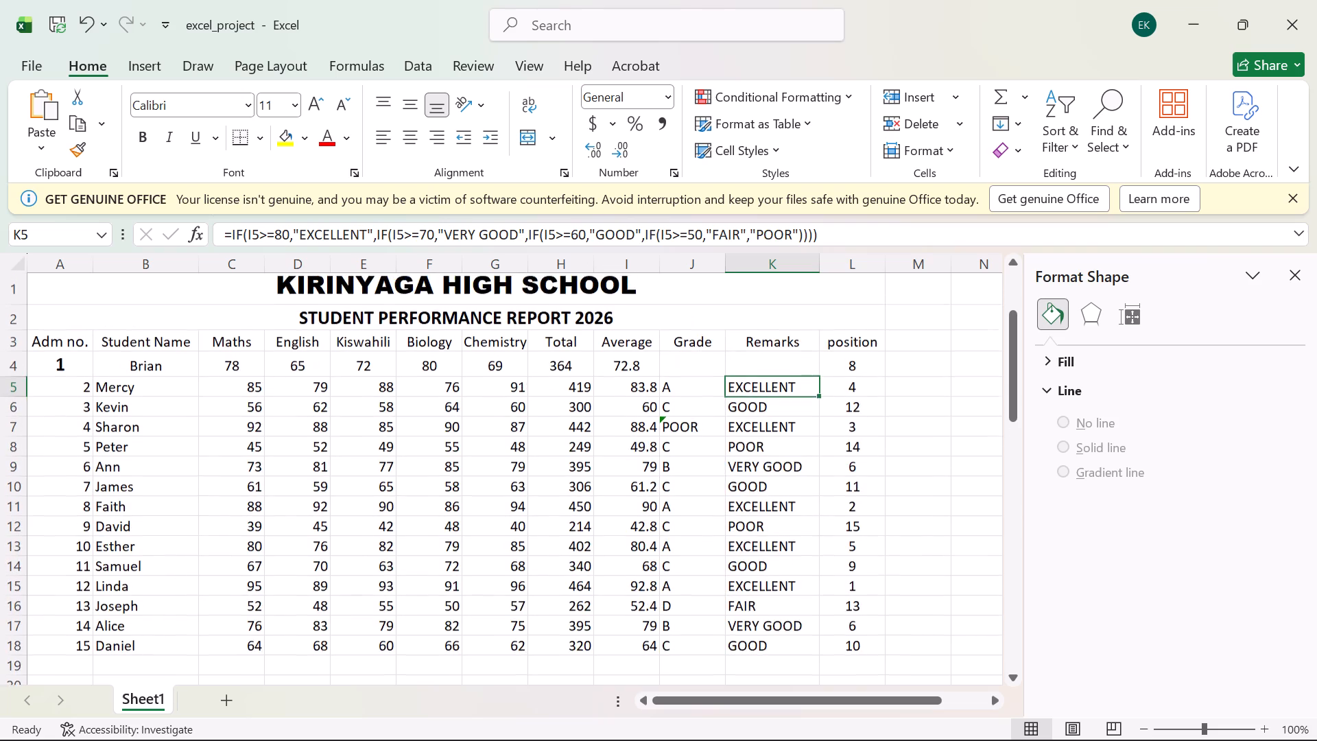
scroll(503, 399, up, 1)
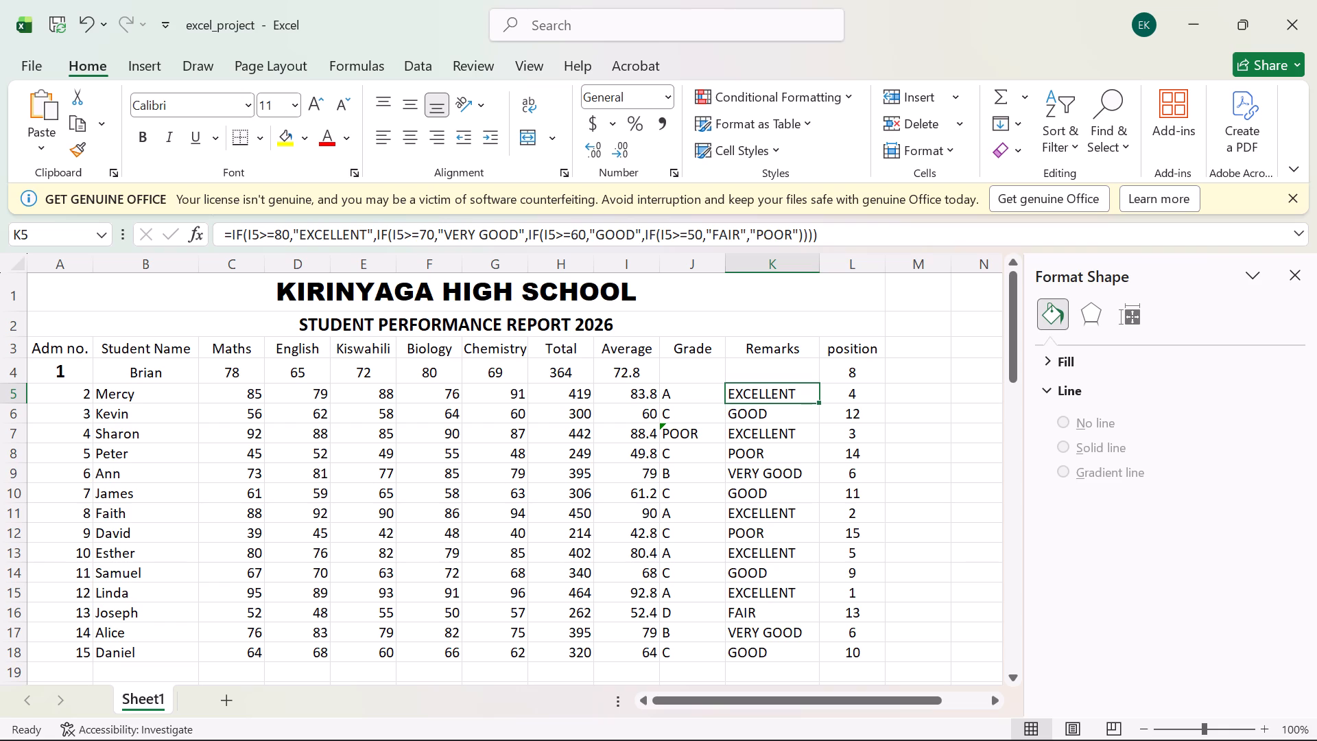
click(777, 371)
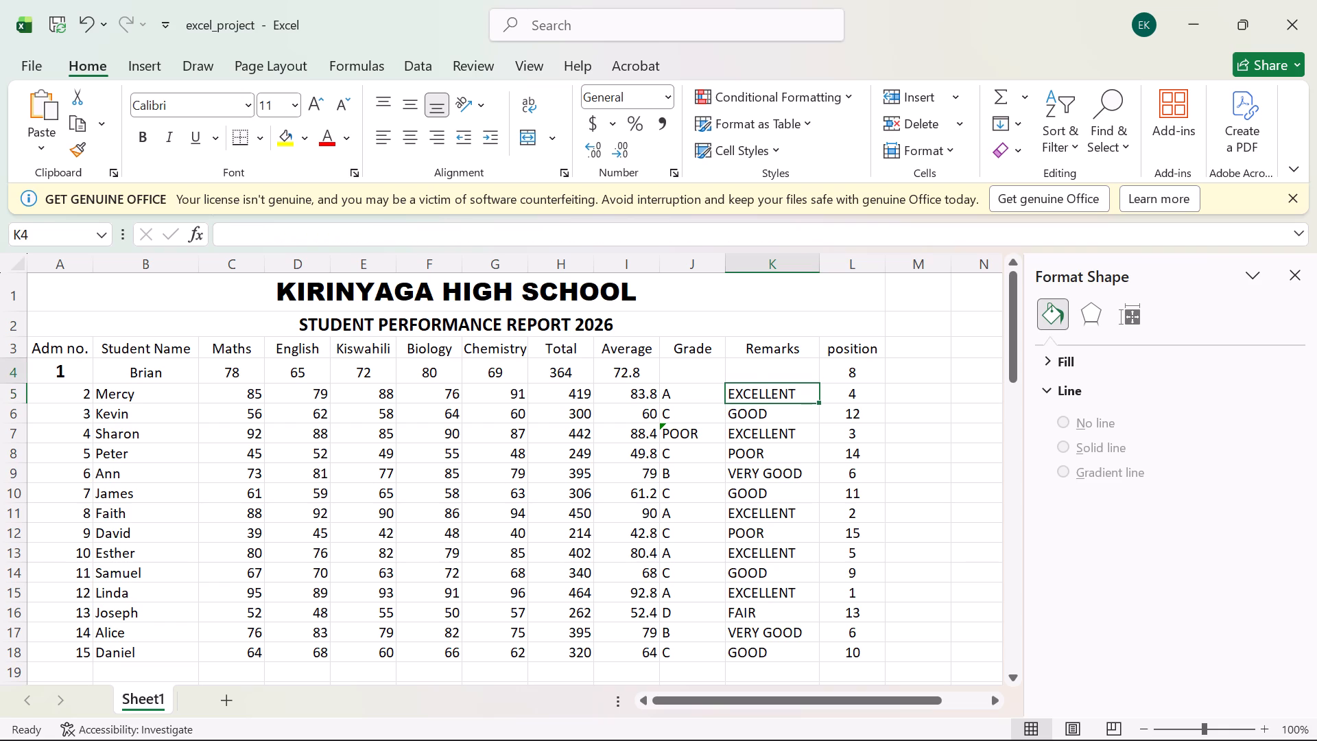
key(equal)
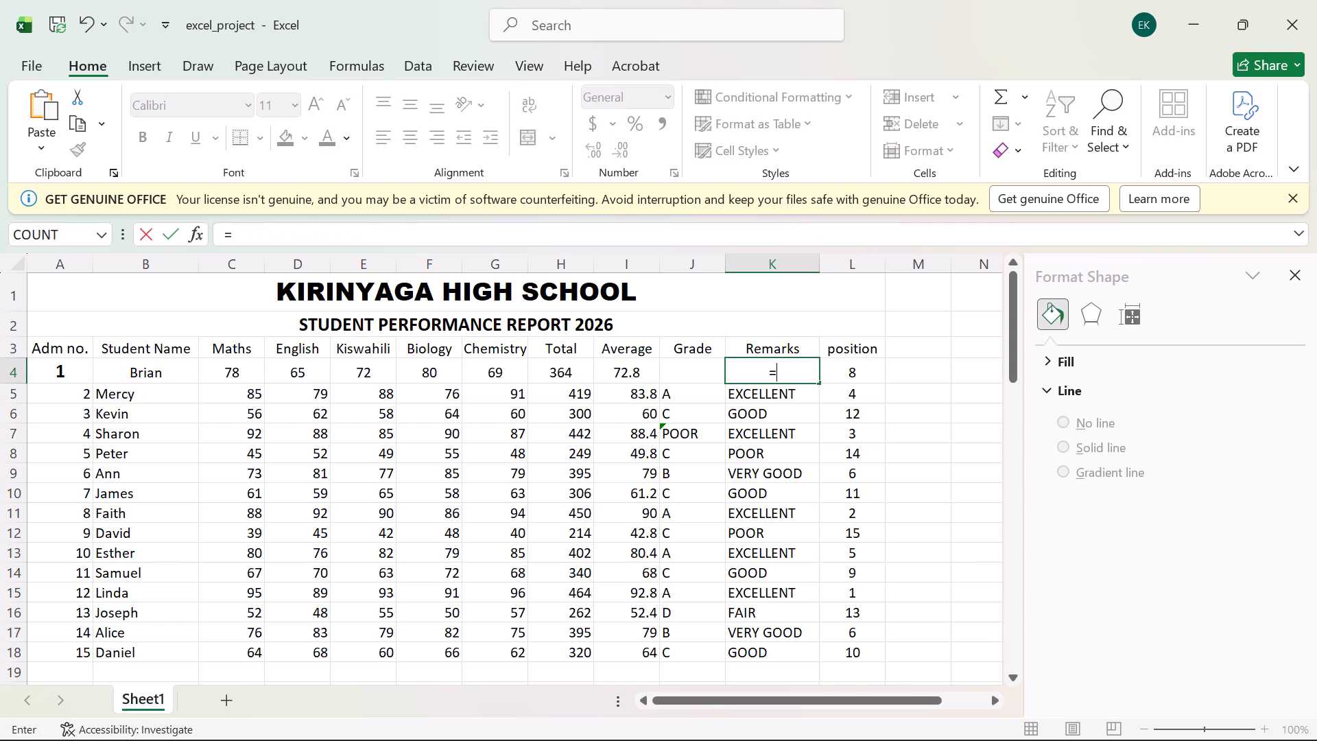
text(IF)
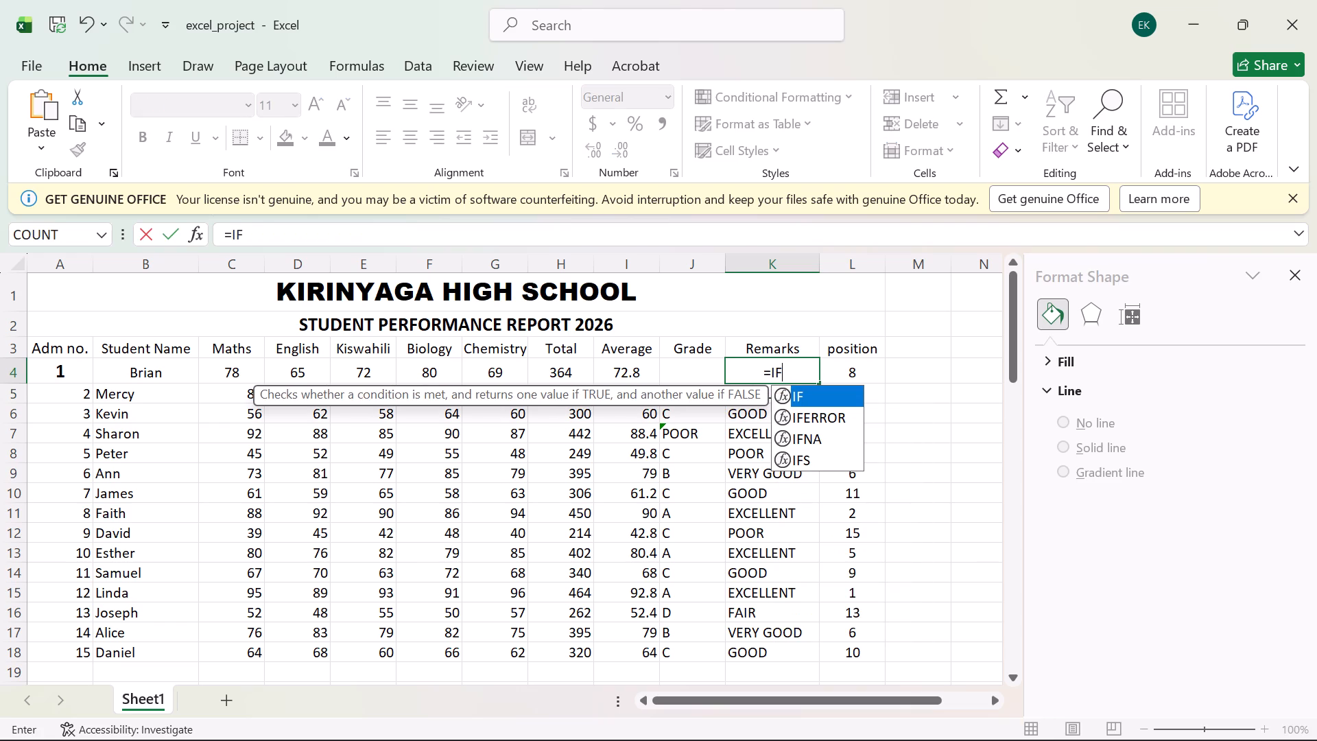
key(shift+parenleft)
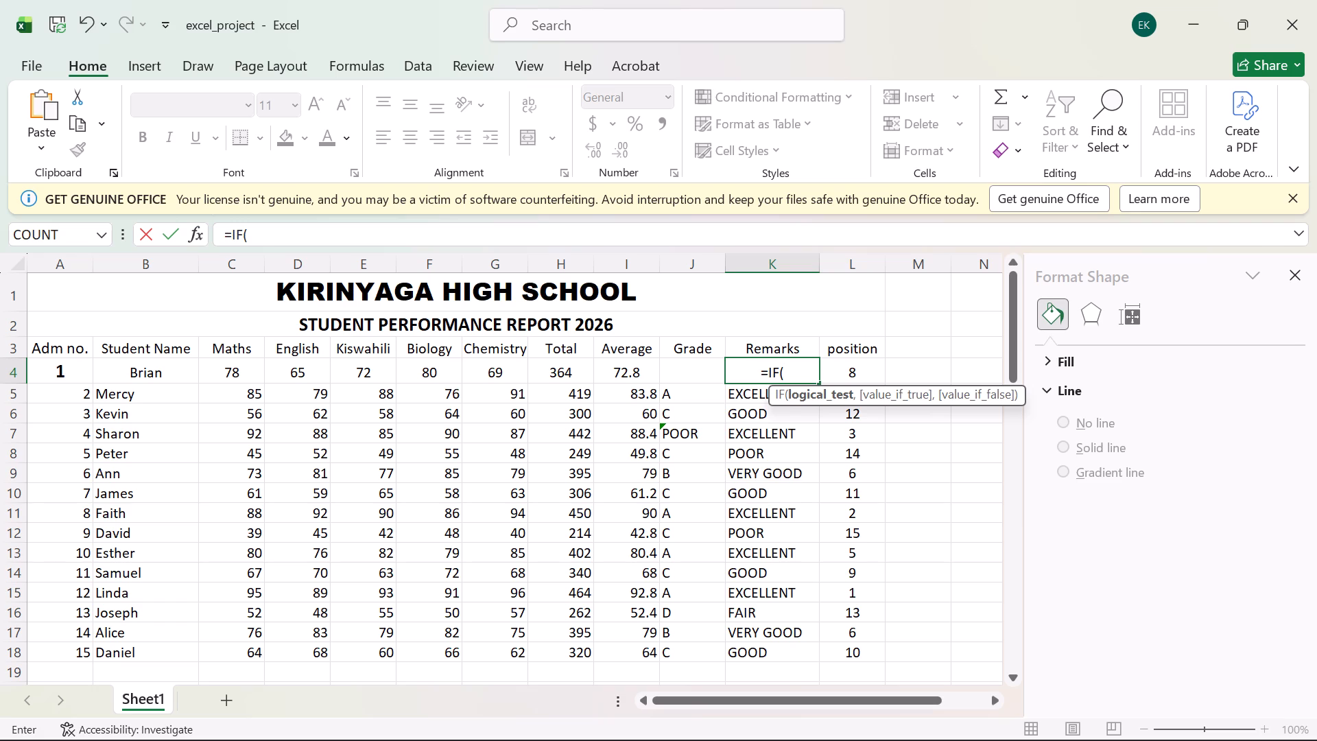
text(I4)
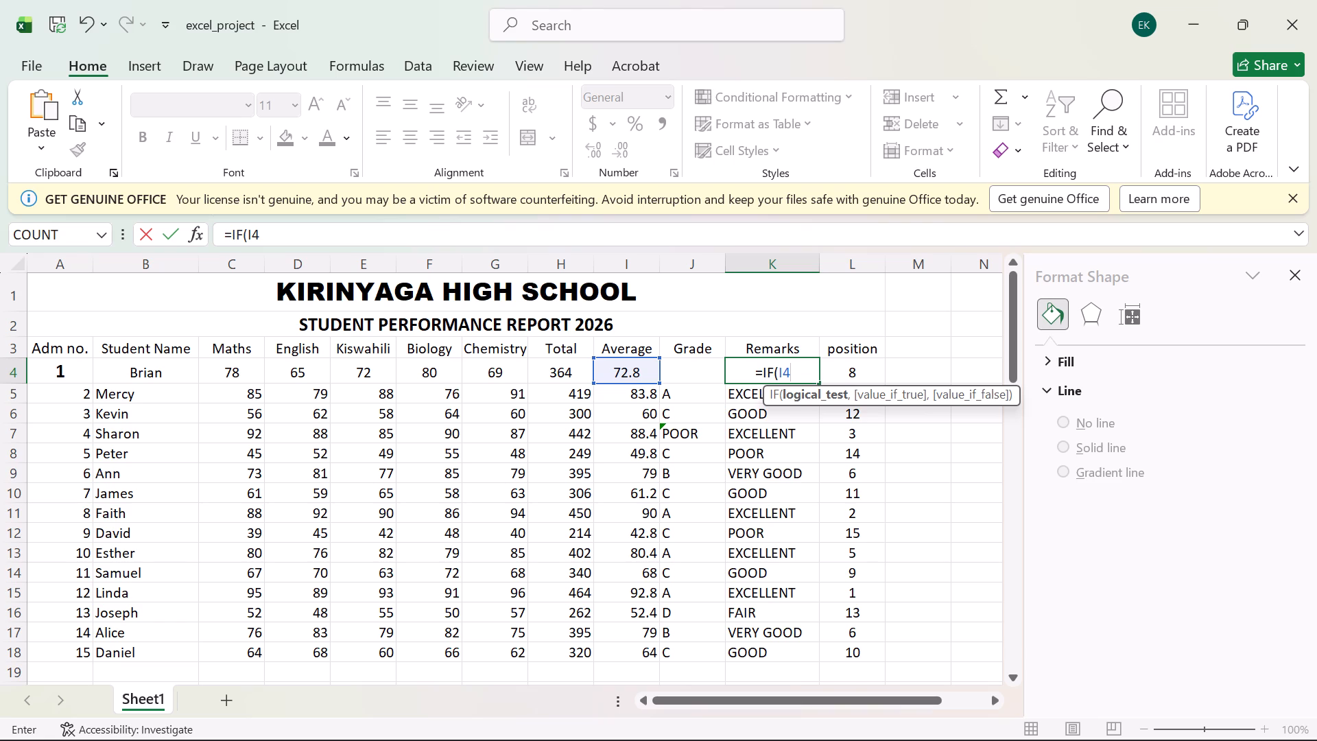
key(shift+greater)
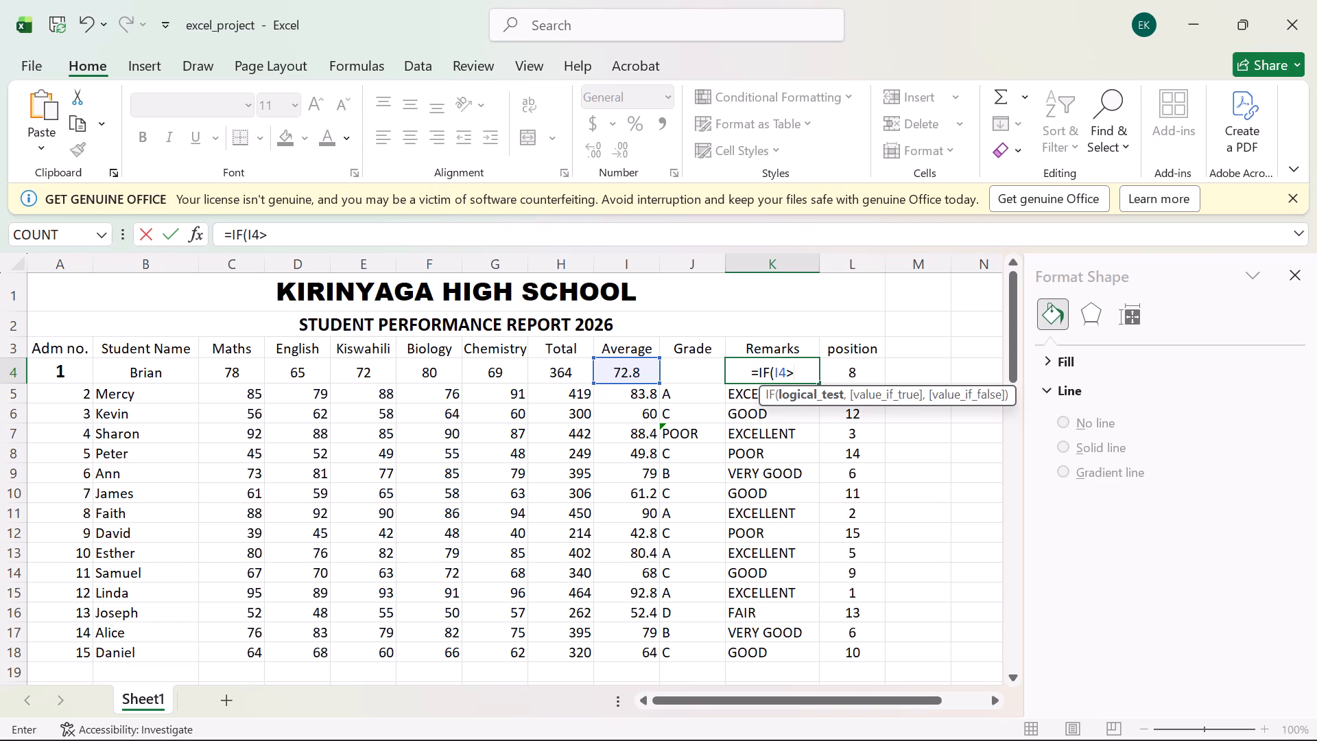
key(equal)
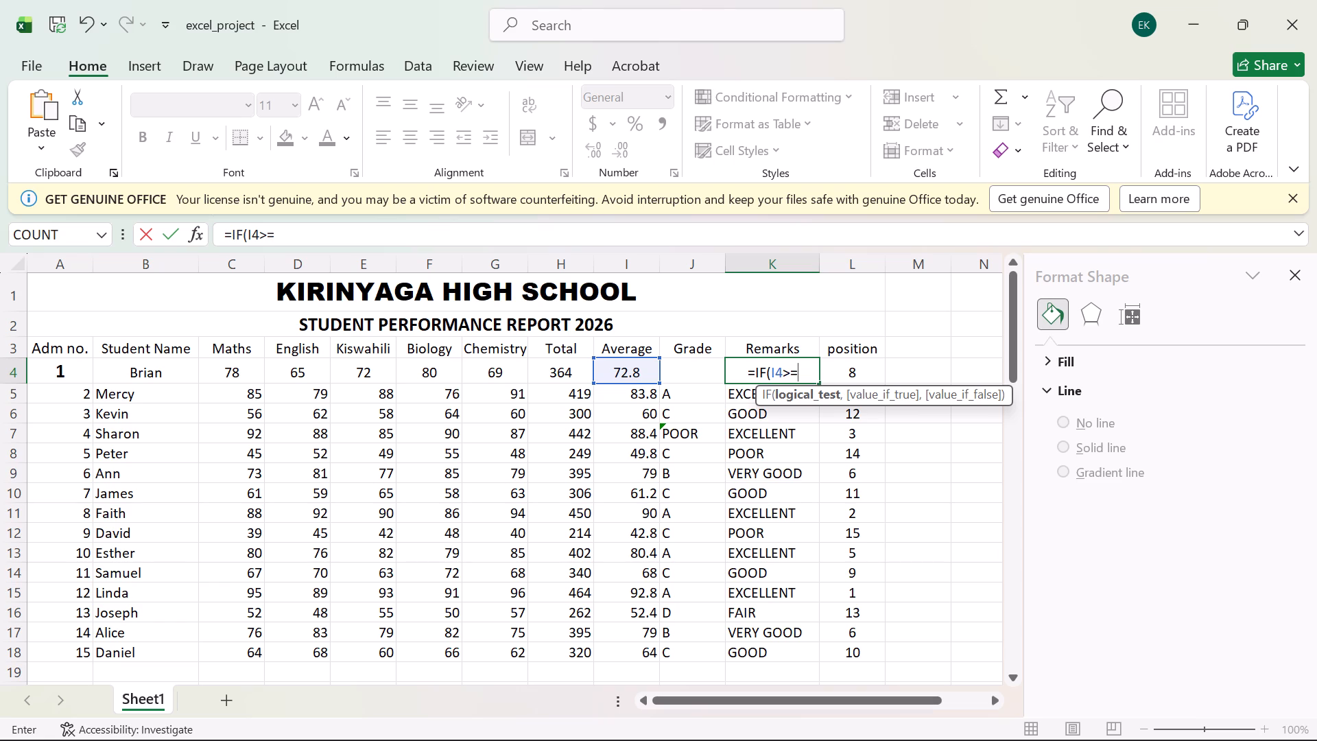
key(8)
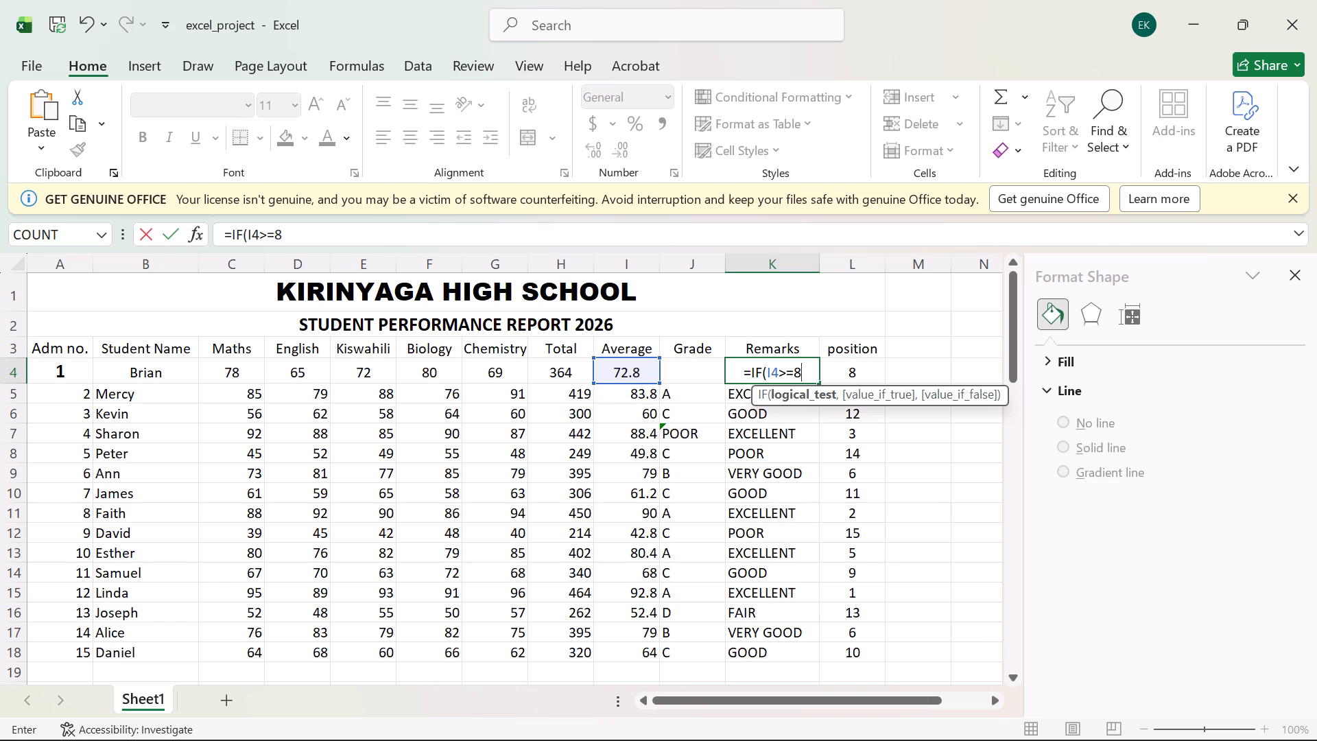
key(0)
key(comma)
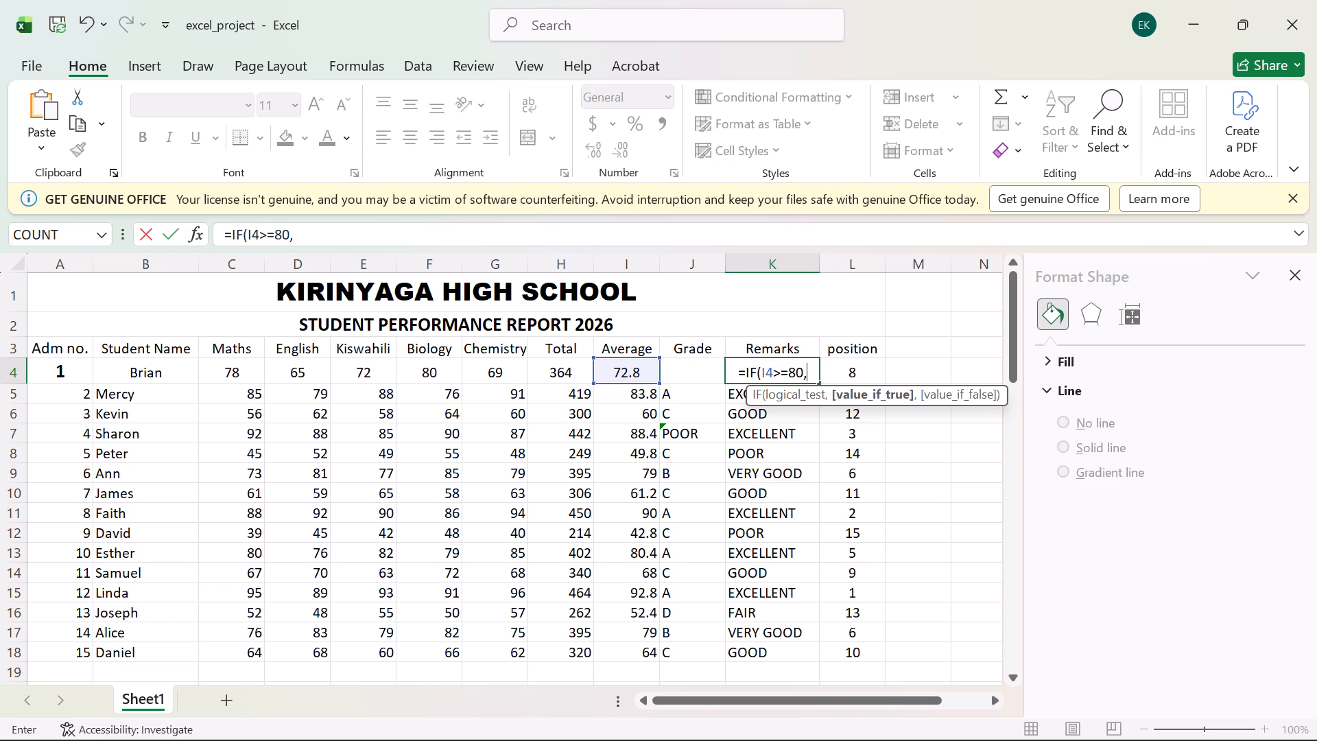
key(shift+quotedbl)
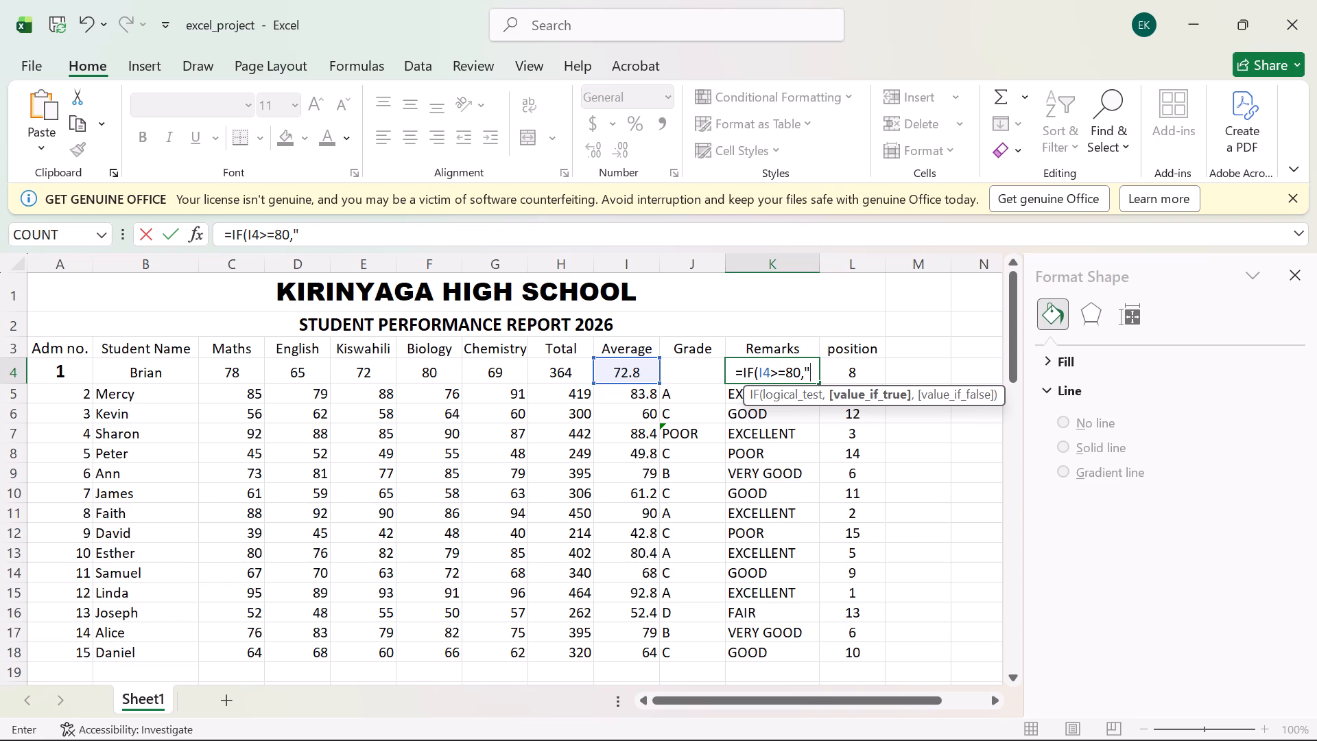
text(EX)
text(CELLENT)
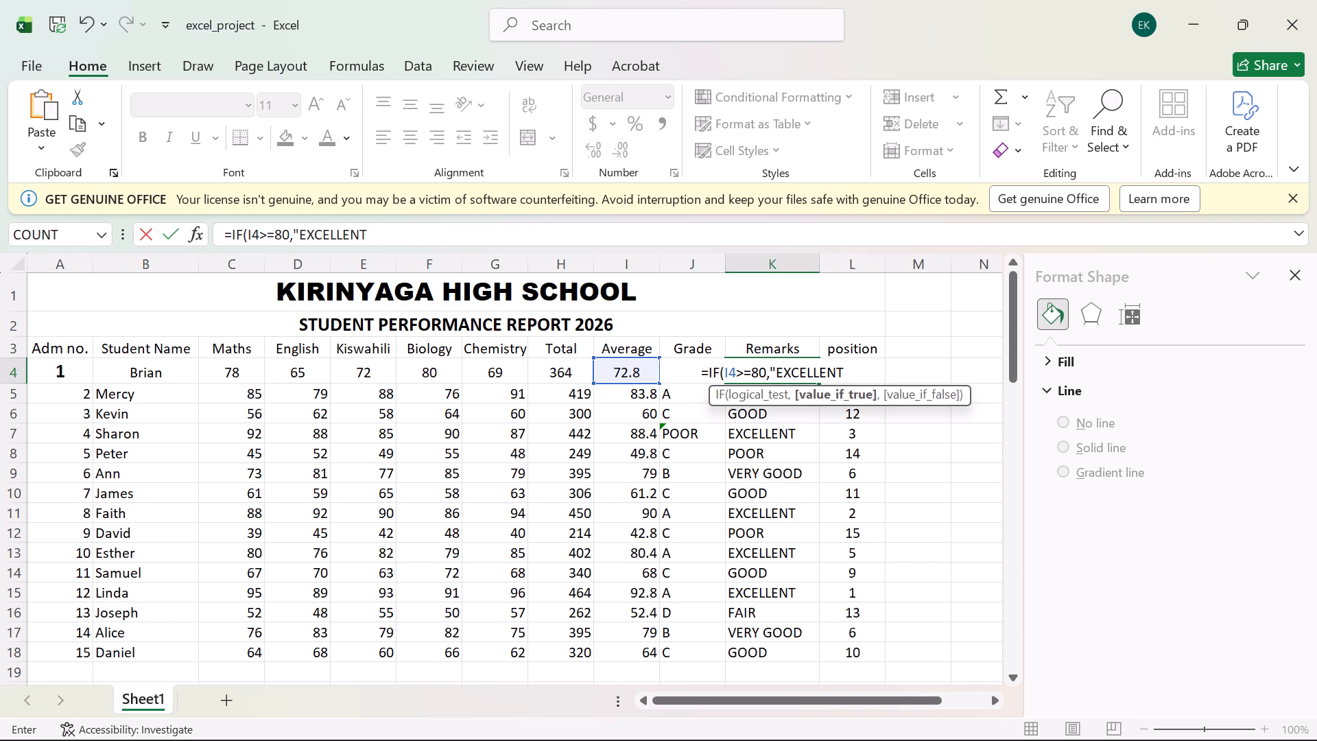
text(",)
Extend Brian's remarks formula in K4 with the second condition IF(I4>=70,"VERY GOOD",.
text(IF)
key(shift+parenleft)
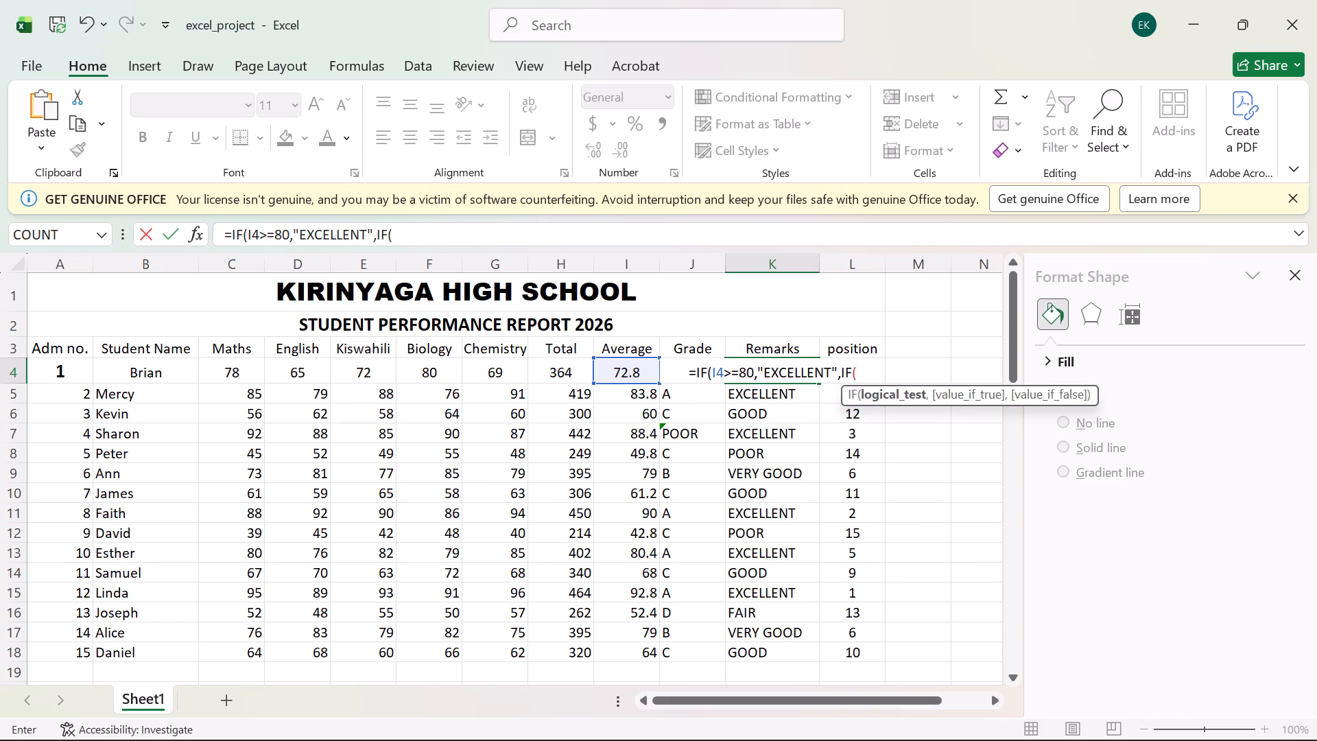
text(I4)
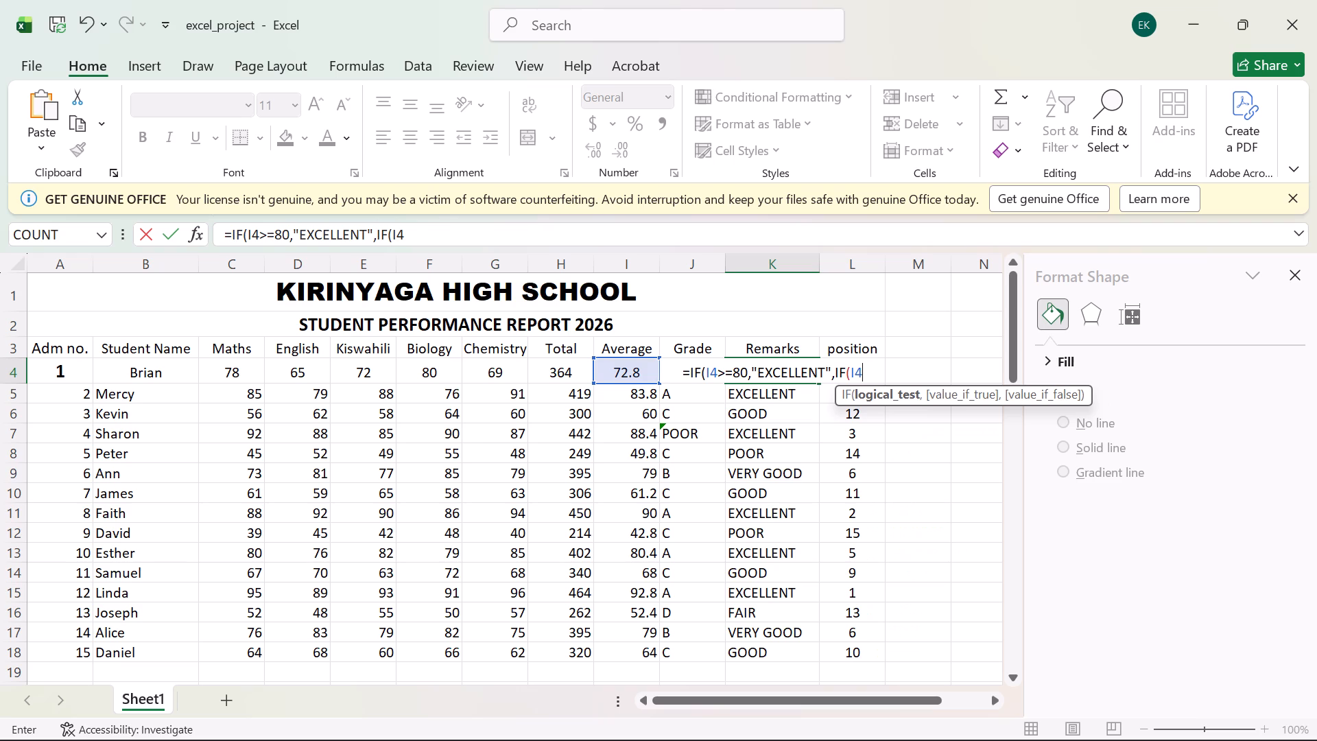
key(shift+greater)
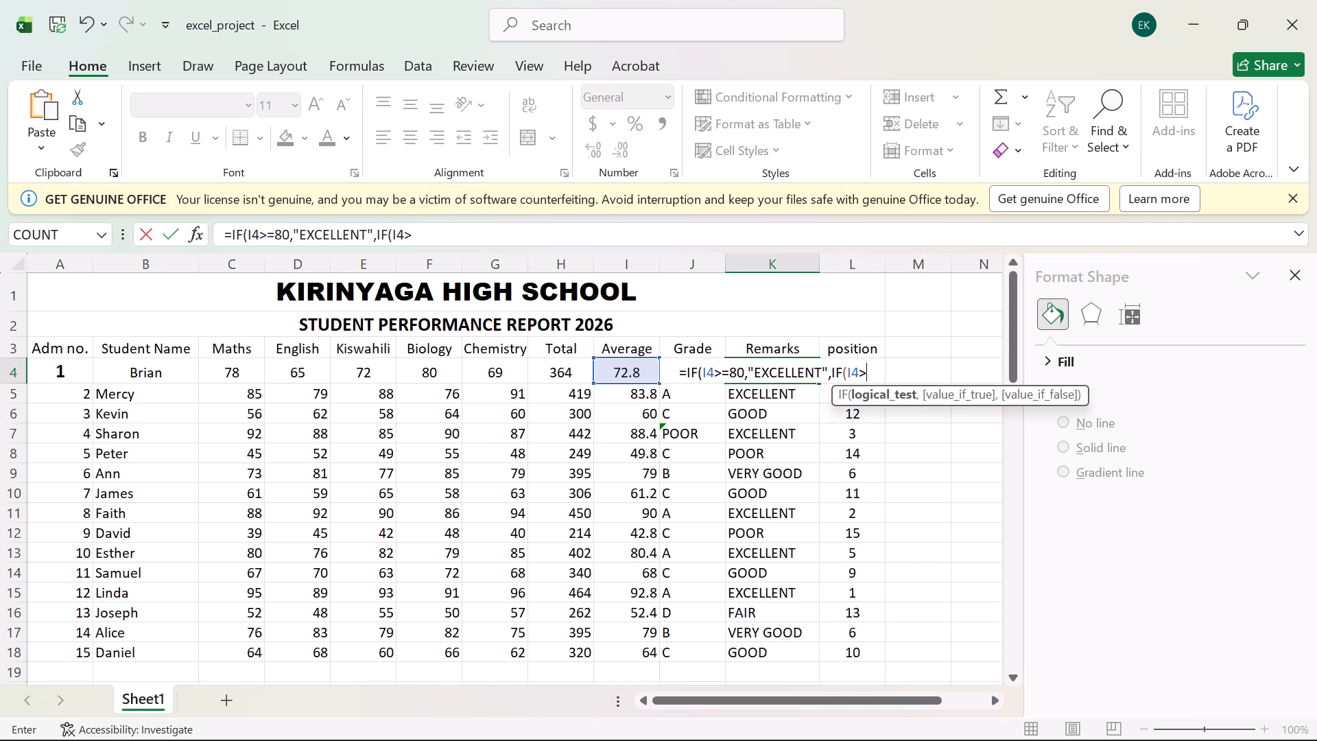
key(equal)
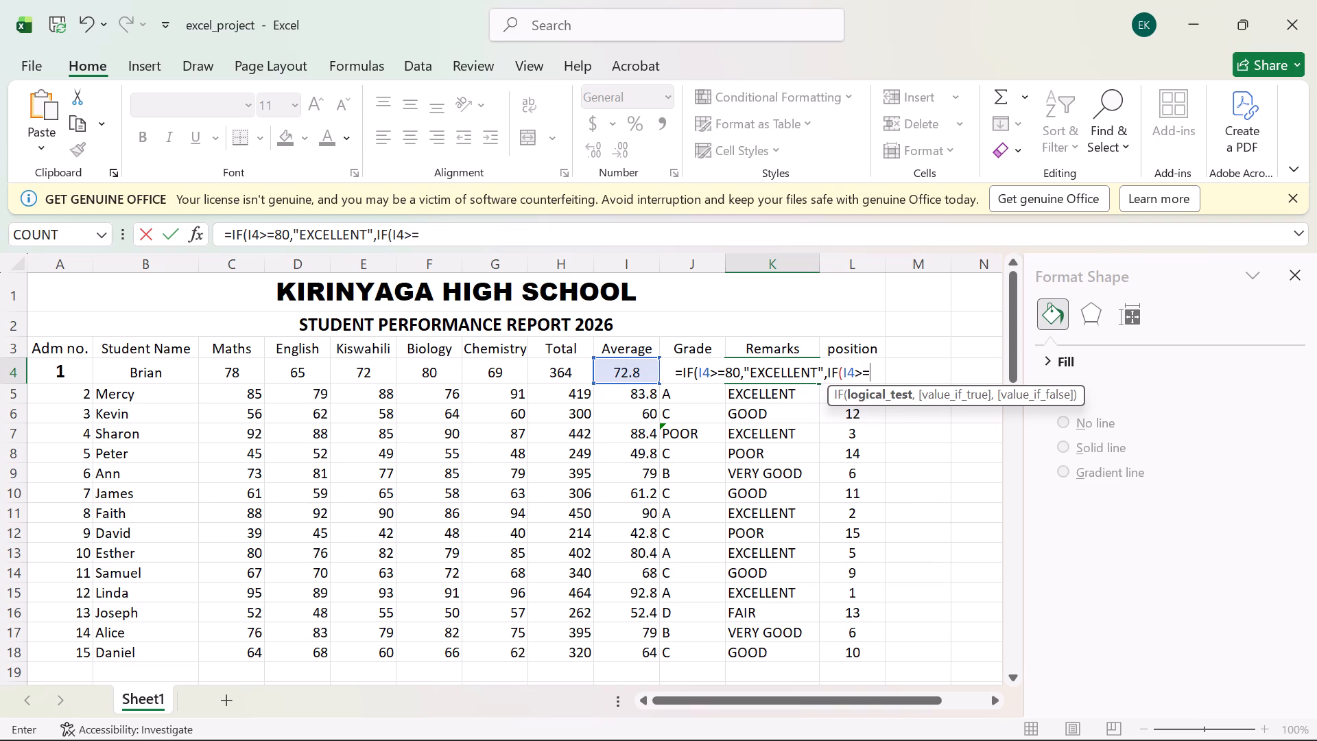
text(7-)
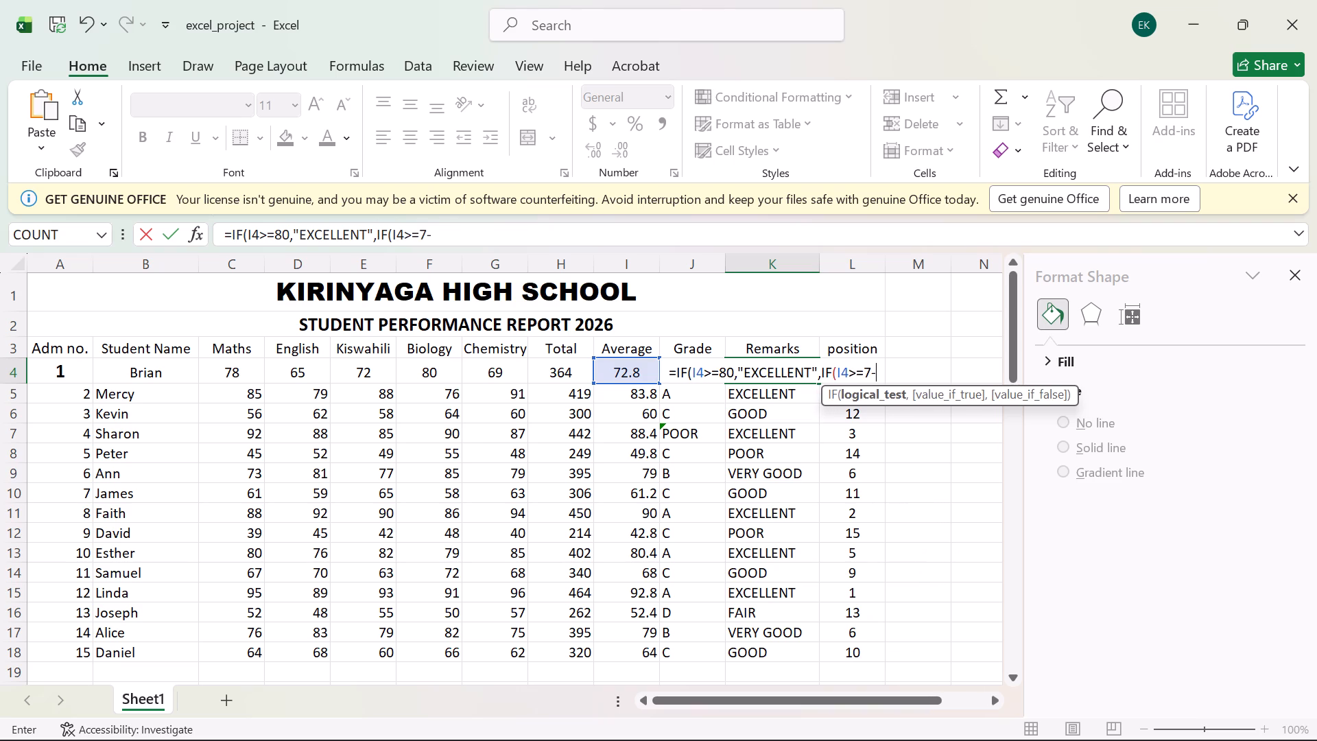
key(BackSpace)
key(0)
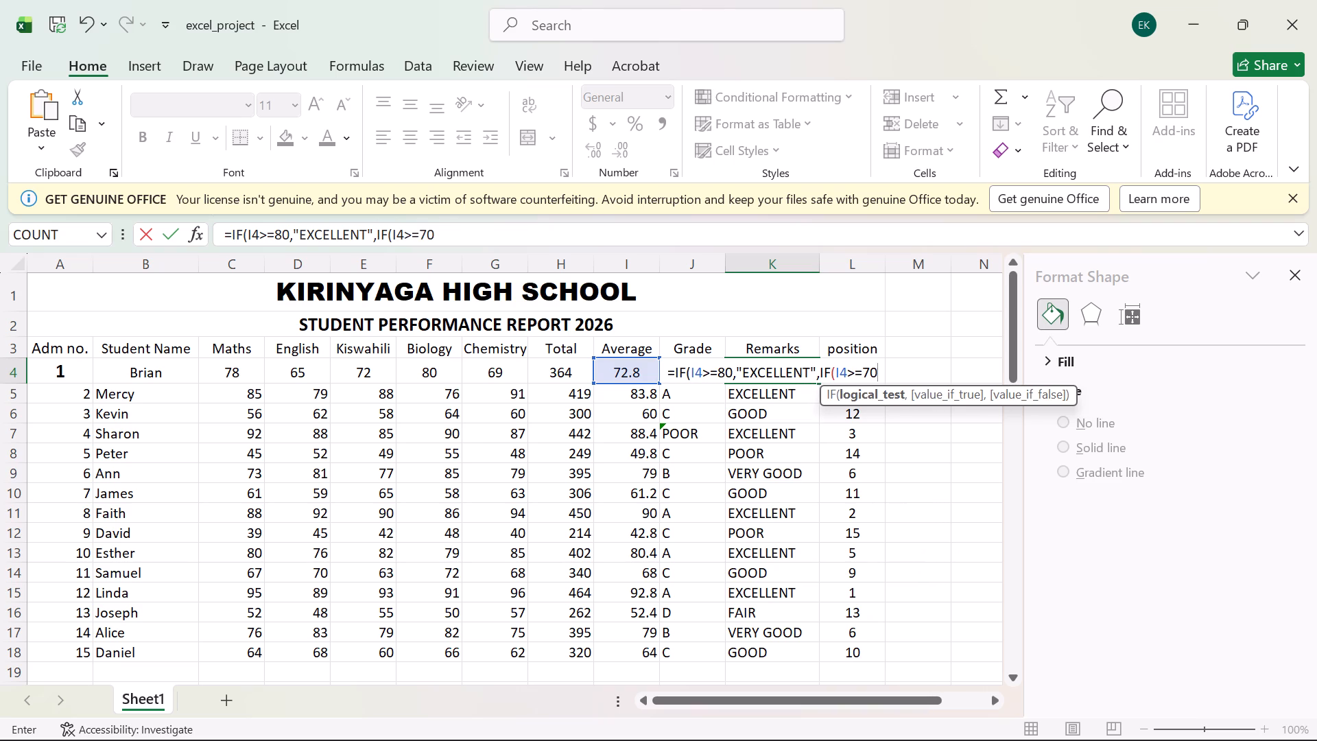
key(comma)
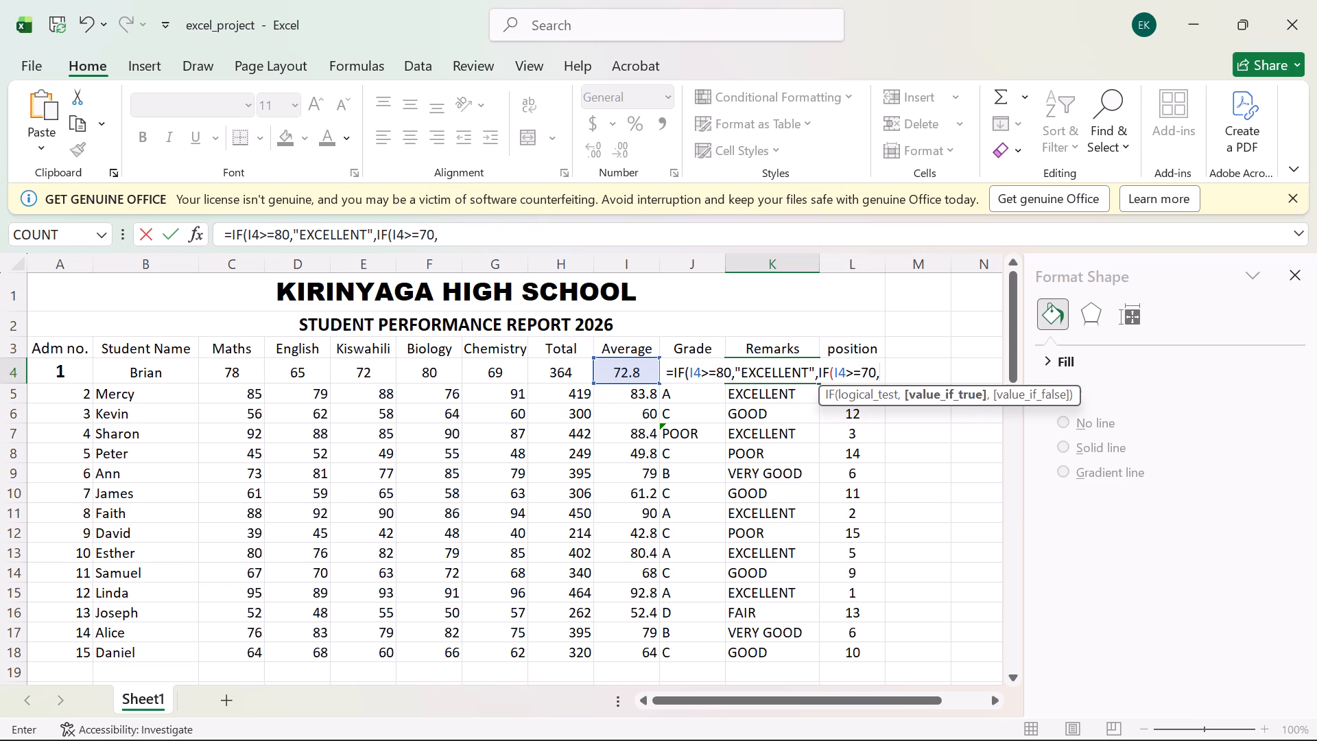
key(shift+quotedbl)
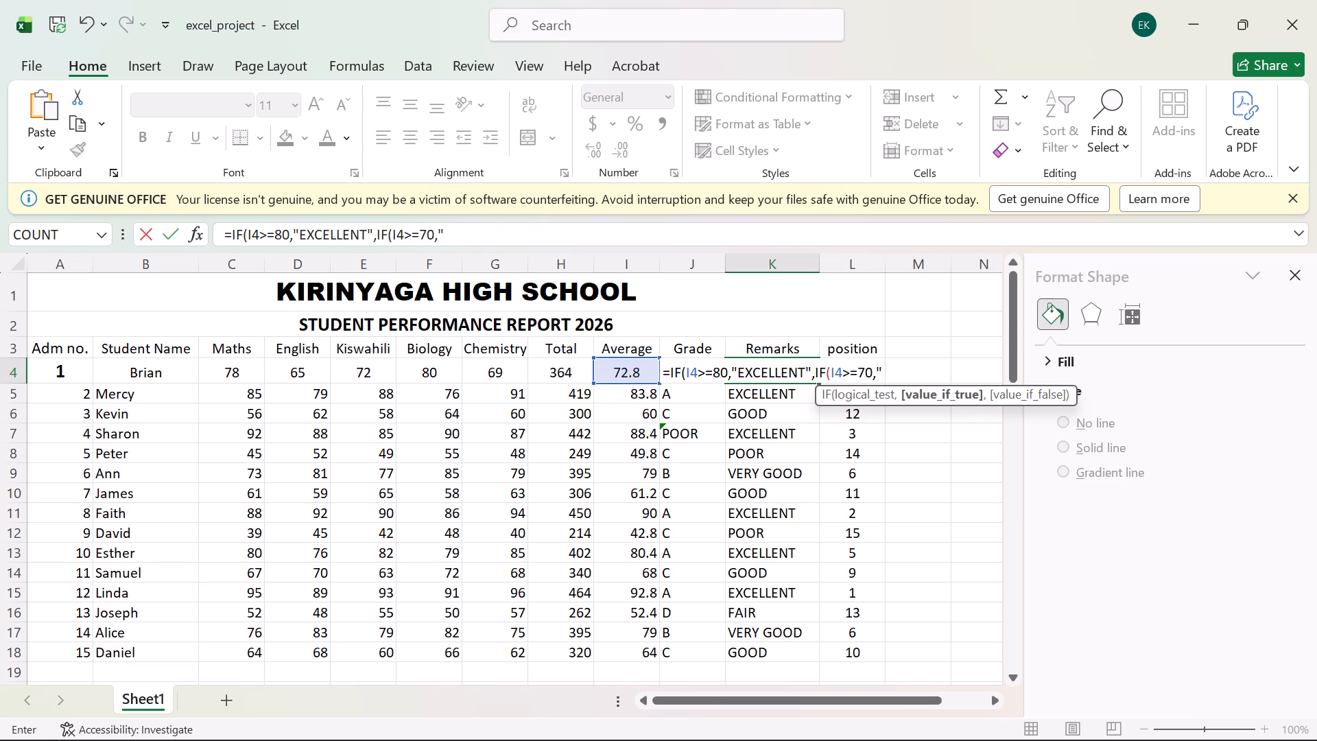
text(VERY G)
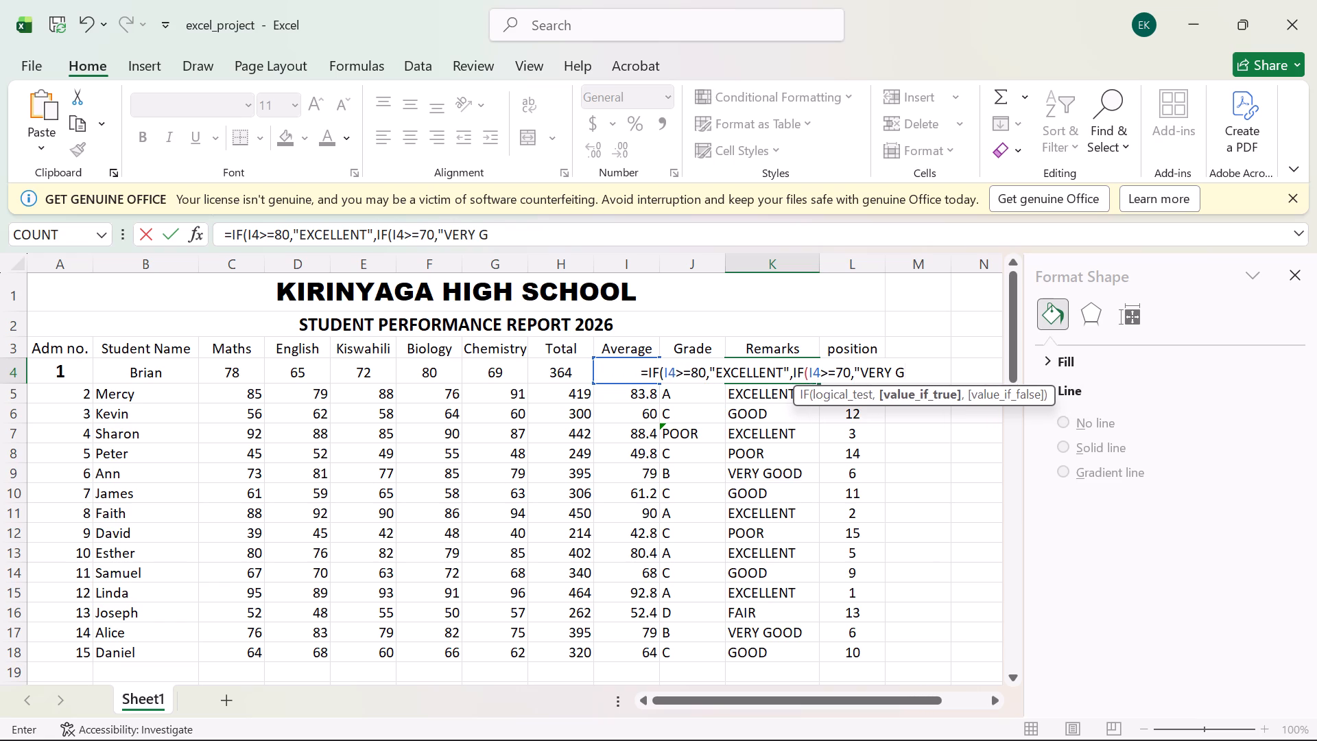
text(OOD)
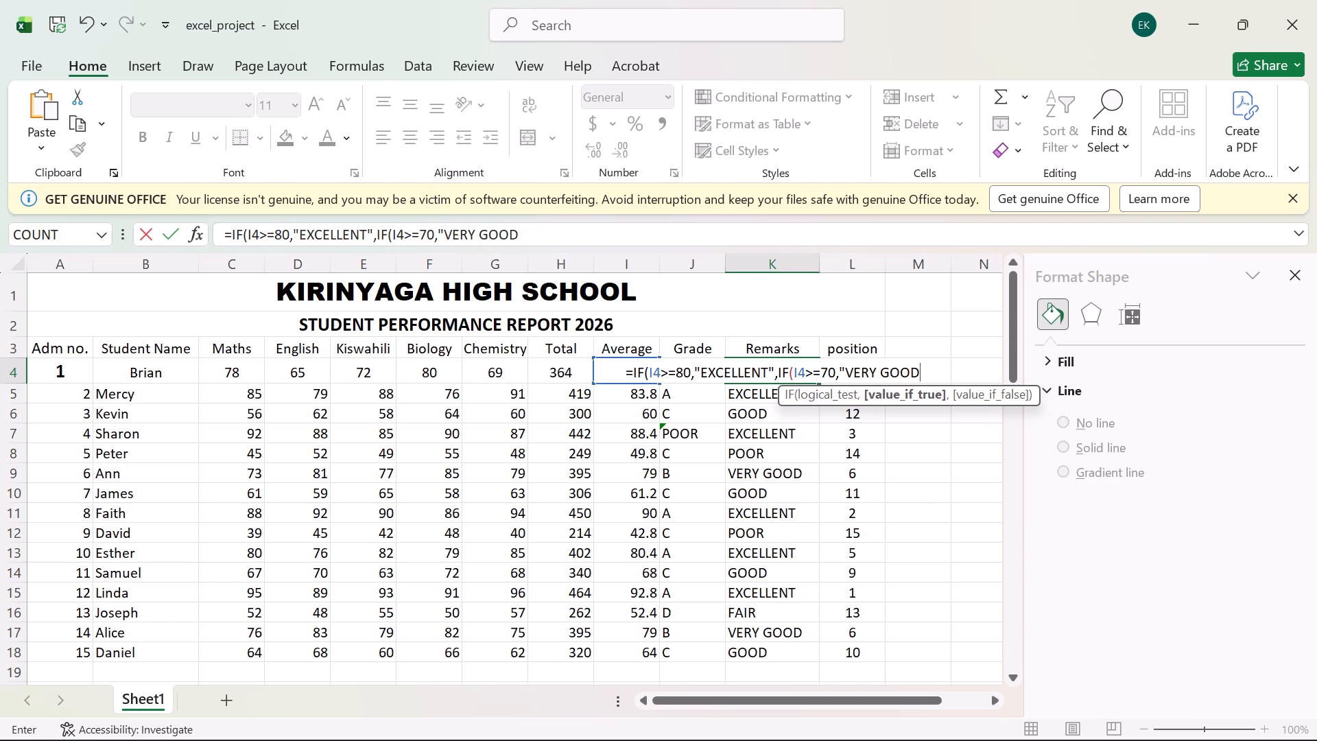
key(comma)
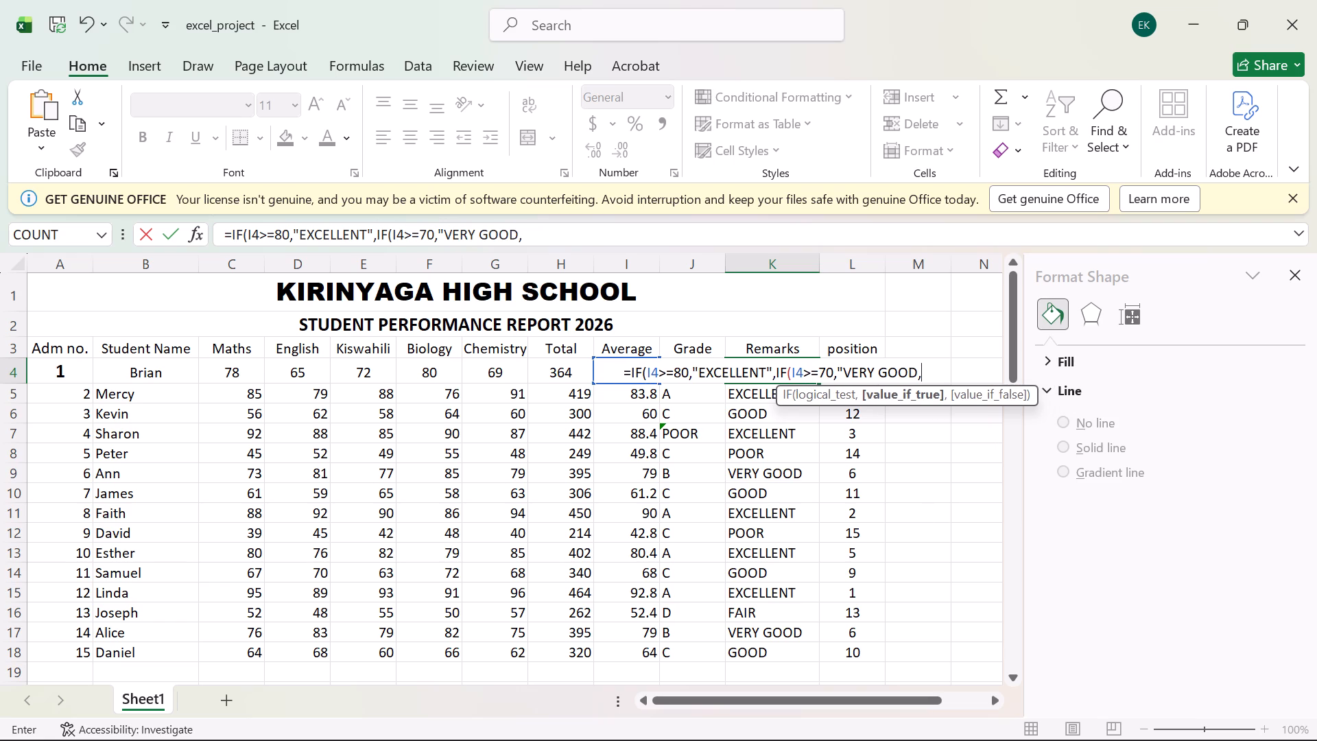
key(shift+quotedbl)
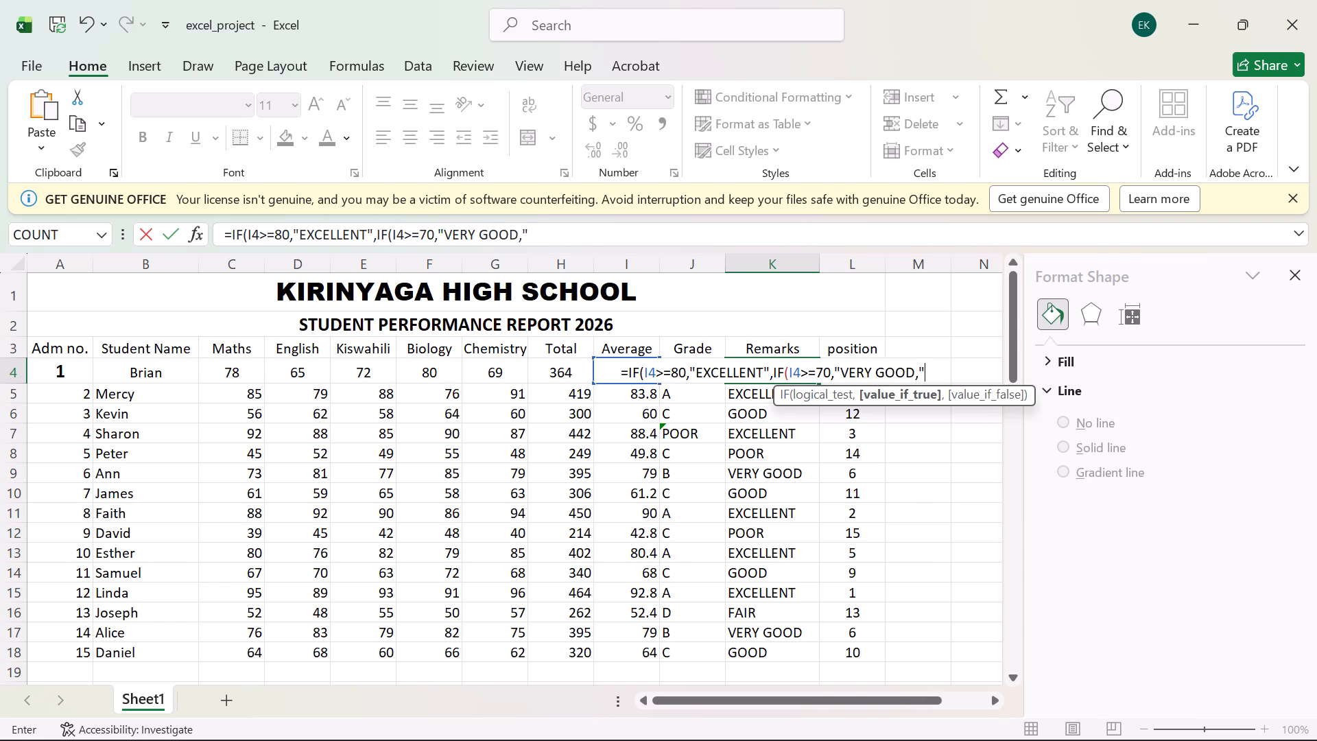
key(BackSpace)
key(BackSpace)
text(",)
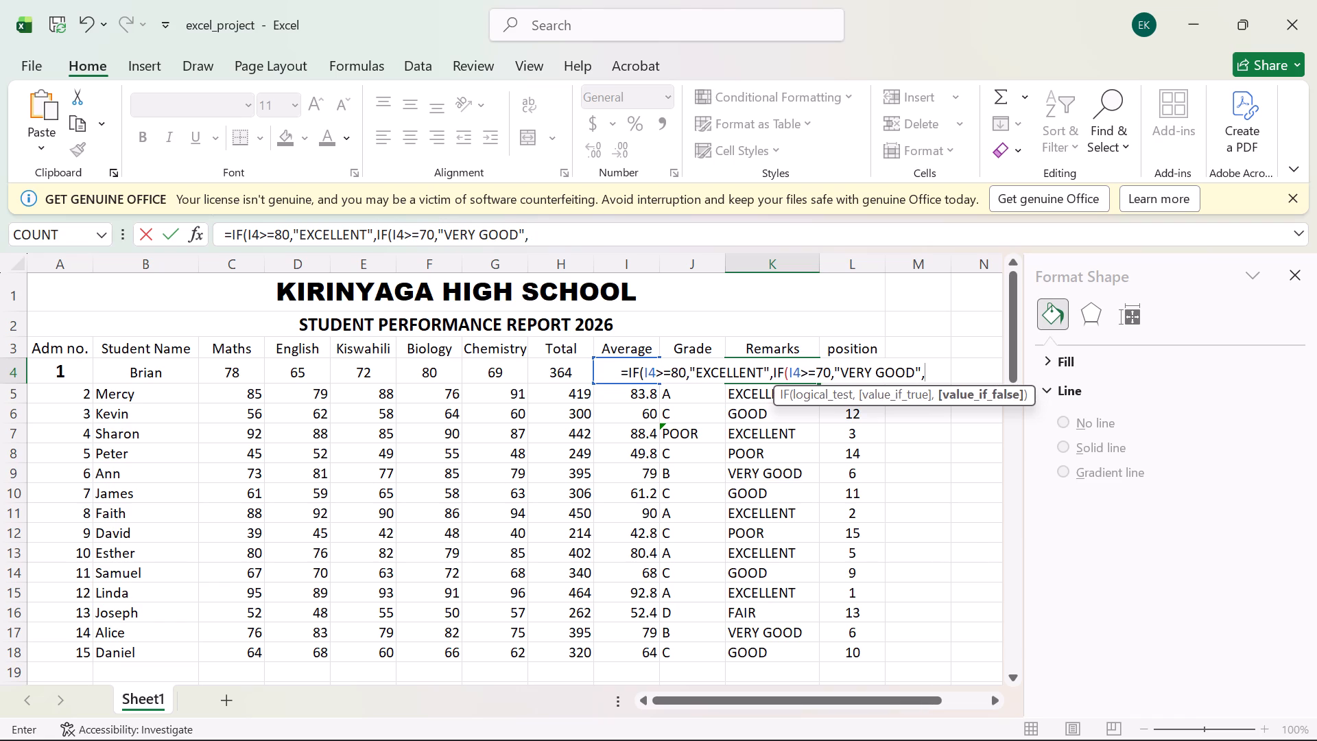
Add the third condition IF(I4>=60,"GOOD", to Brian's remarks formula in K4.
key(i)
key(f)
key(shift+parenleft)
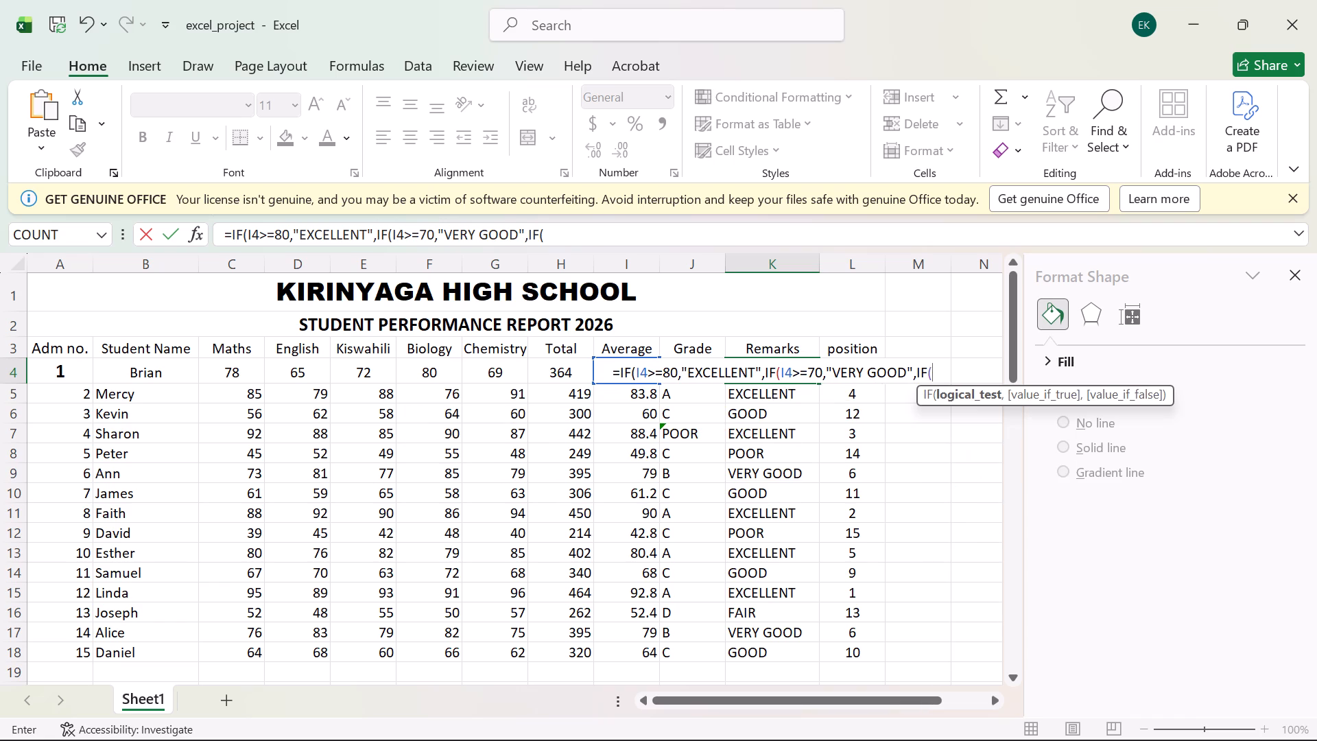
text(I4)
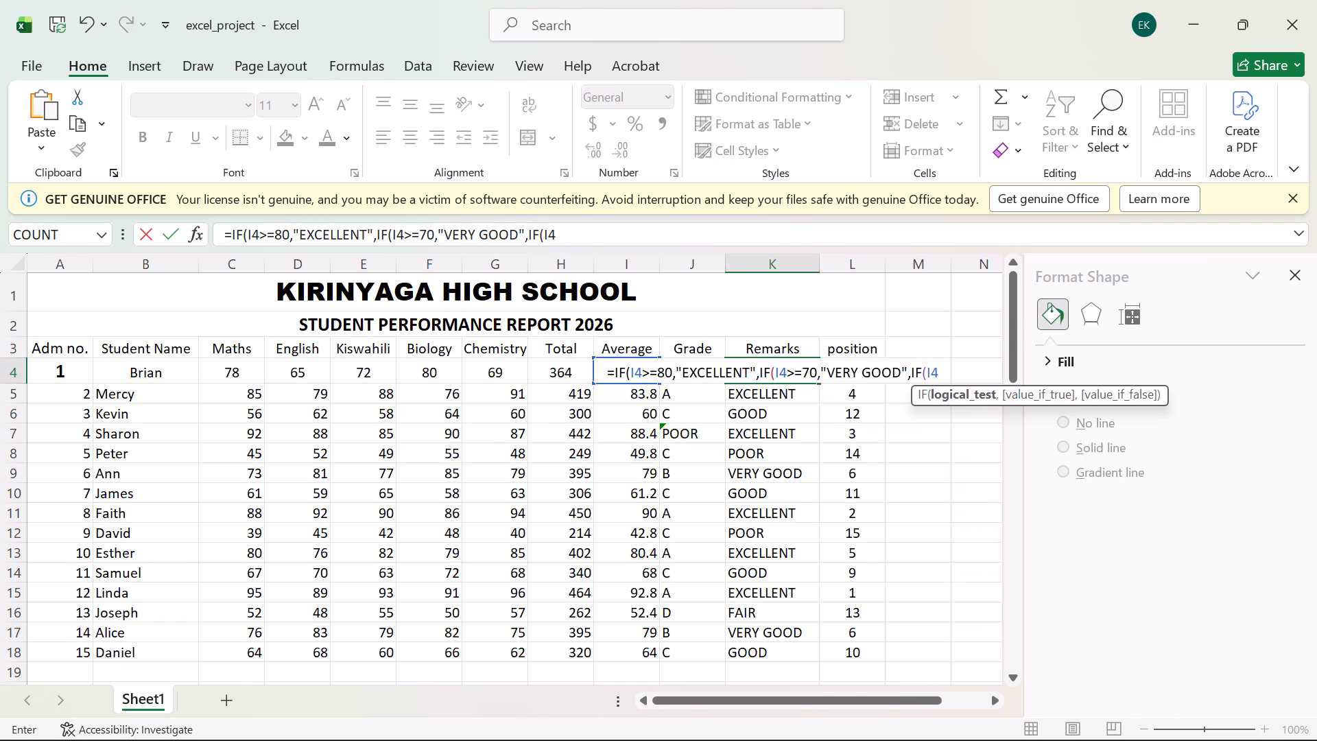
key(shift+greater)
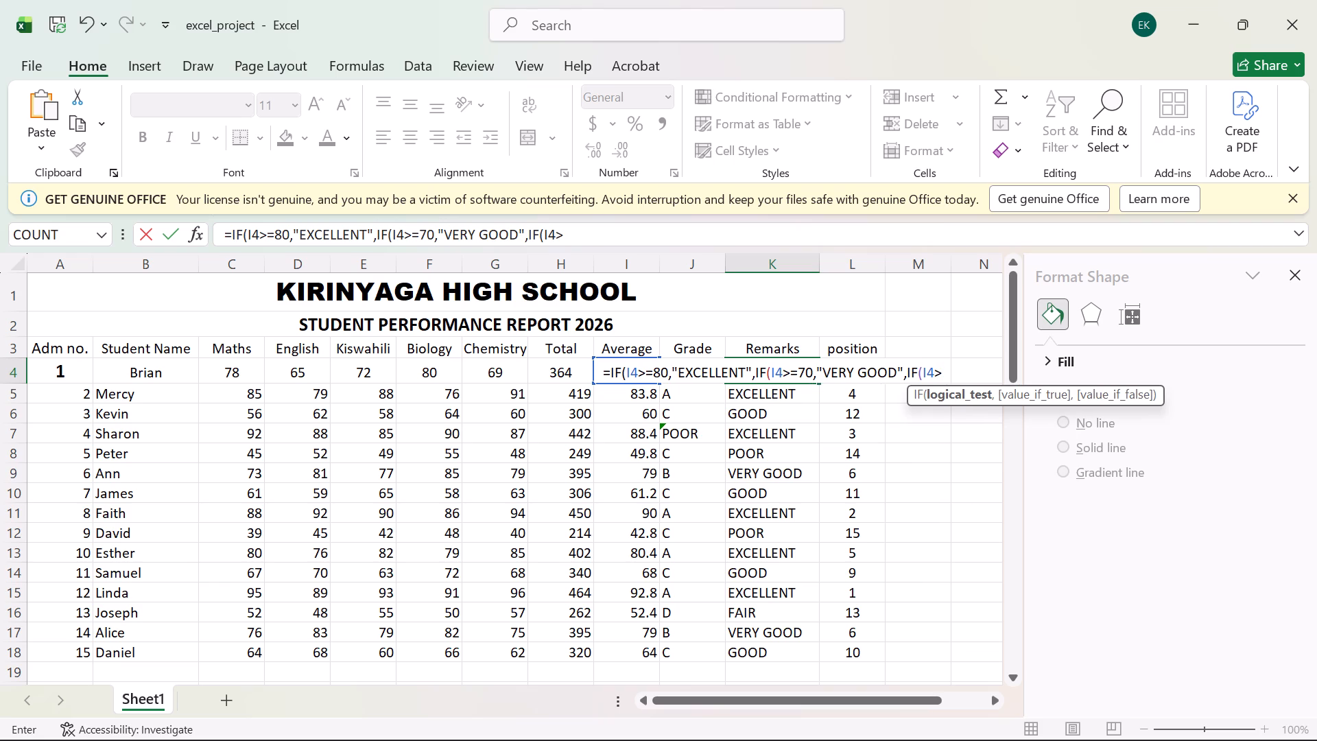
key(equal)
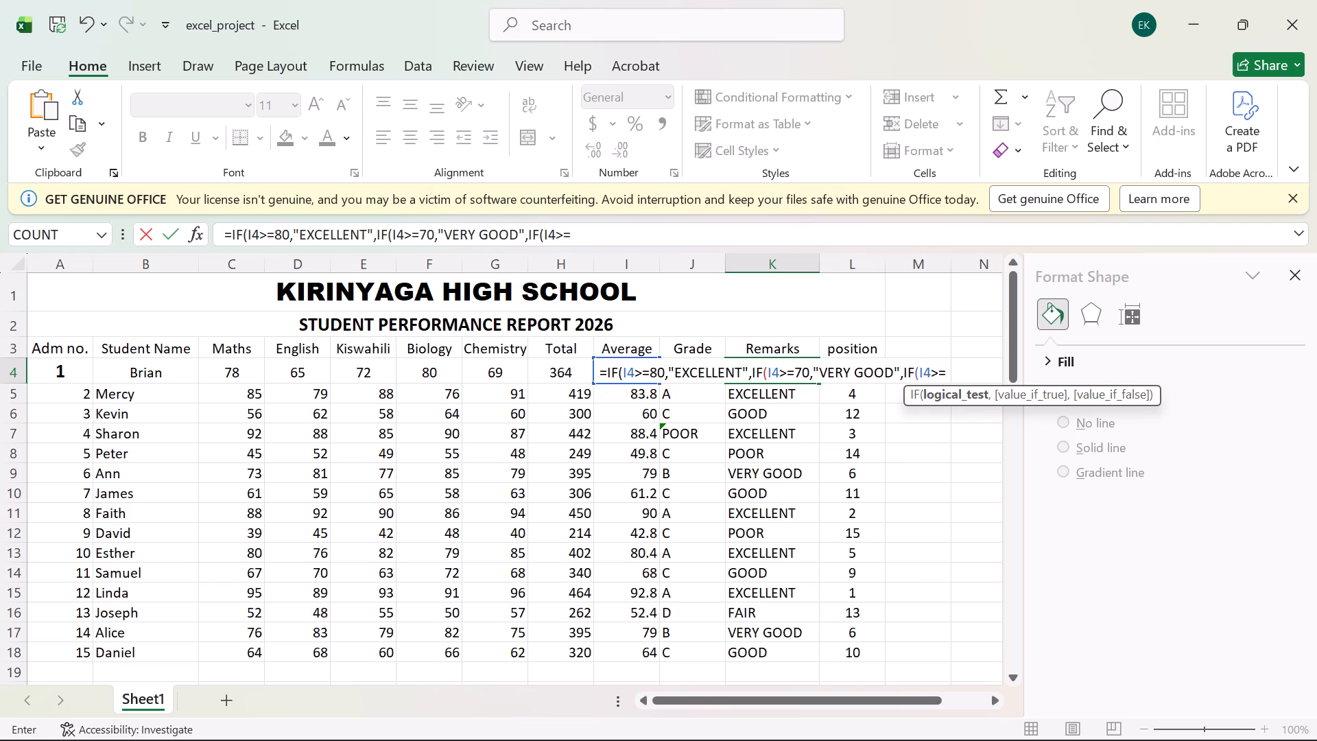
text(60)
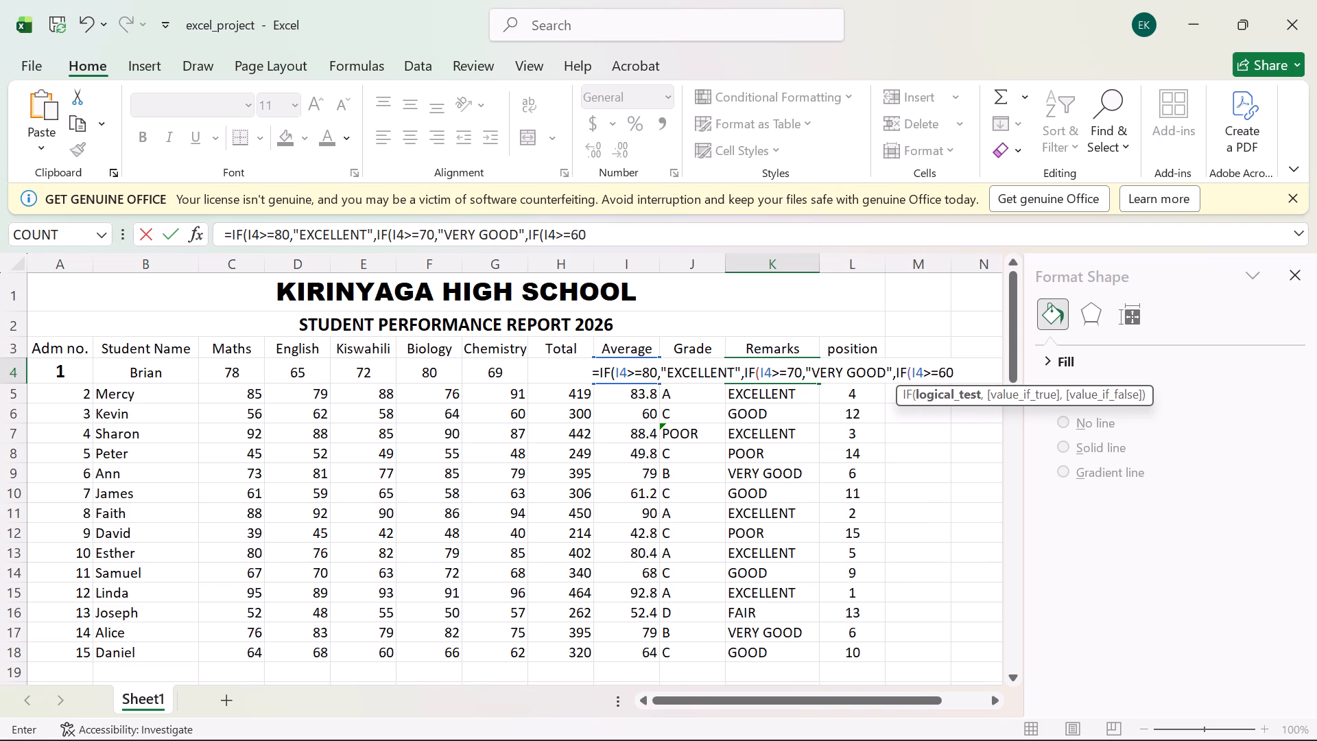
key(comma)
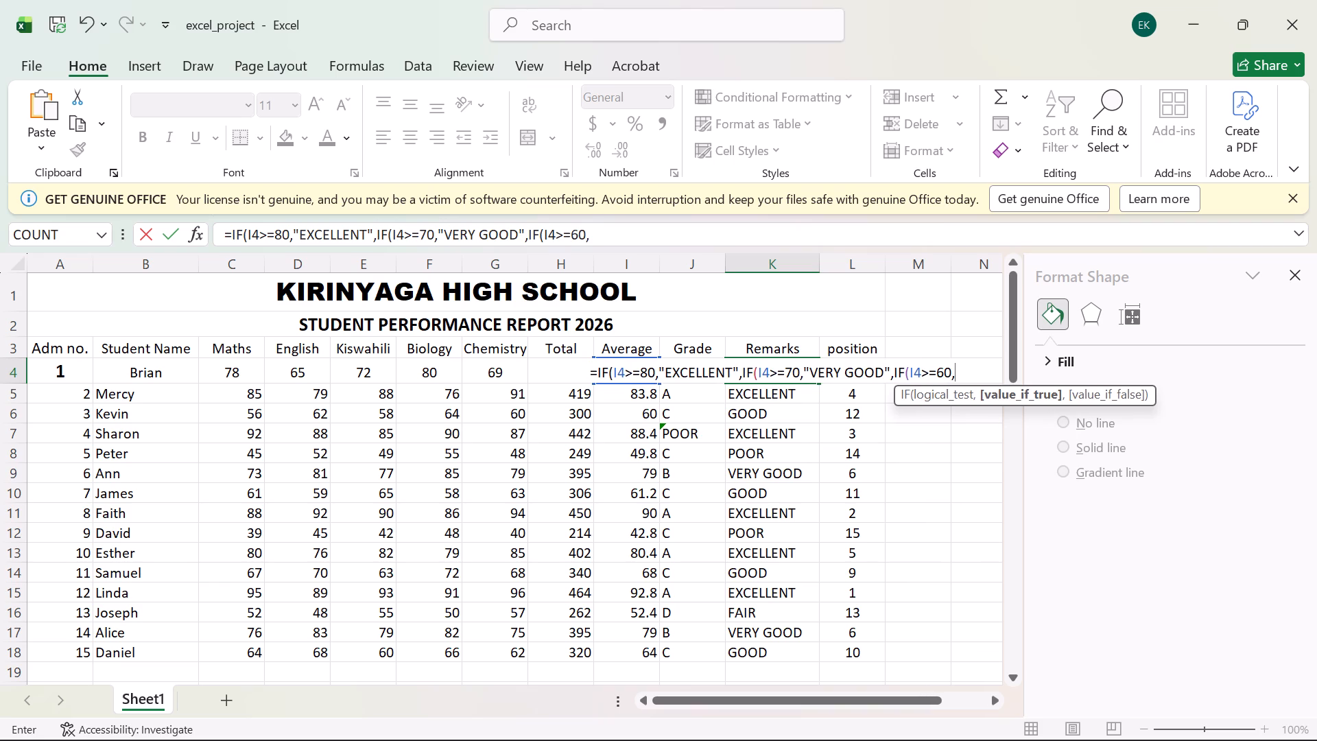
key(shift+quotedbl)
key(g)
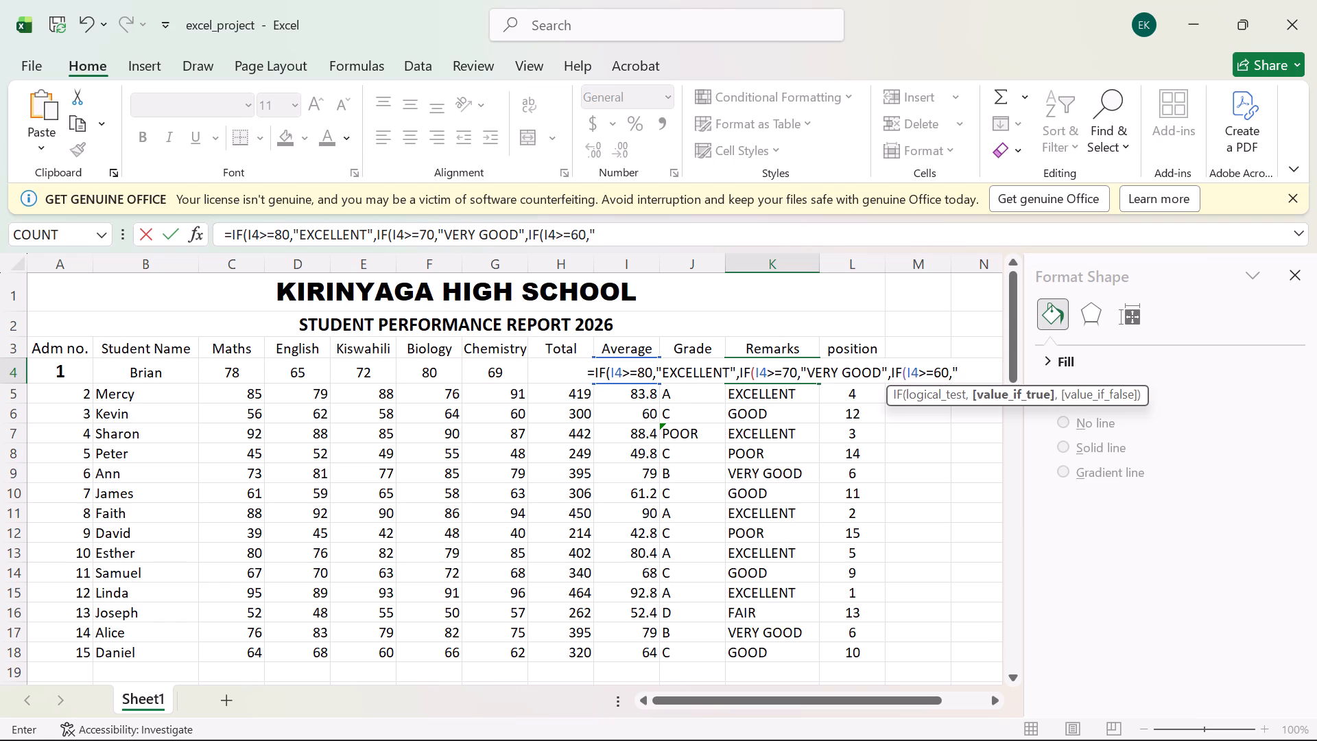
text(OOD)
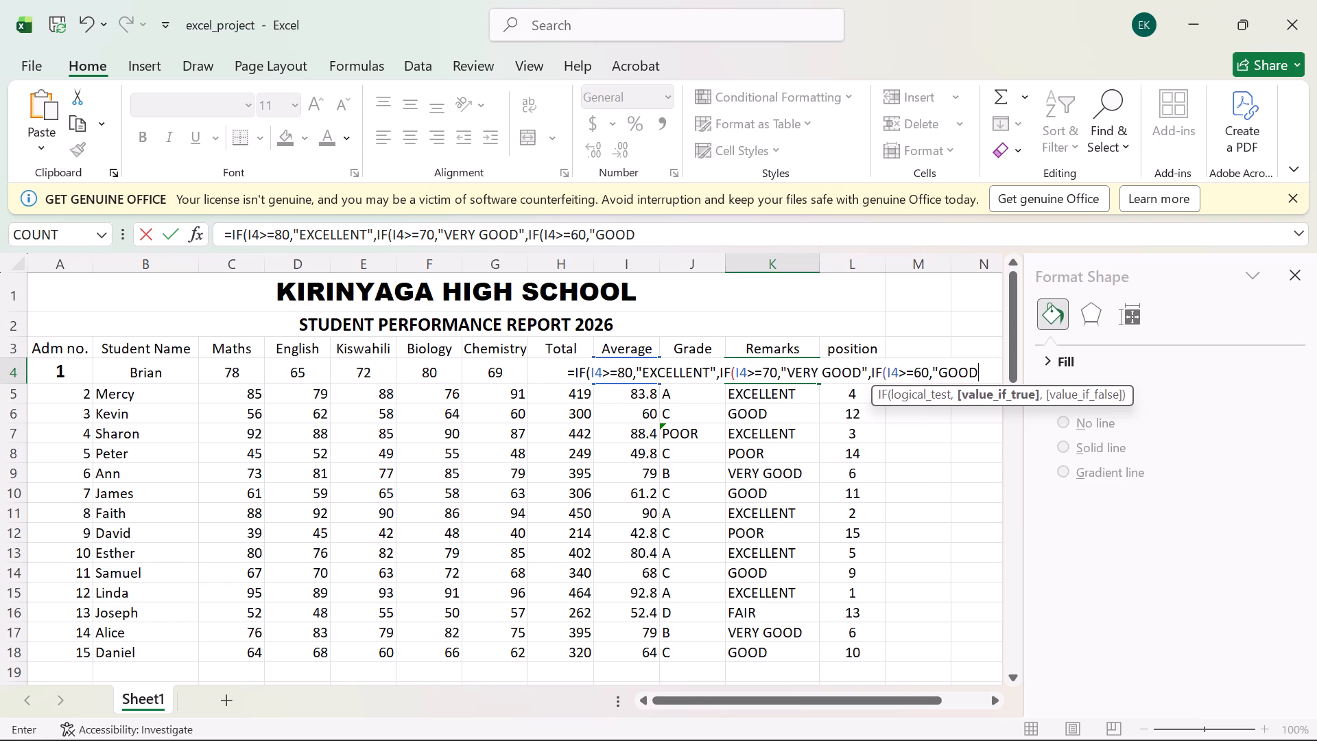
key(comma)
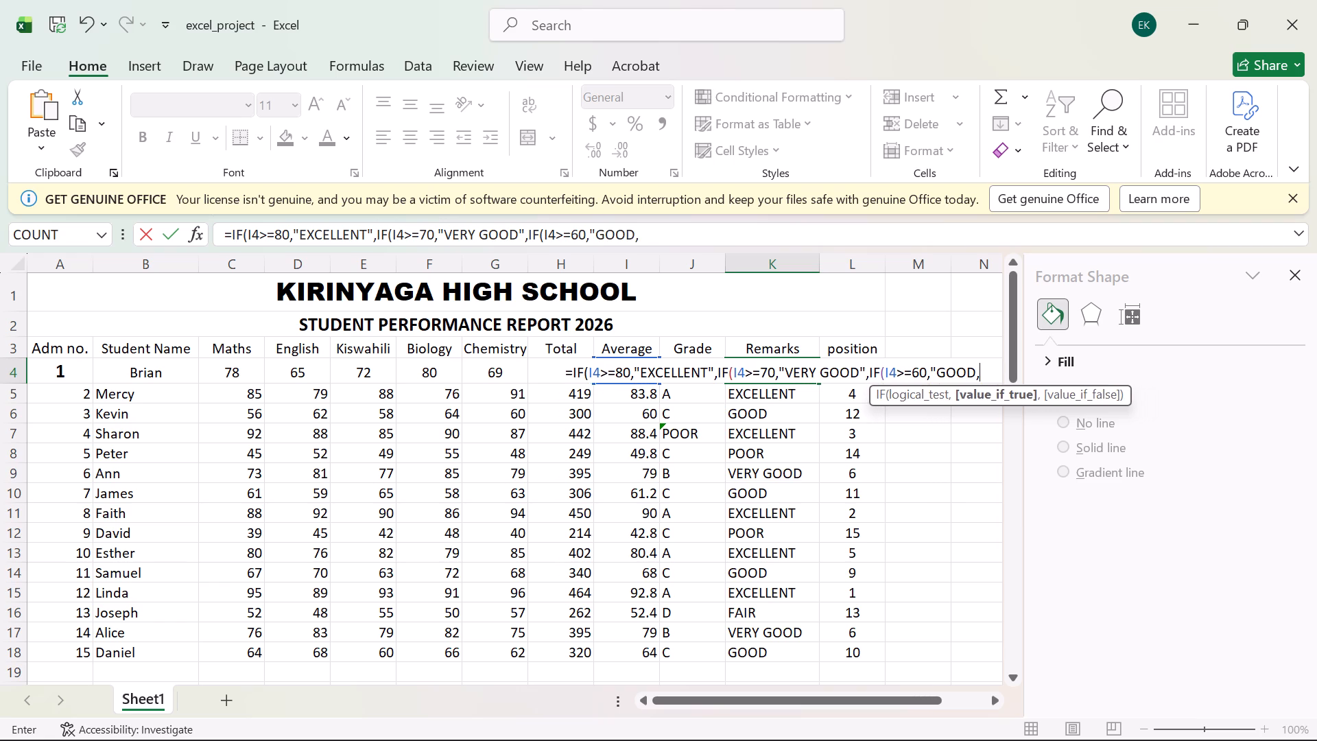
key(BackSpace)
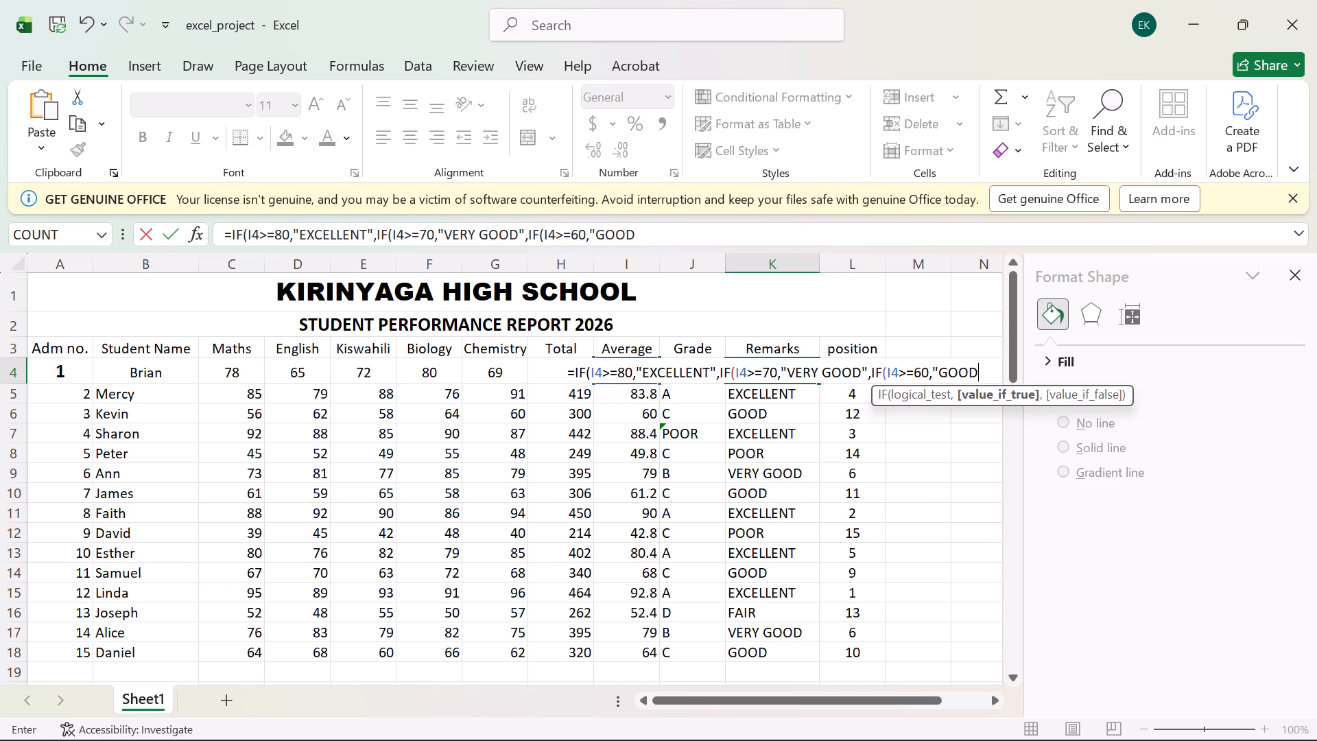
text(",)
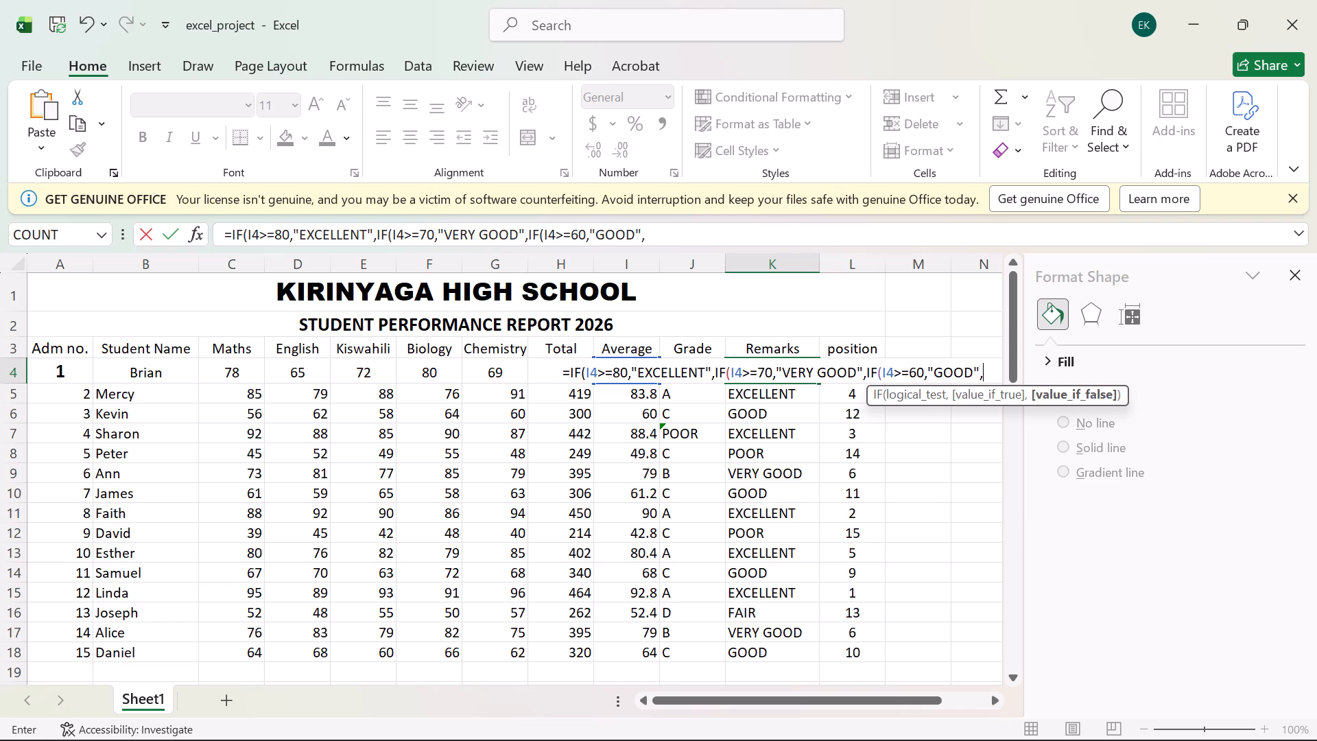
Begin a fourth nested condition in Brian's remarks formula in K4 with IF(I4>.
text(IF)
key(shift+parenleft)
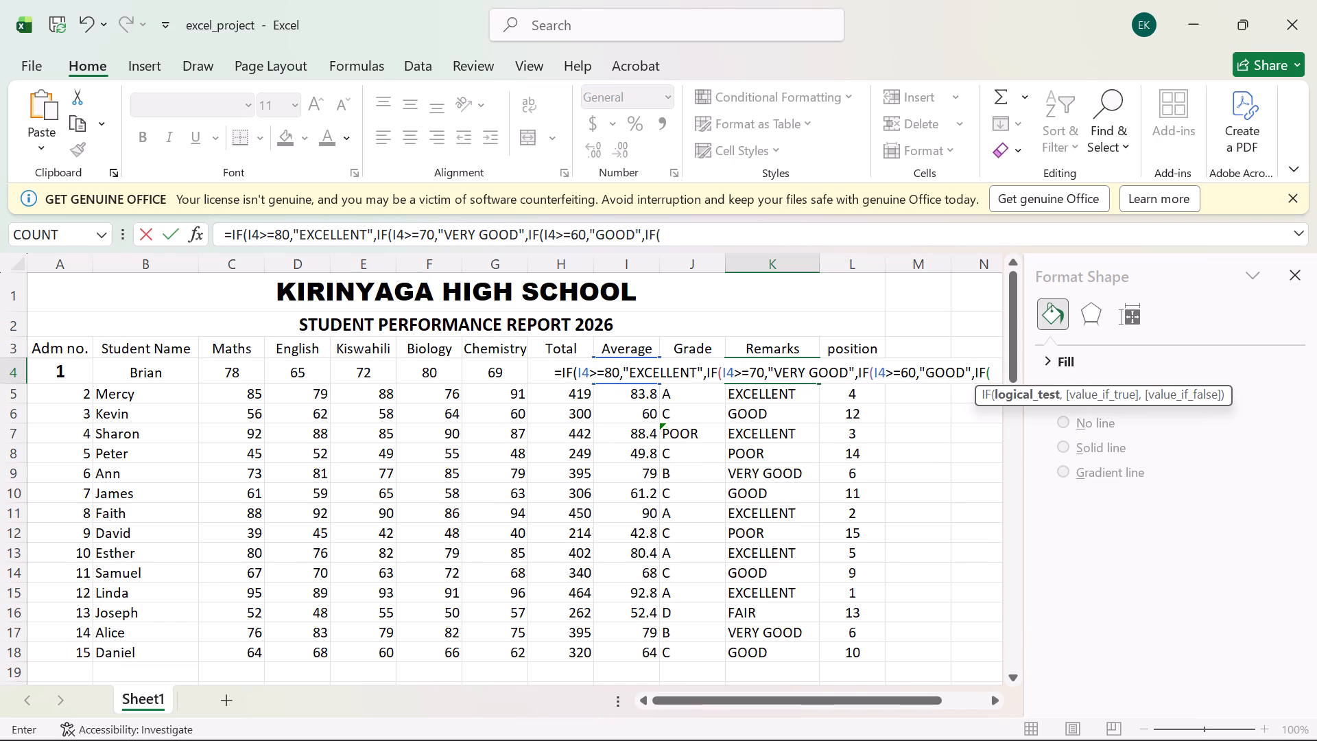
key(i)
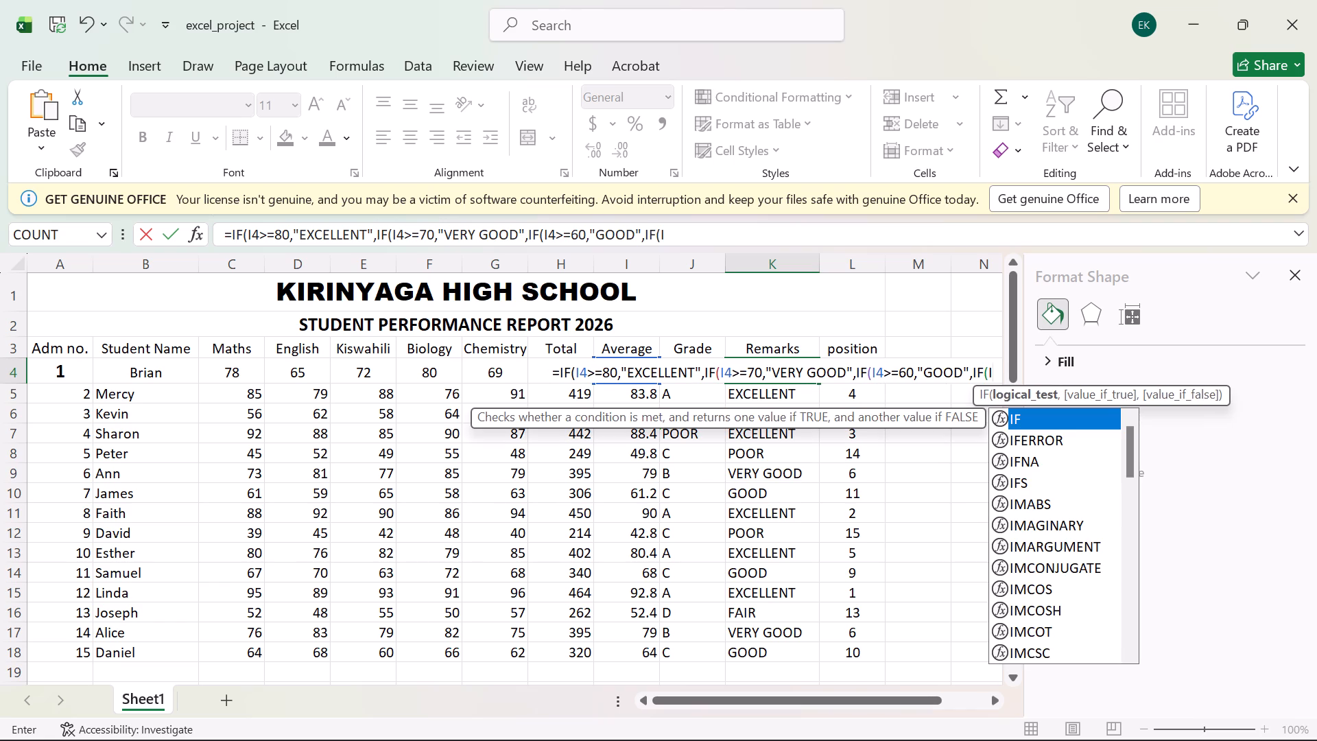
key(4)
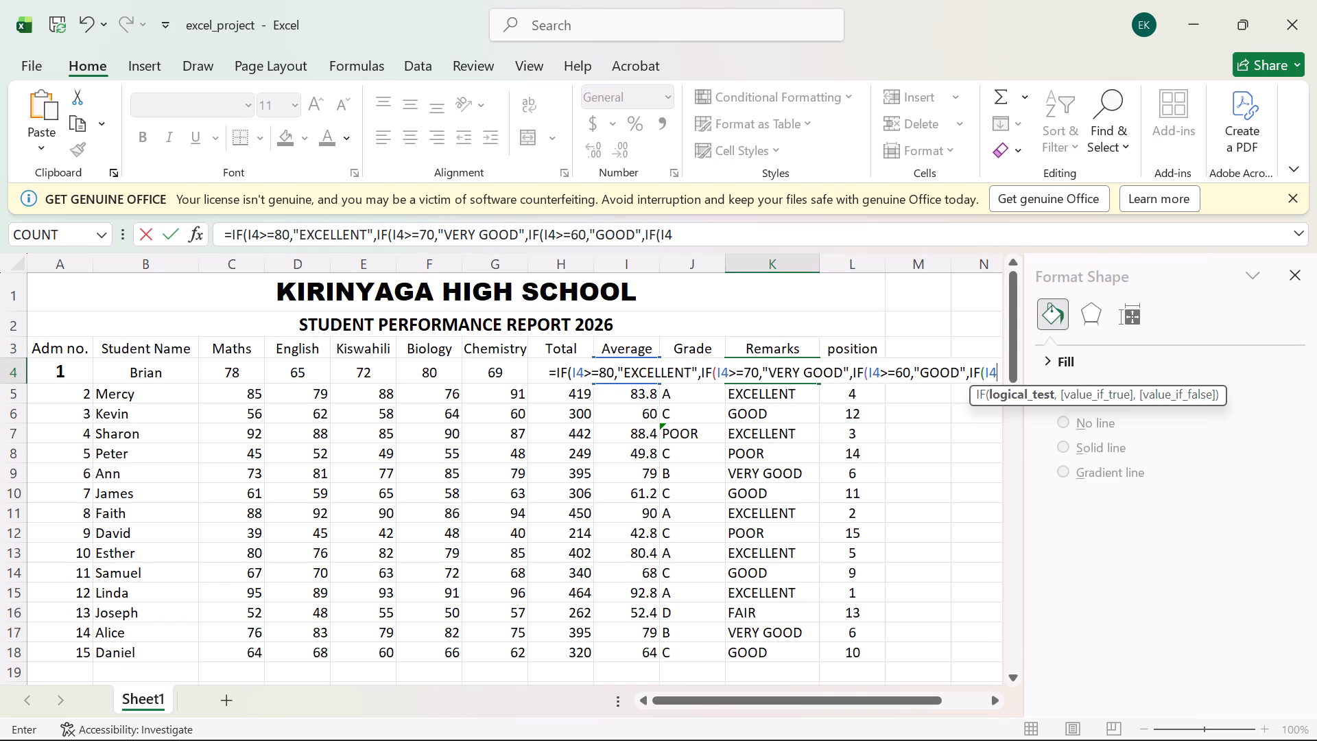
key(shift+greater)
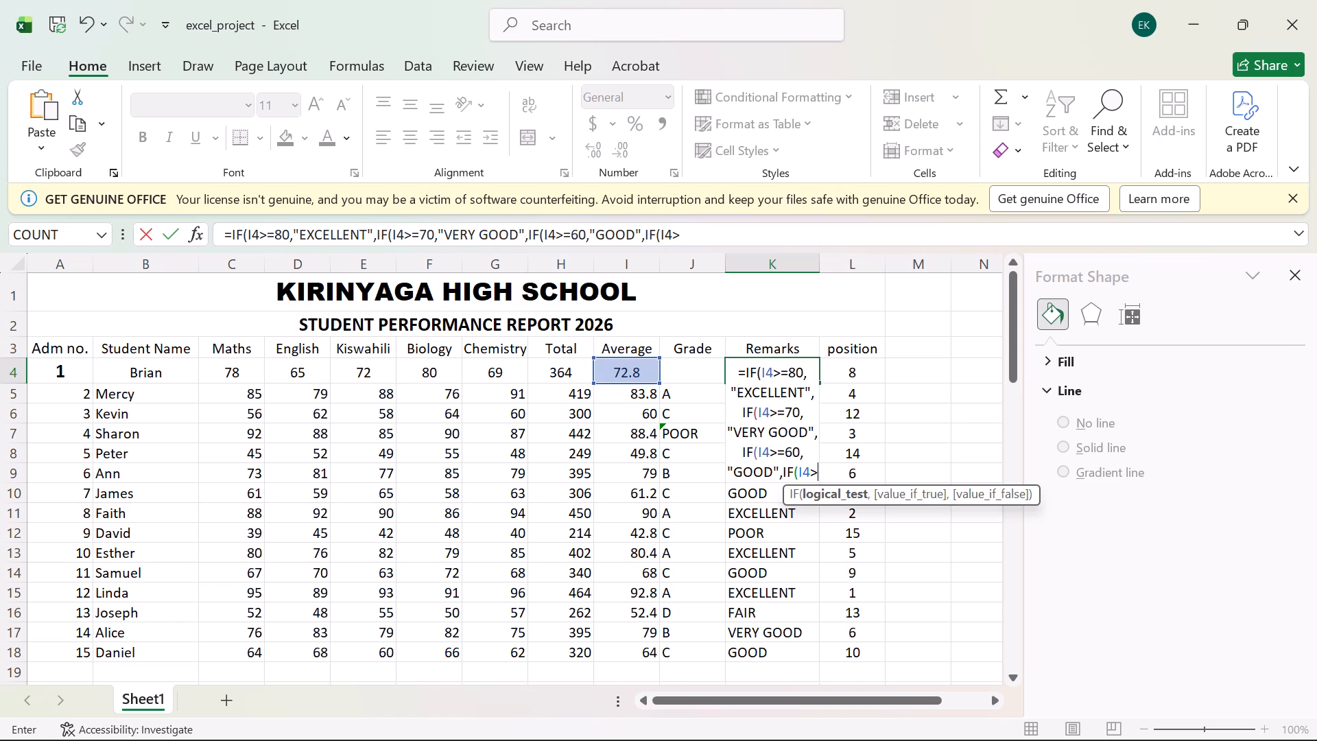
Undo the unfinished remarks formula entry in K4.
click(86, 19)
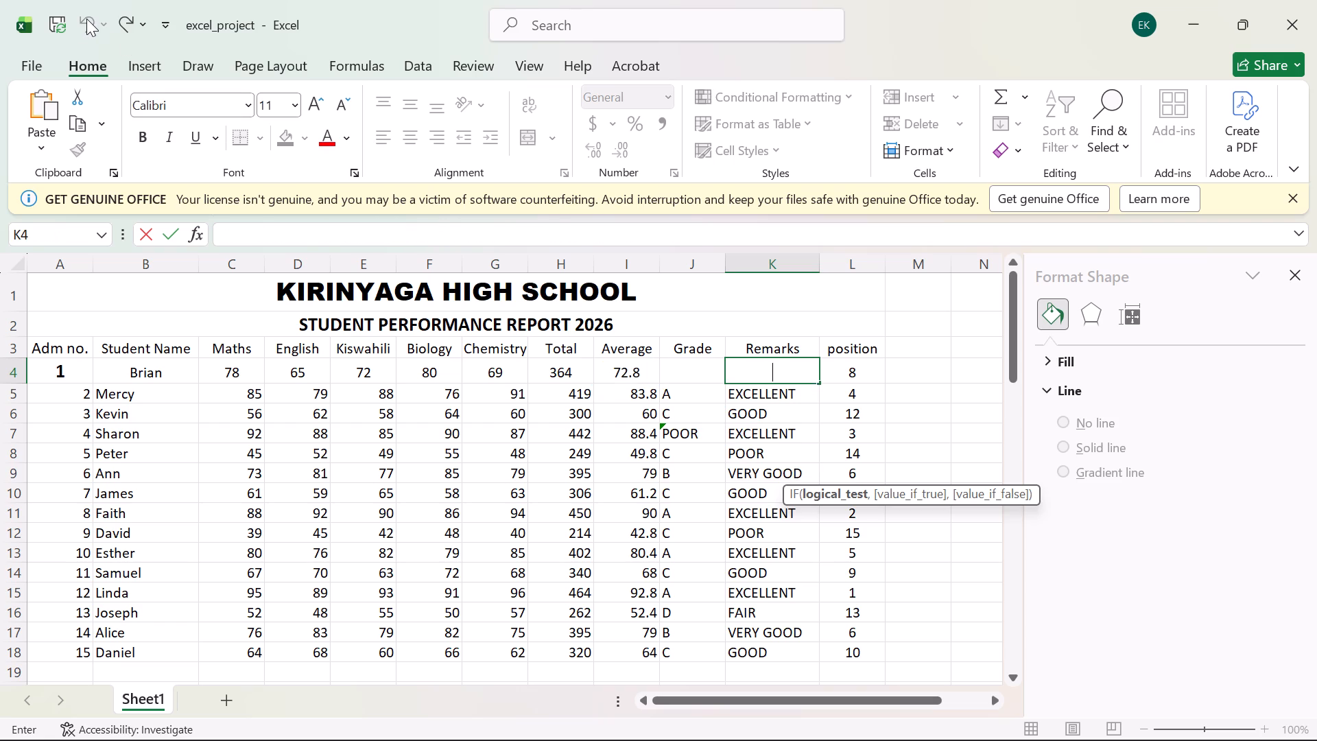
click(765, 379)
Copy the full text of Mercy's nested-IF remarks formula from K5.
click(761, 401)
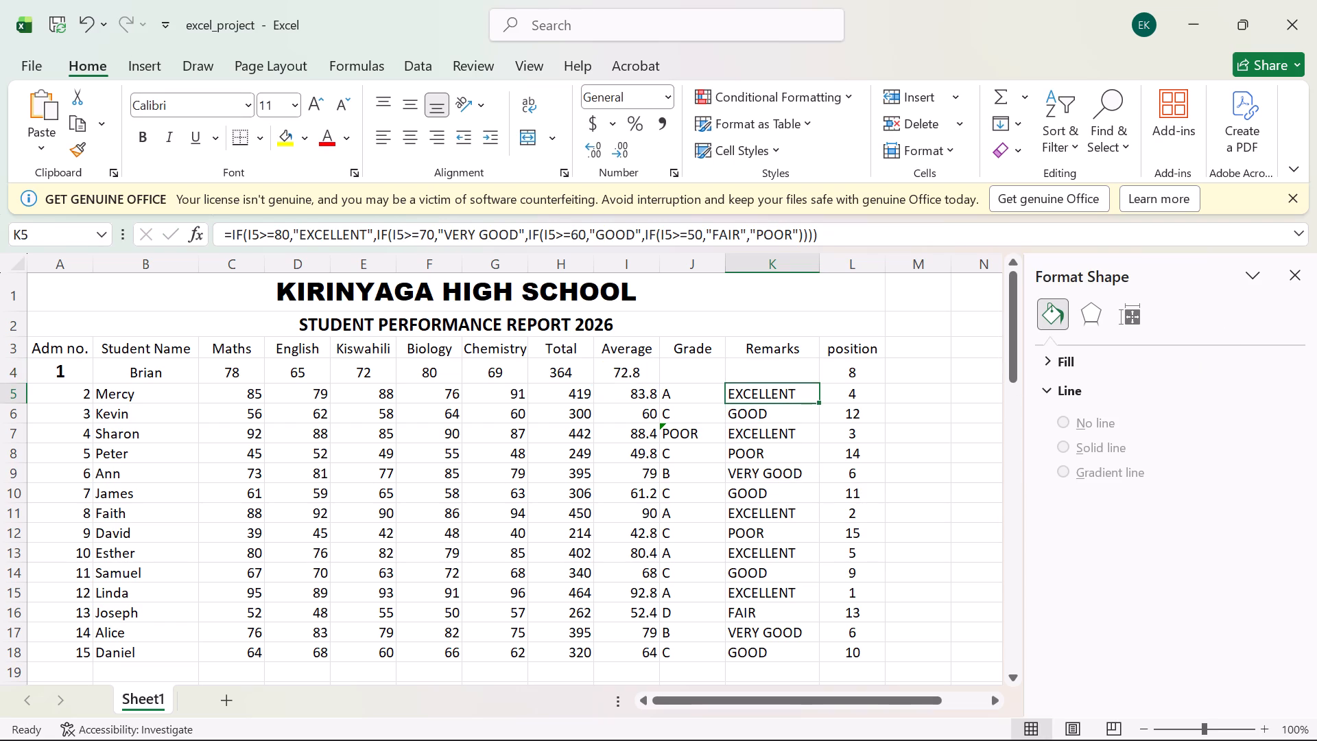
click(823, 232)
drag(823, 232, 816, 234)
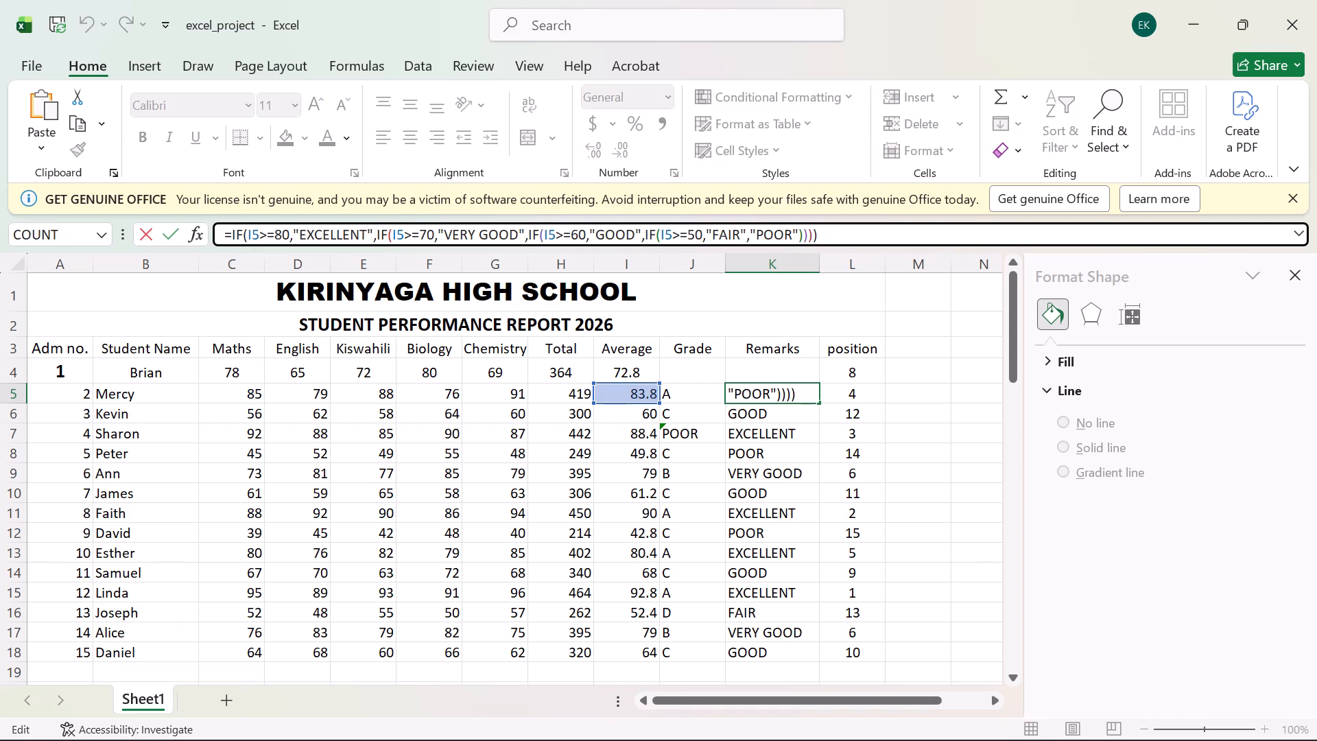
drag(816, 234, 225, 227)
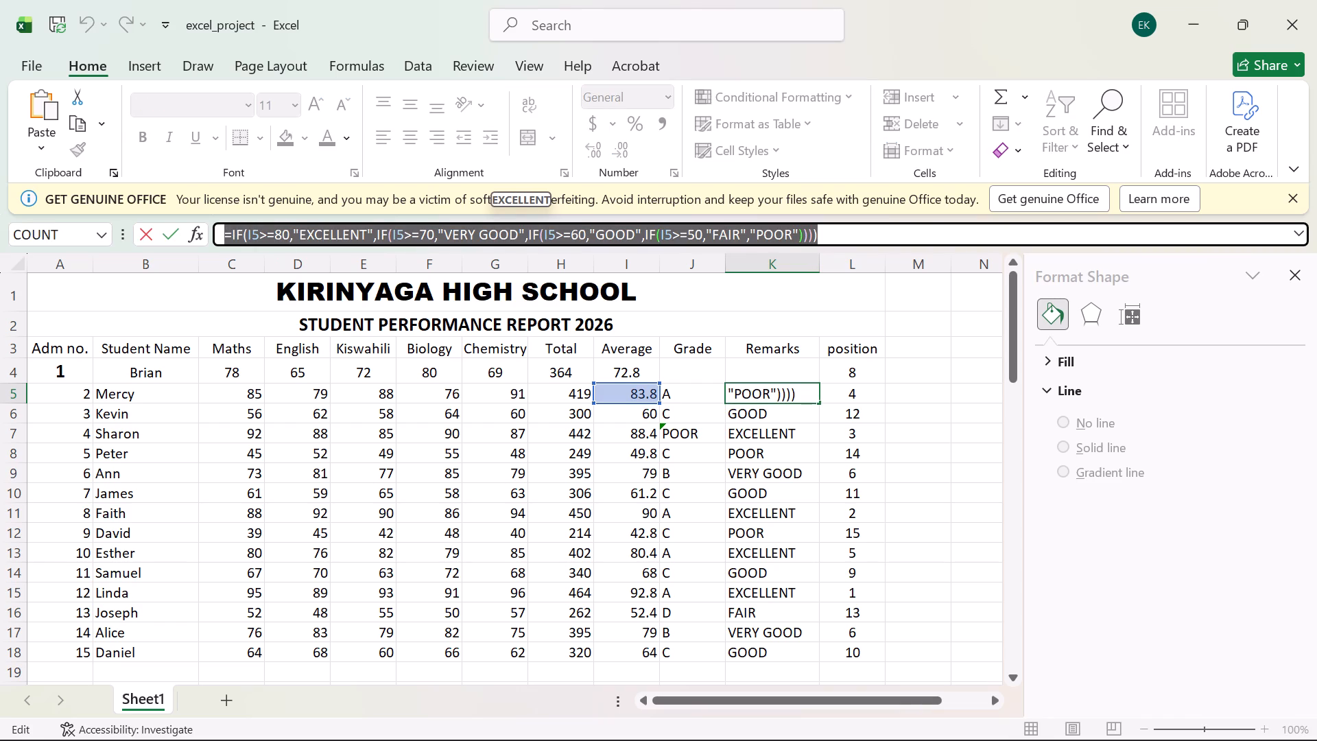
key(ctrl+c)
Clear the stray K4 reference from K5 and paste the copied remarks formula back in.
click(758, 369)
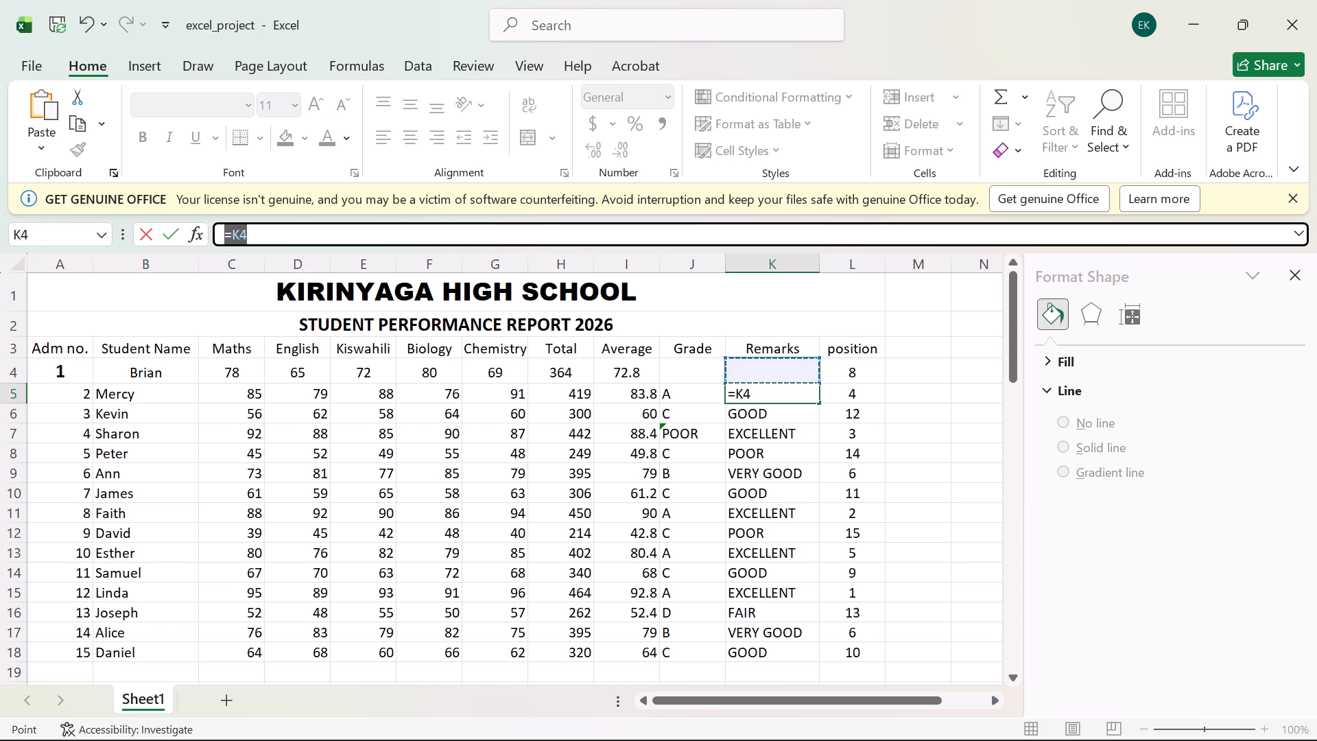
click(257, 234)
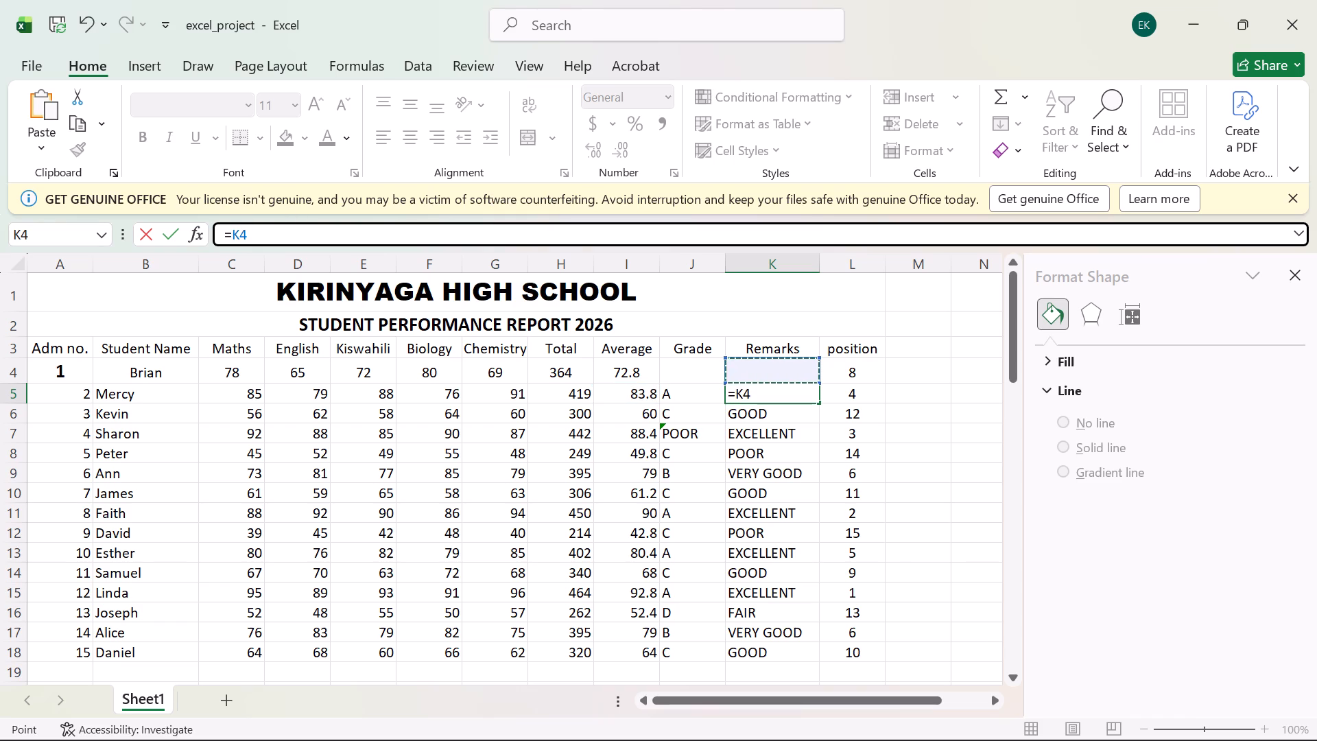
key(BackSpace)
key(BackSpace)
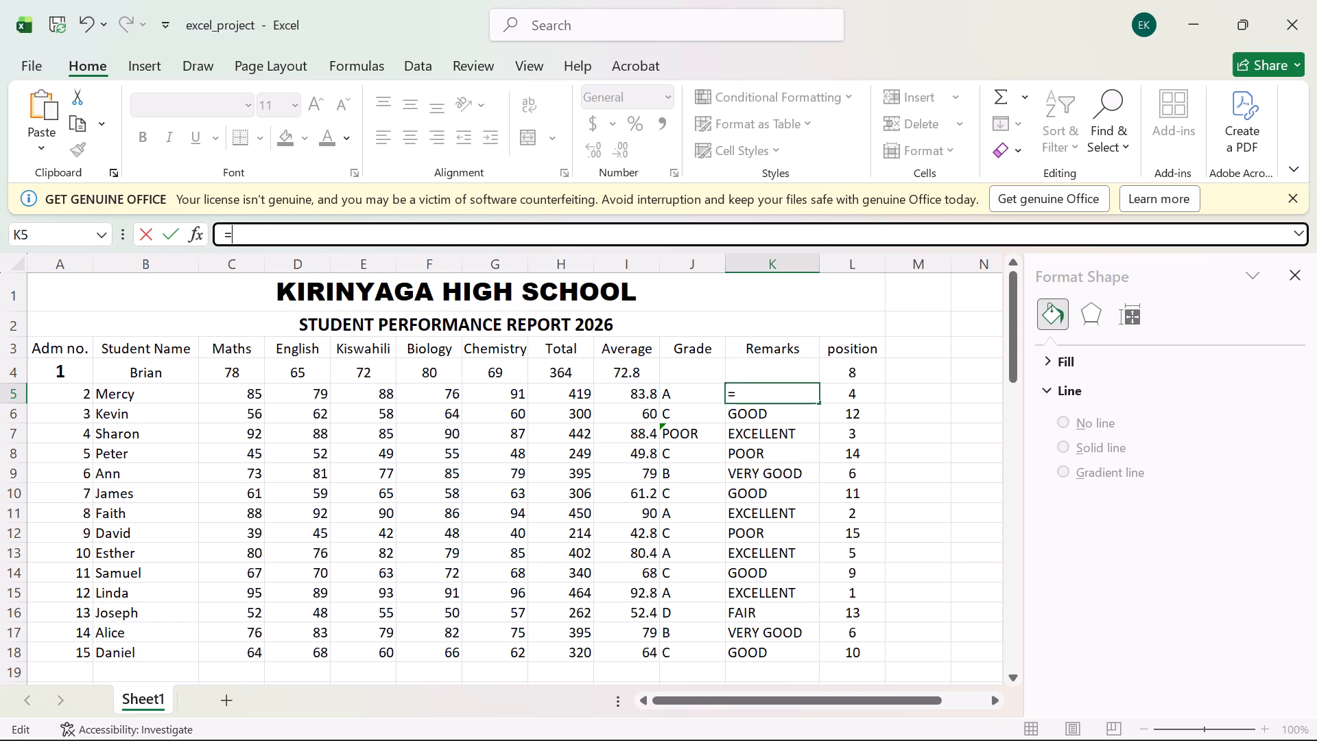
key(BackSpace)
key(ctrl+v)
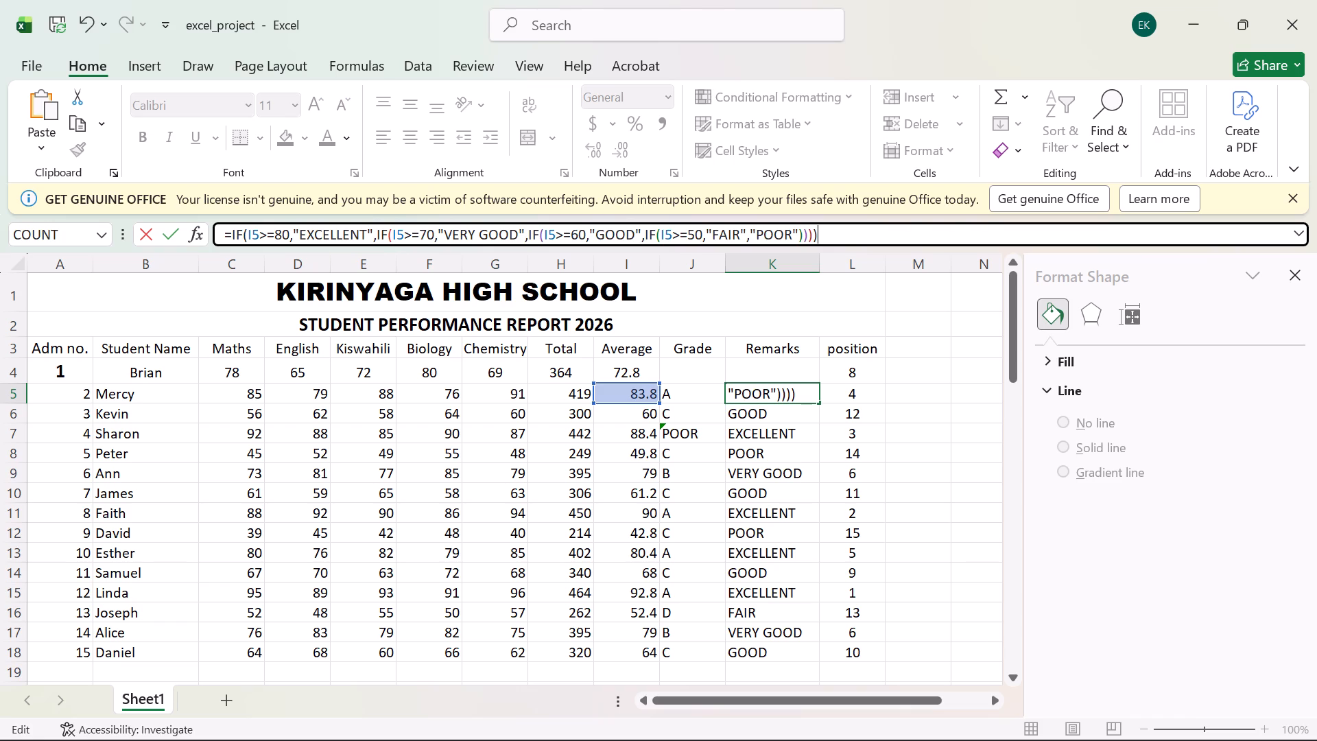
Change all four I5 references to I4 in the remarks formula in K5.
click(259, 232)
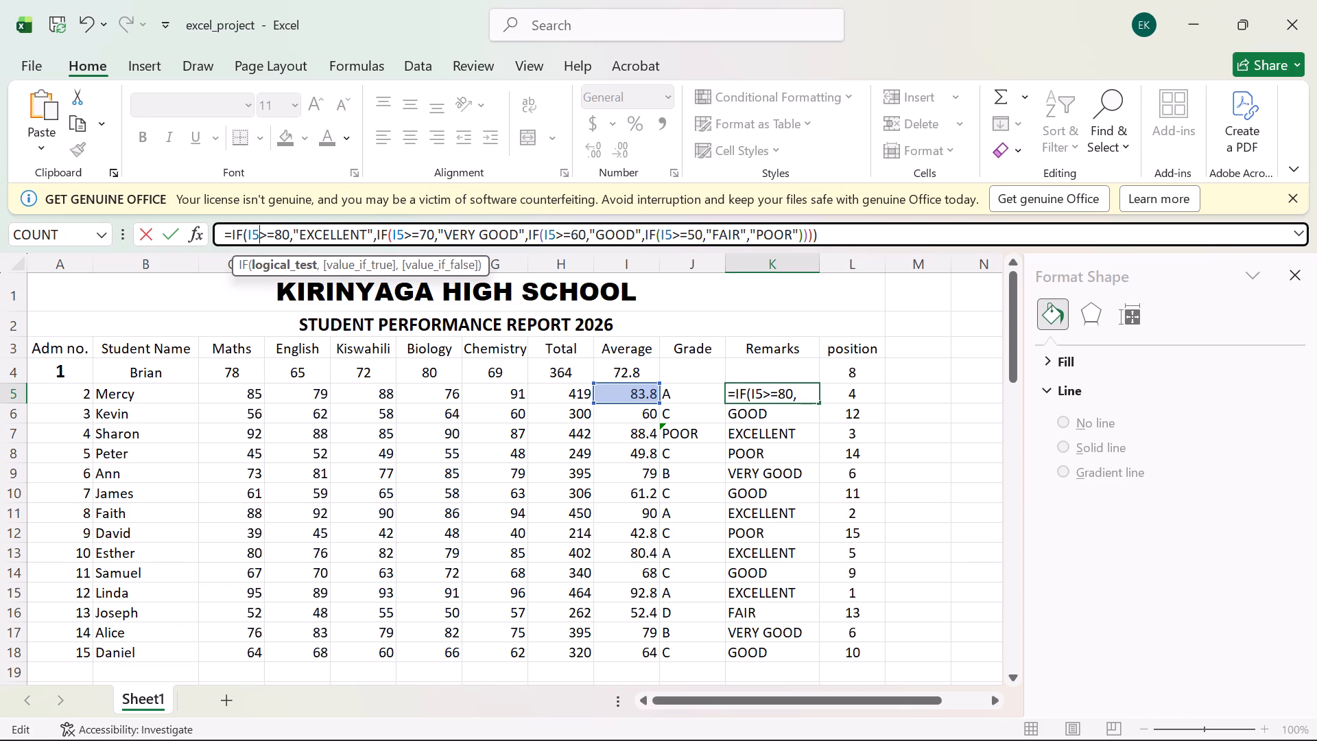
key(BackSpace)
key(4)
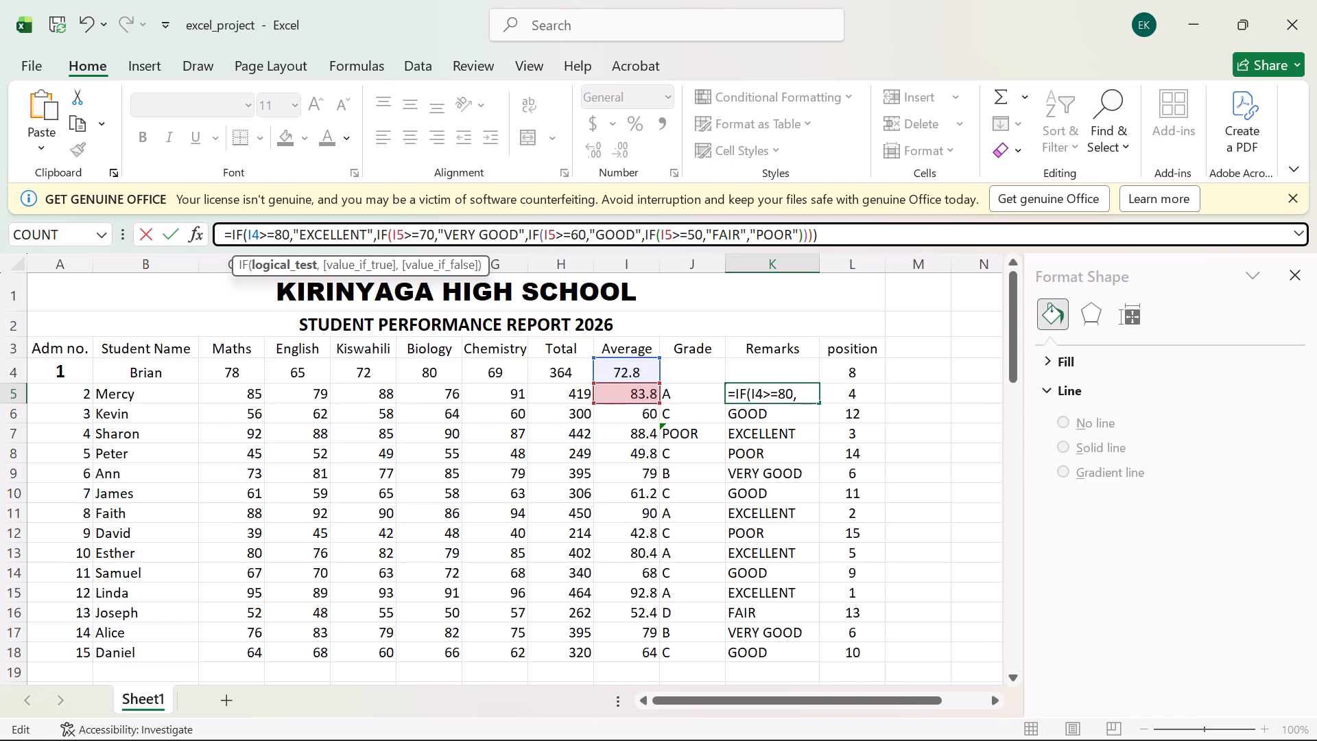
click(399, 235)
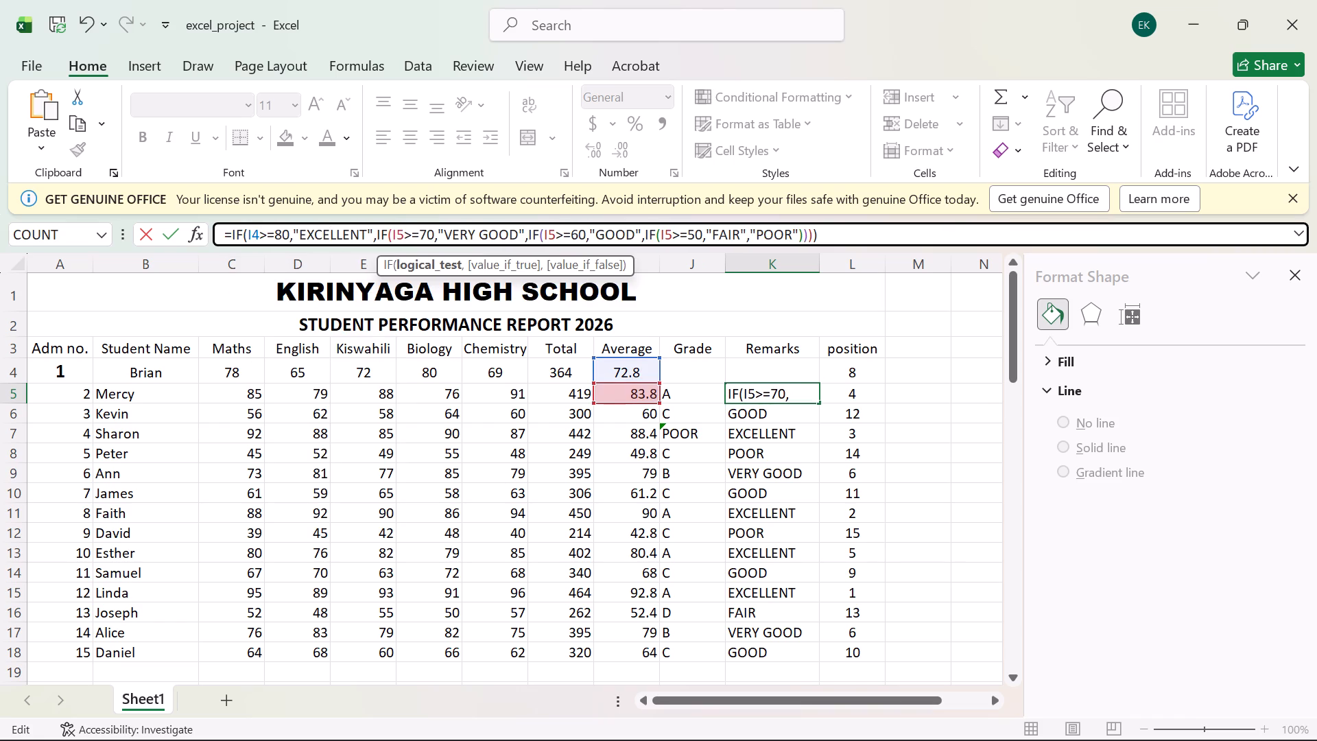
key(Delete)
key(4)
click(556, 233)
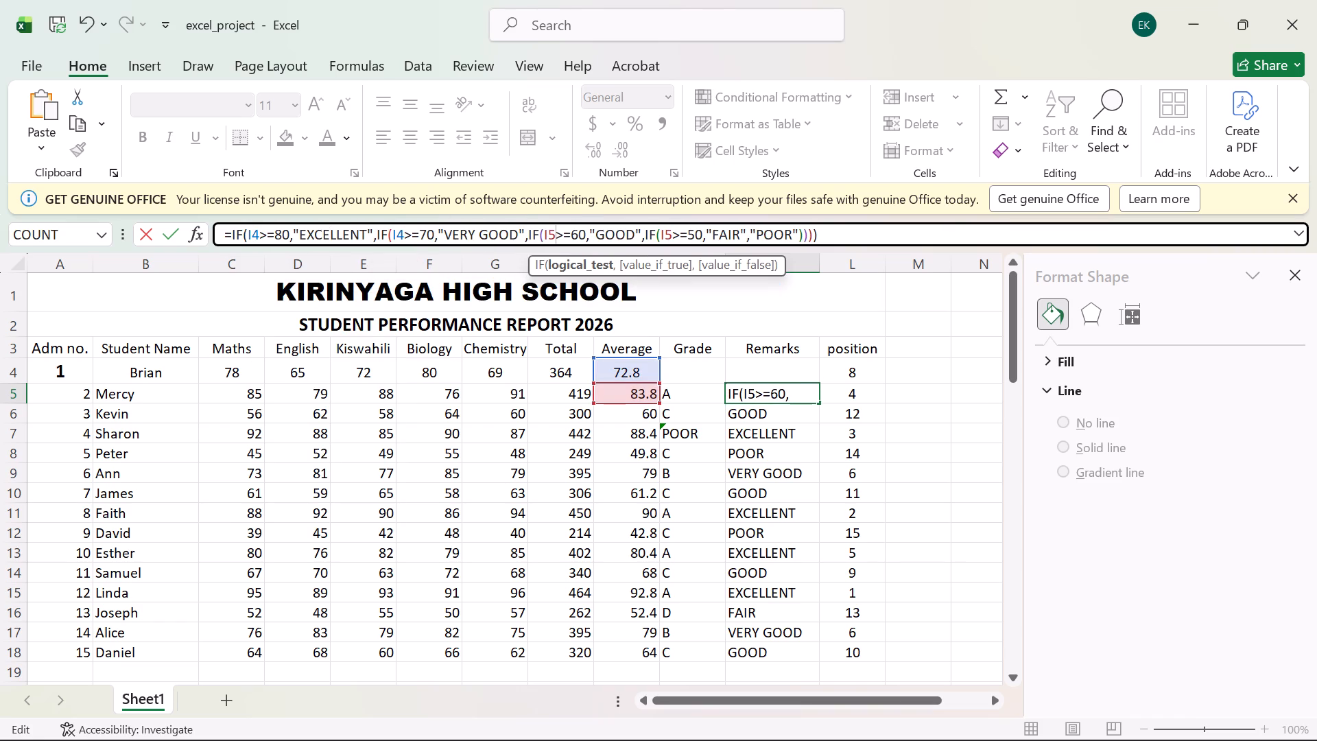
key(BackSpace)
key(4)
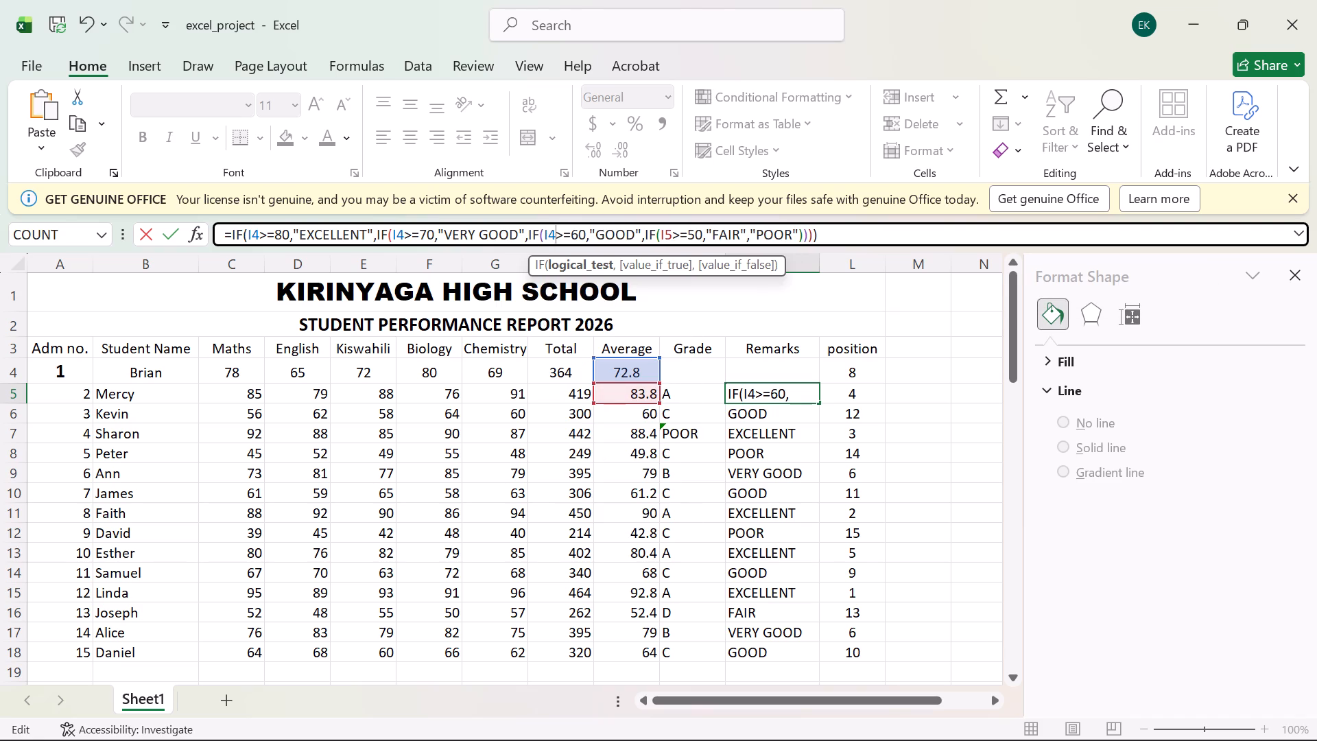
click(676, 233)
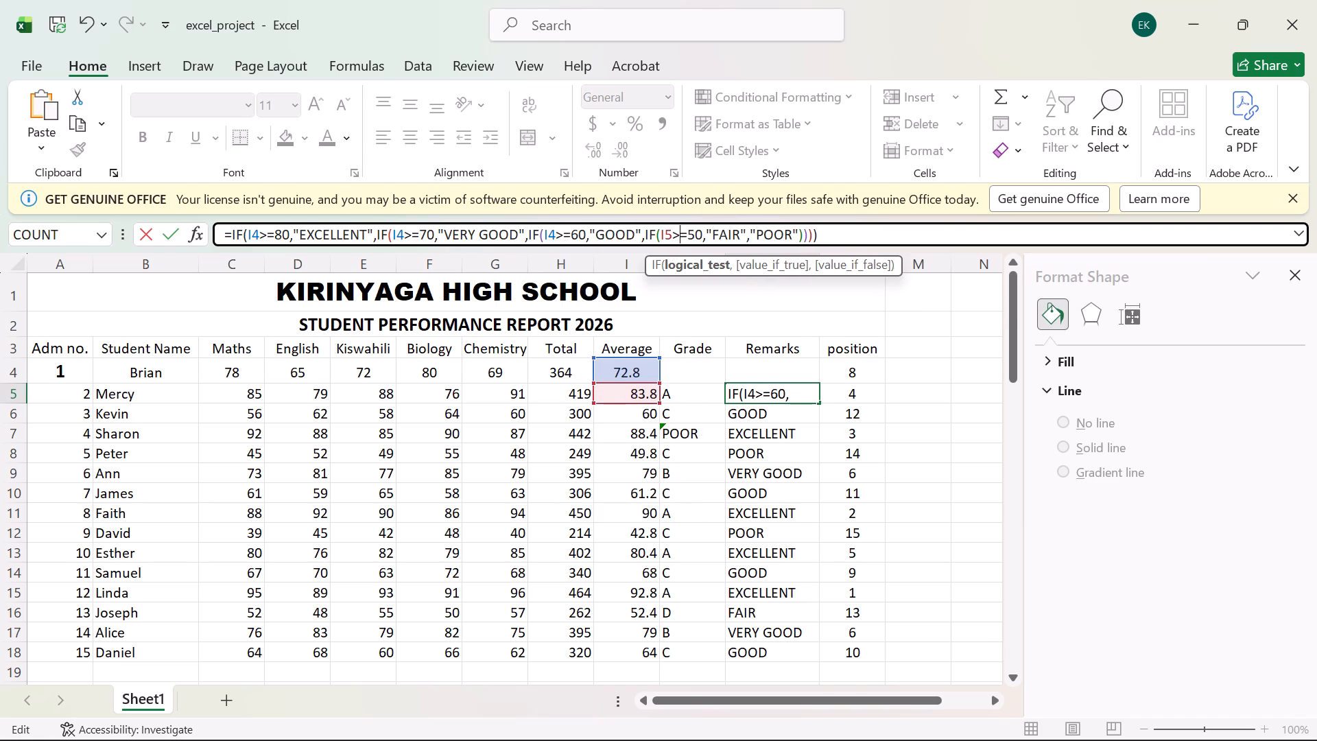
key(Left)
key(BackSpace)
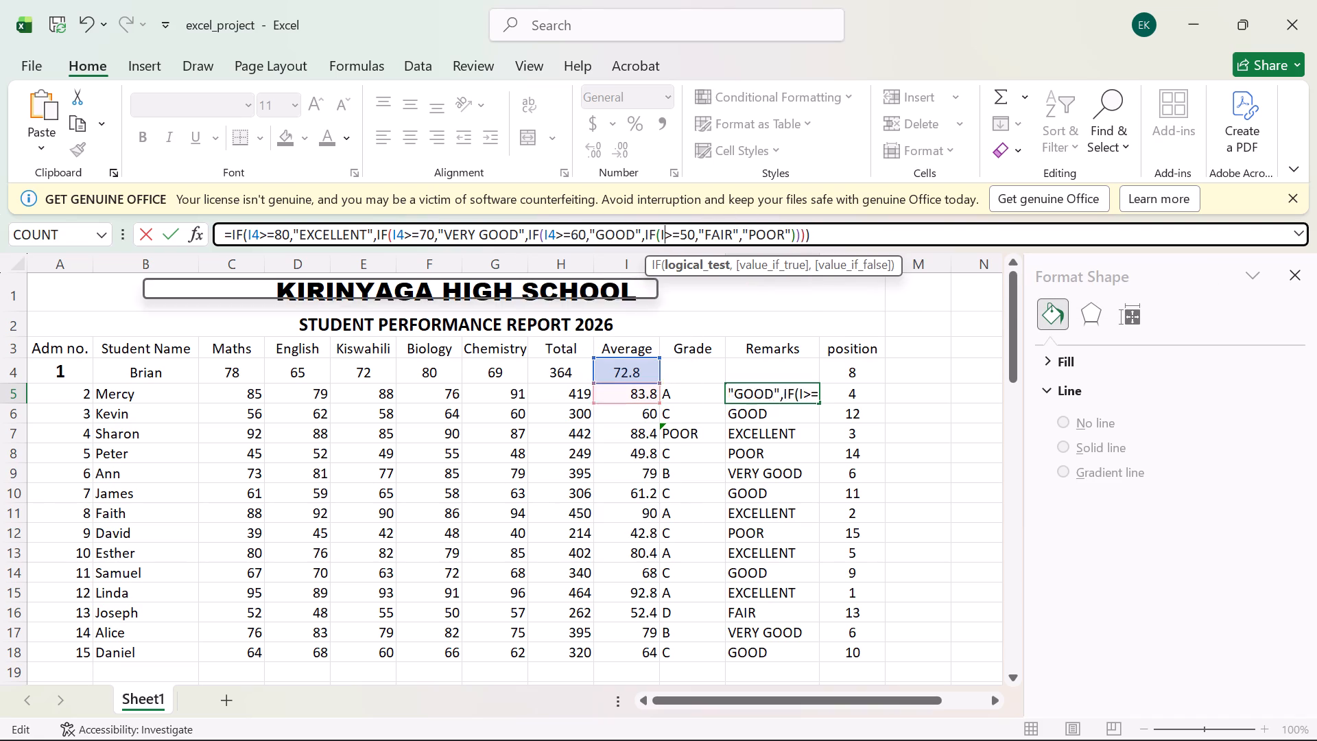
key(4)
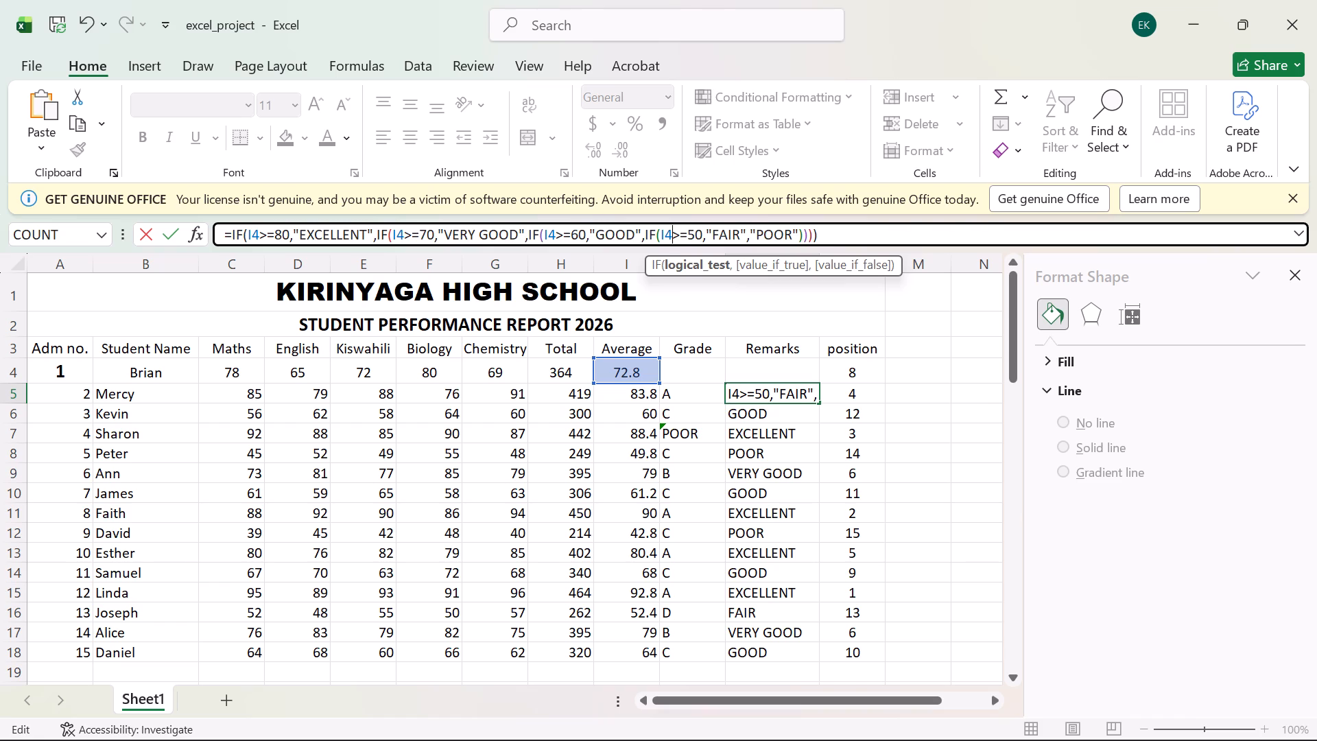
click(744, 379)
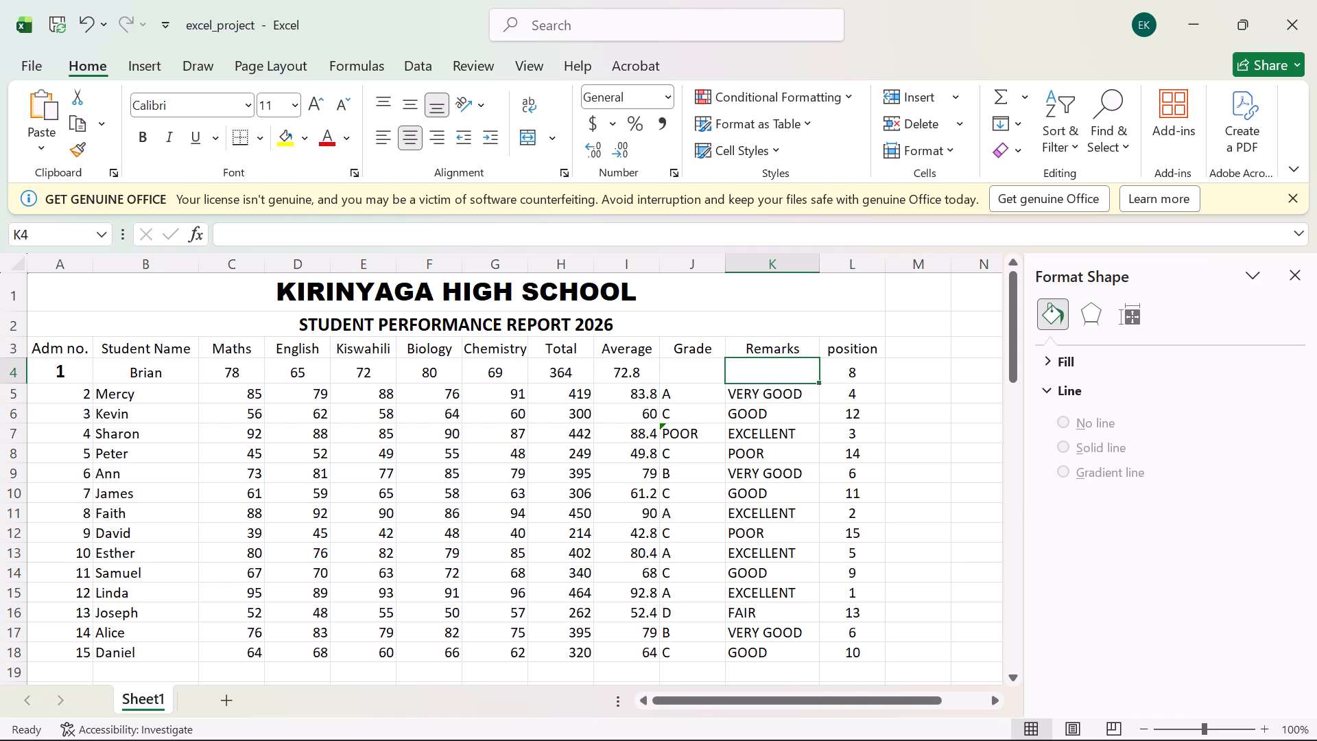
Paste the copied nested-IF remarks formula into Brian's Remarks cell K4.
click(744, 379)
click(488, 237)
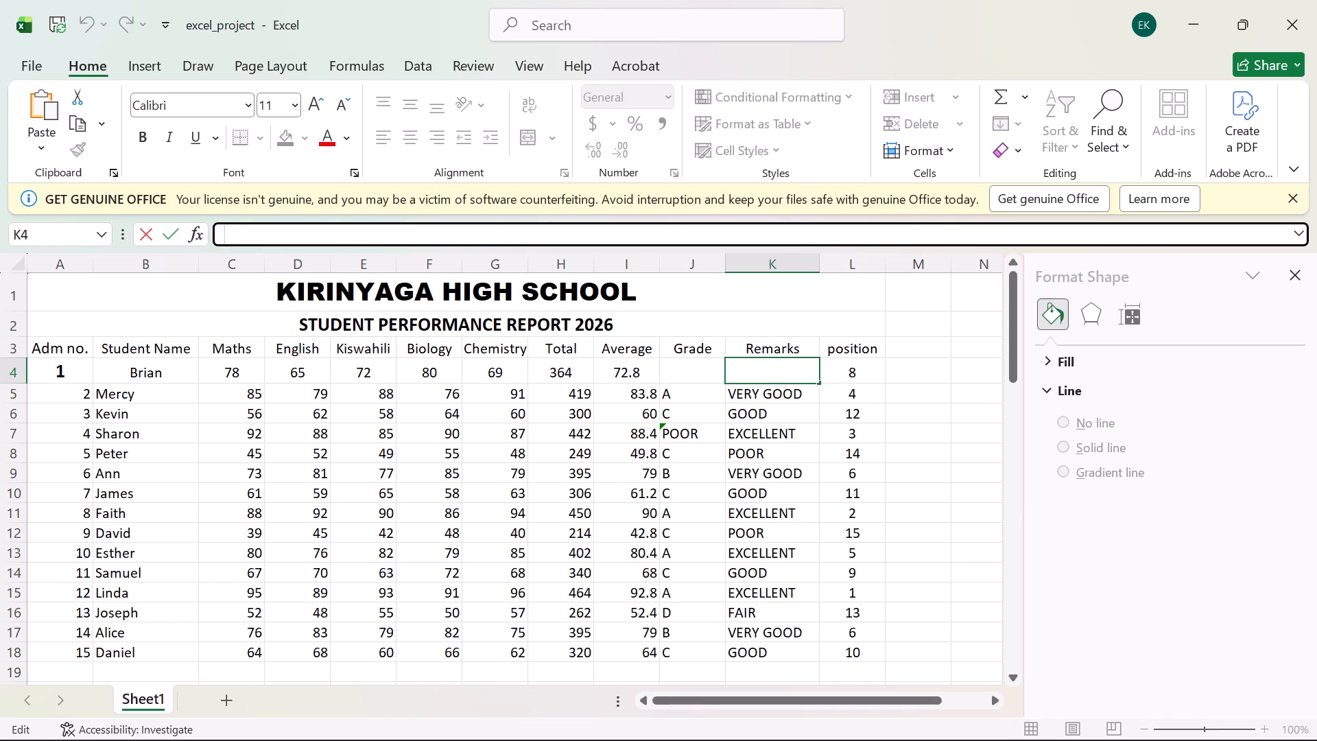
key(ctrl+v)
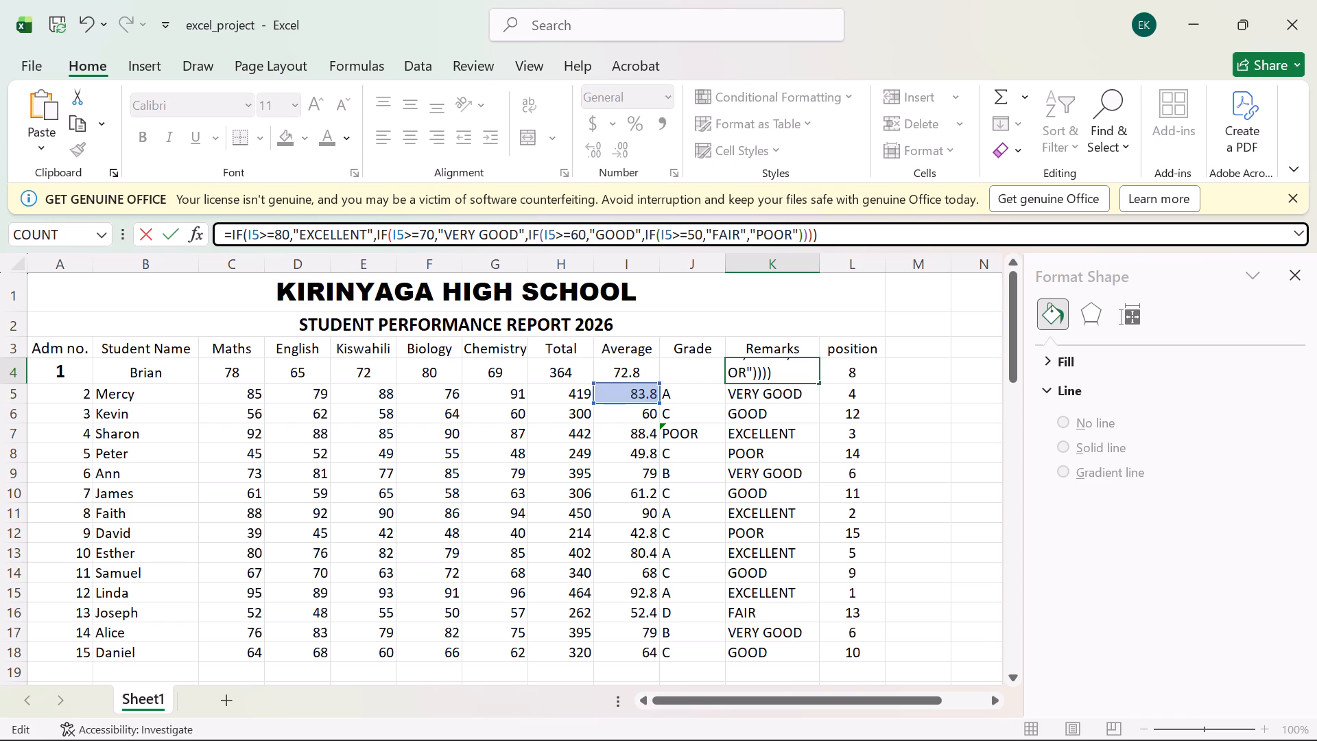
key(Return)
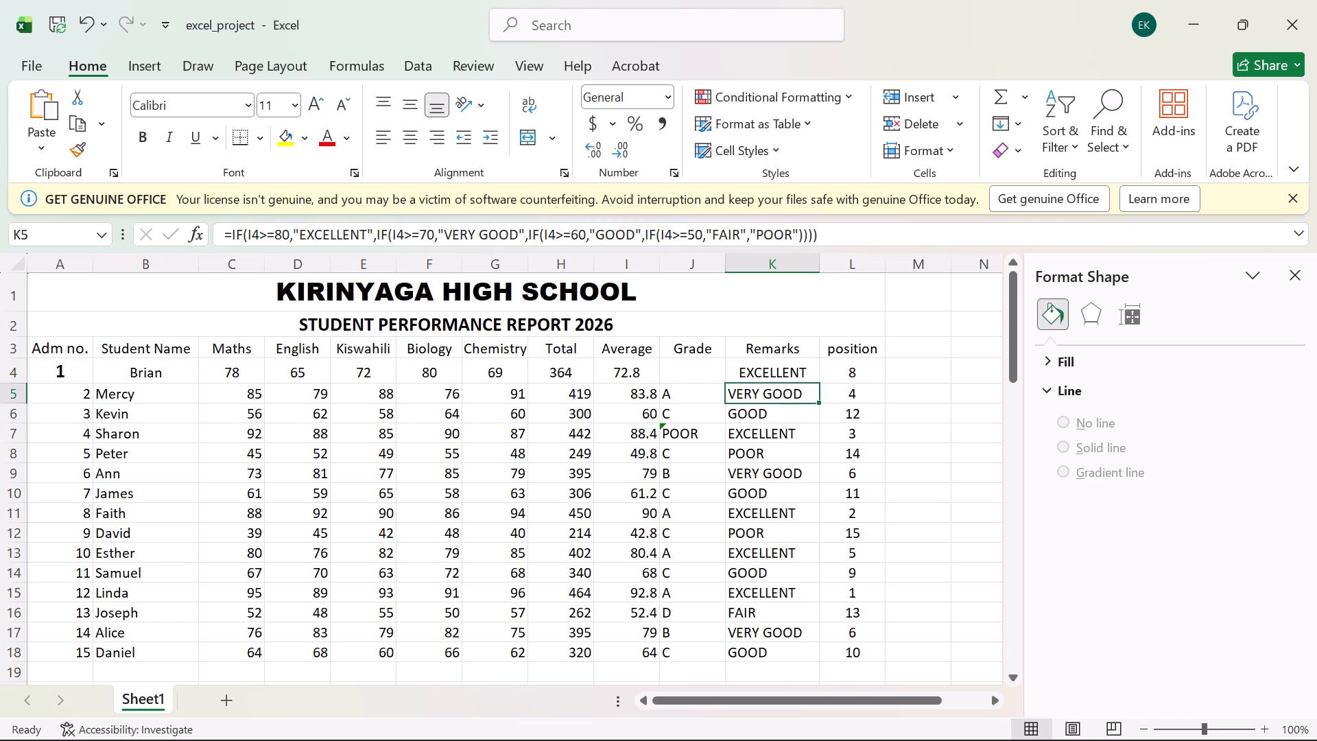
Fill the remarks formula from K4 down through K18 for all students.
click(744, 379)
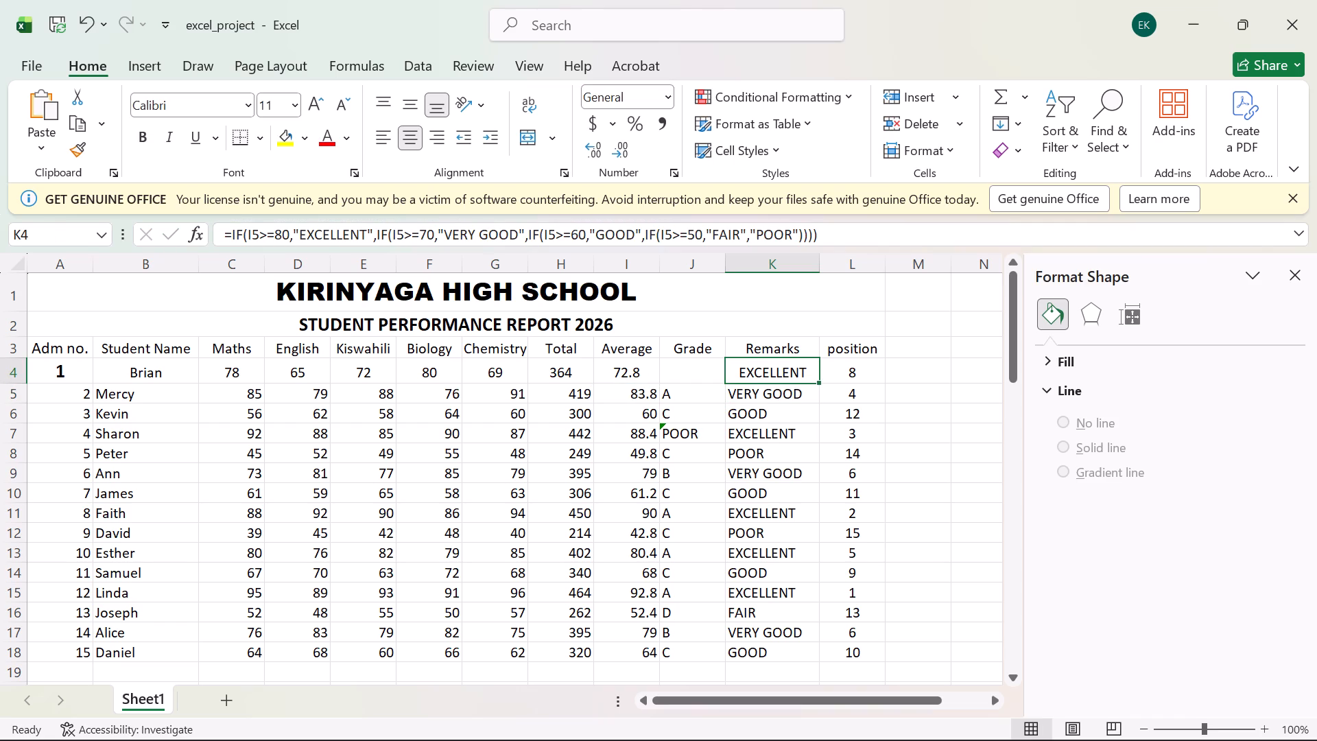
drag(816, 381, 805, 641)
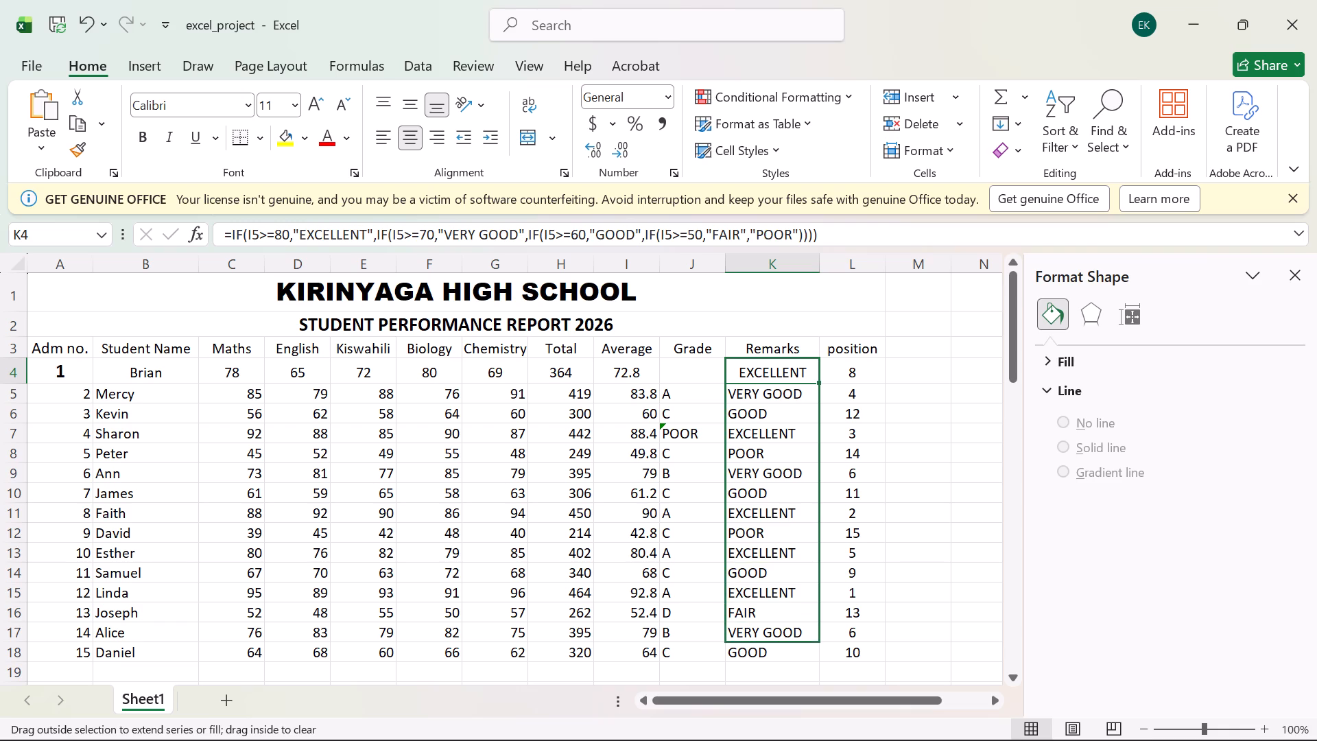
drag(805, 641, 805, 655)
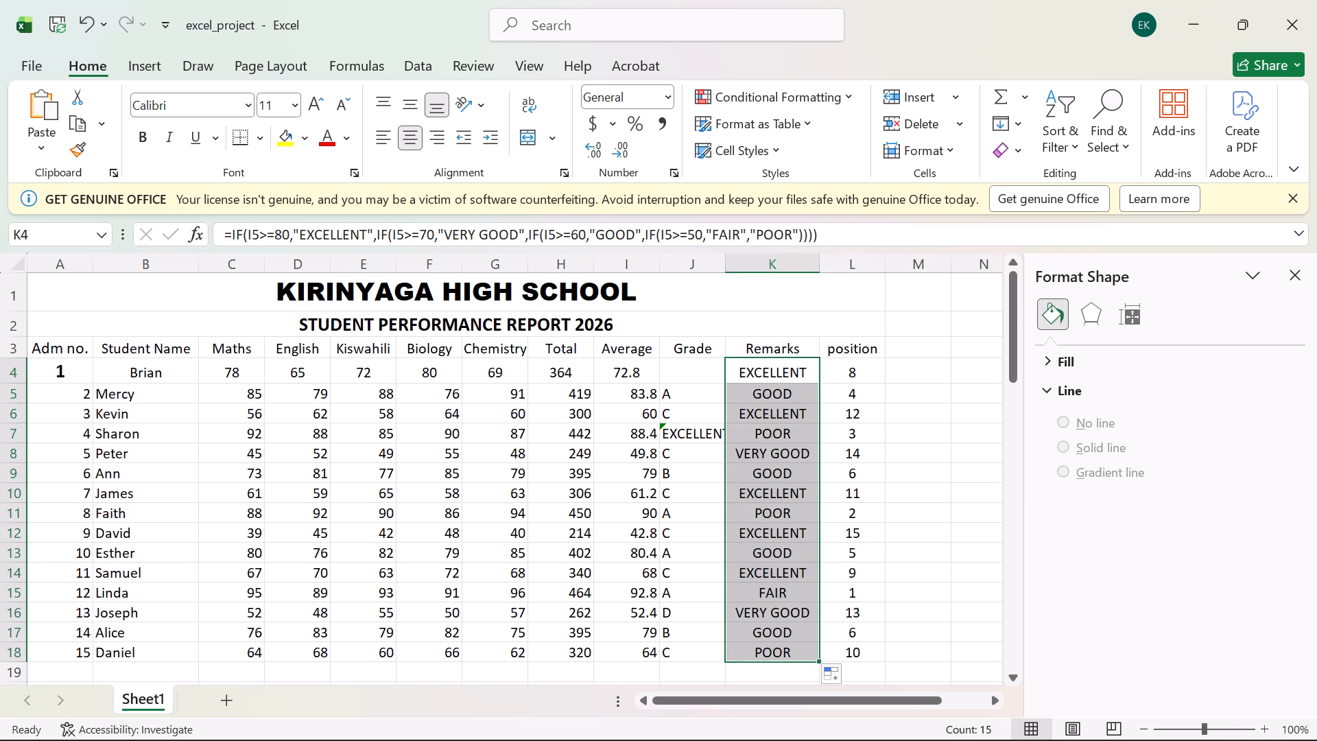
click(698, 386)
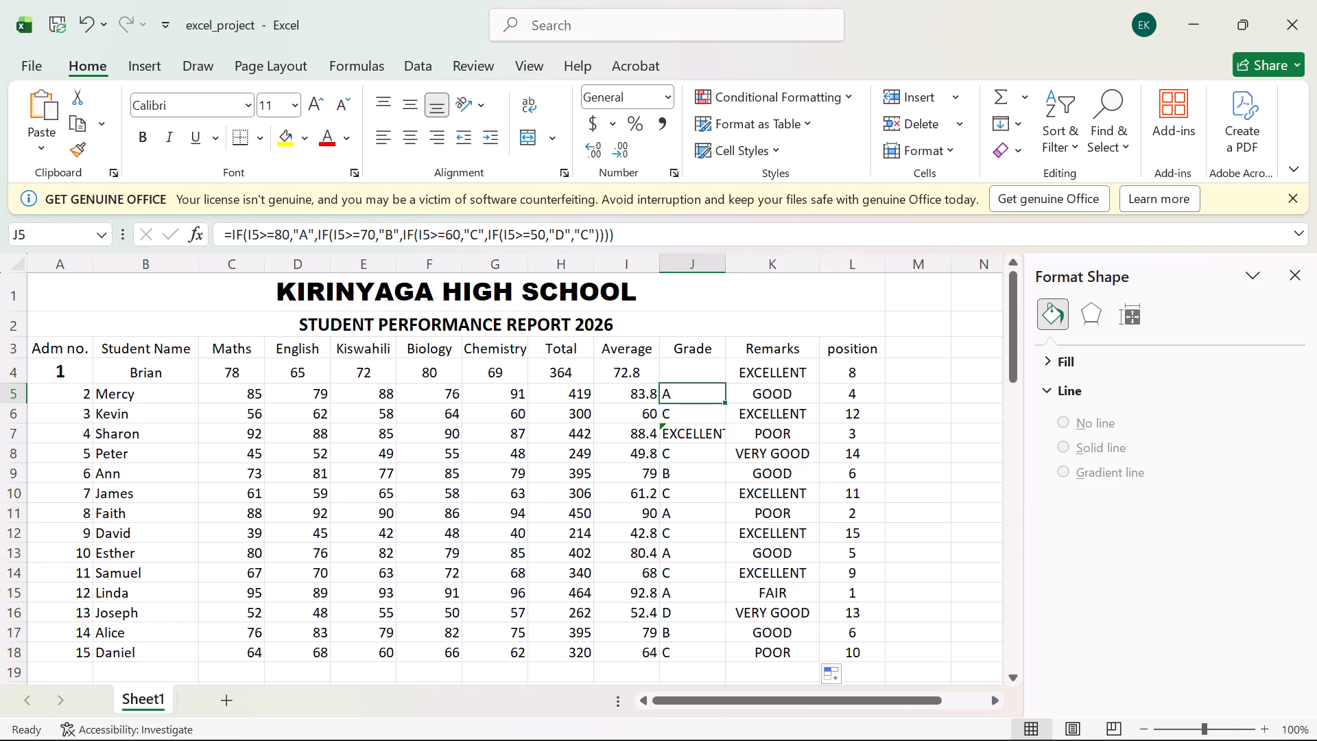
Change all four I5 references to I4 in the nested-IF remarks formula in Brian's Remarks cell K4.
click(772, 370)
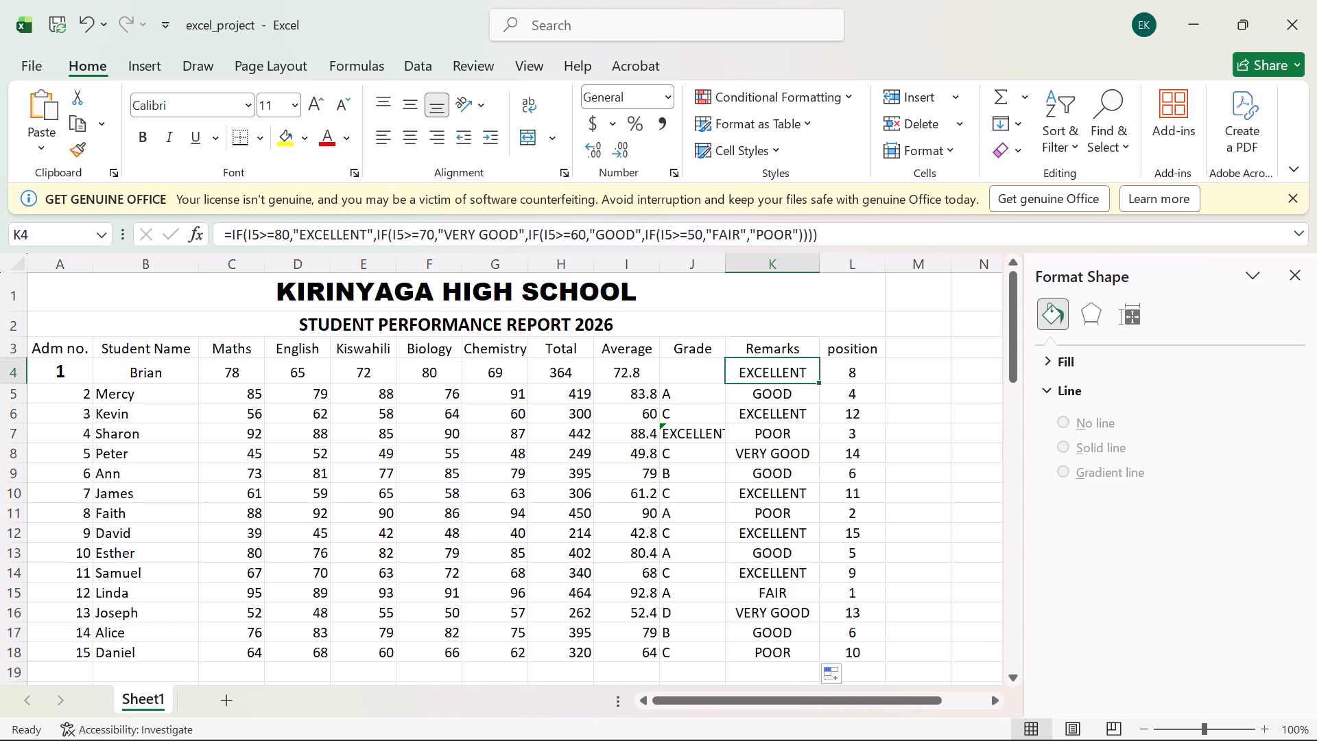
click(257, 233)
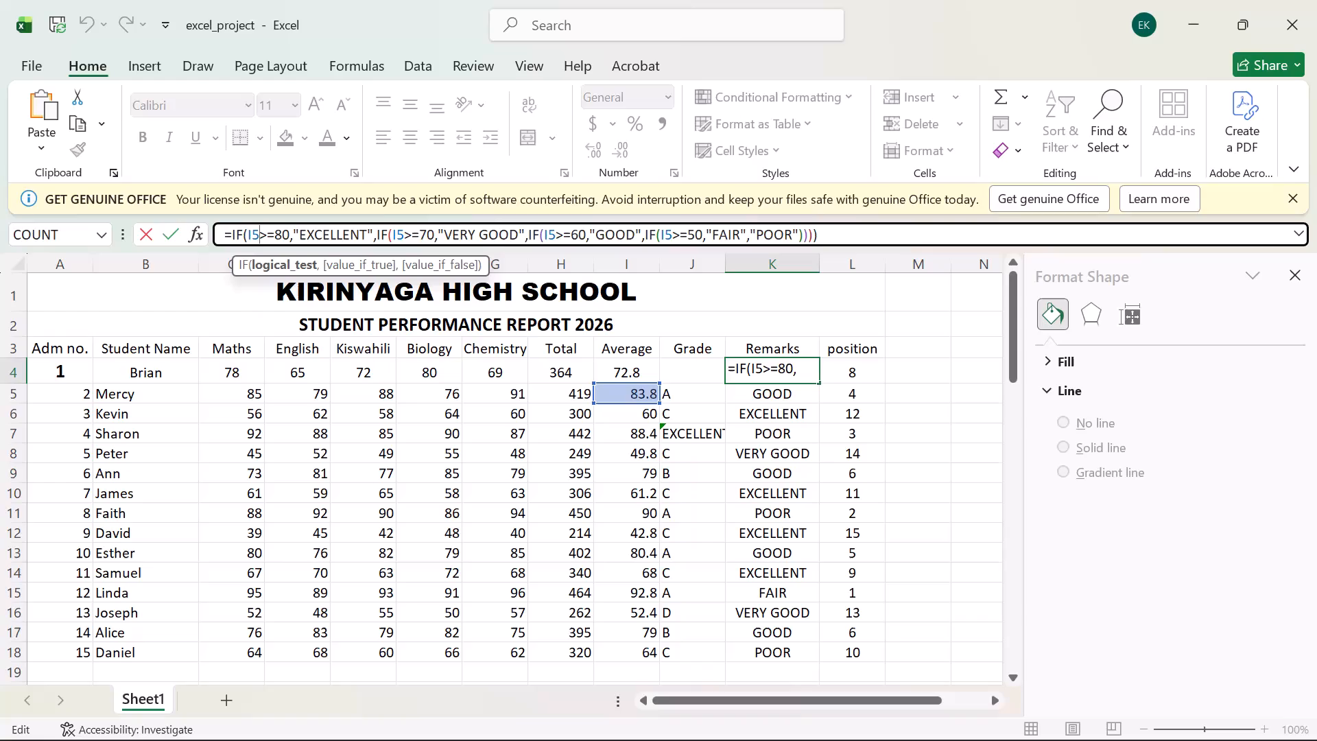
key(BackSpace)
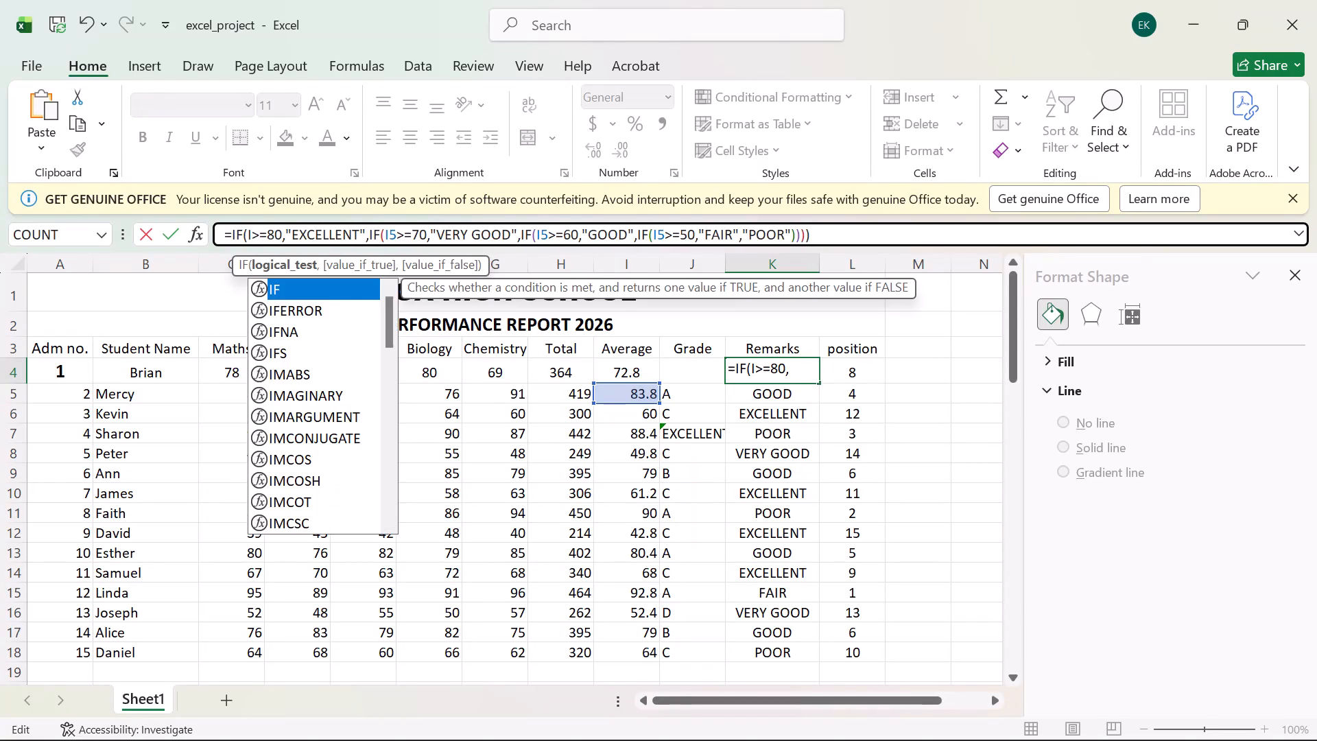
key(4)
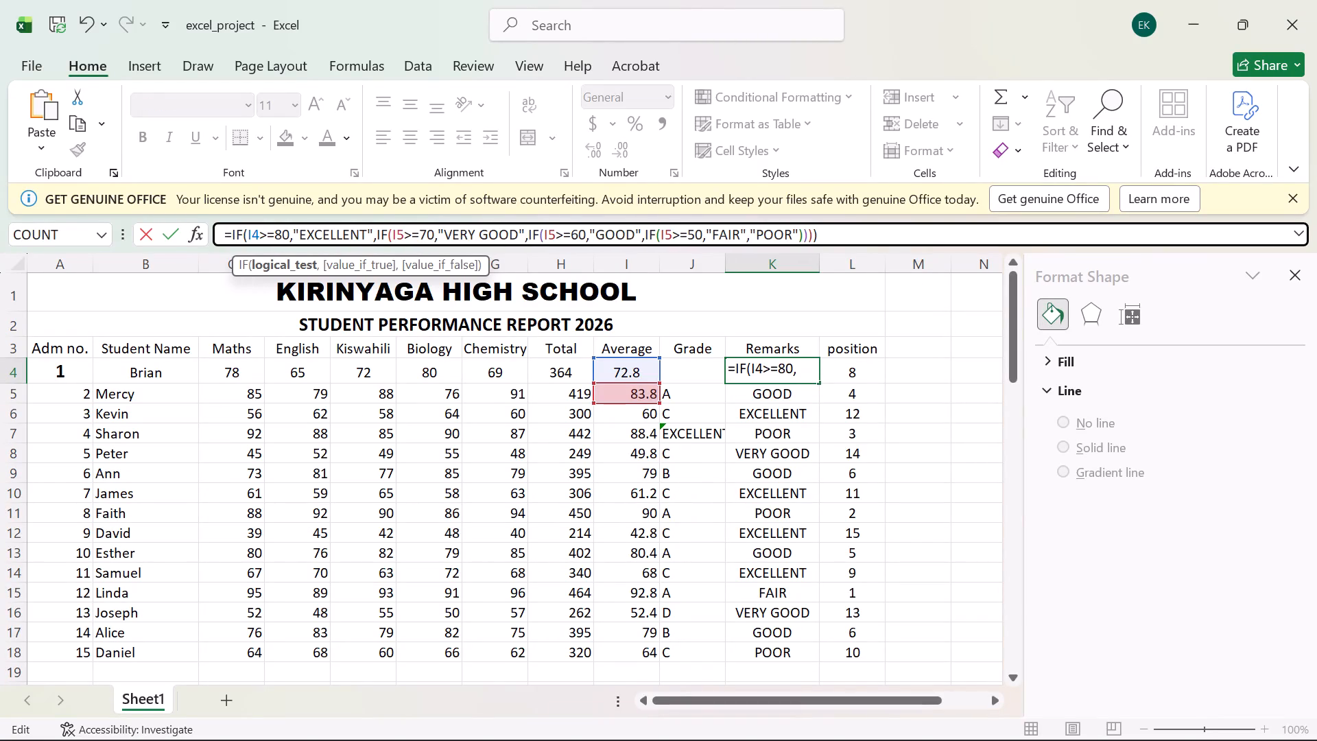
click(401, 233)
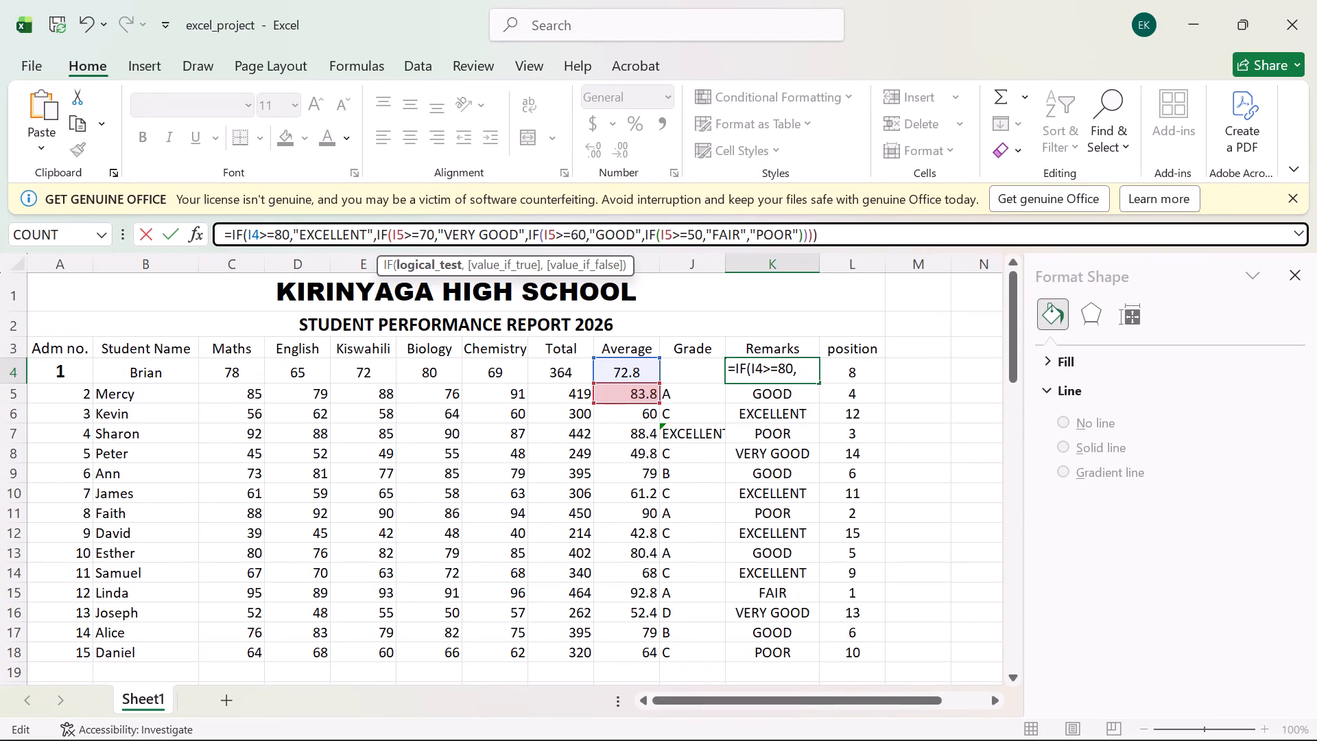
key(4)
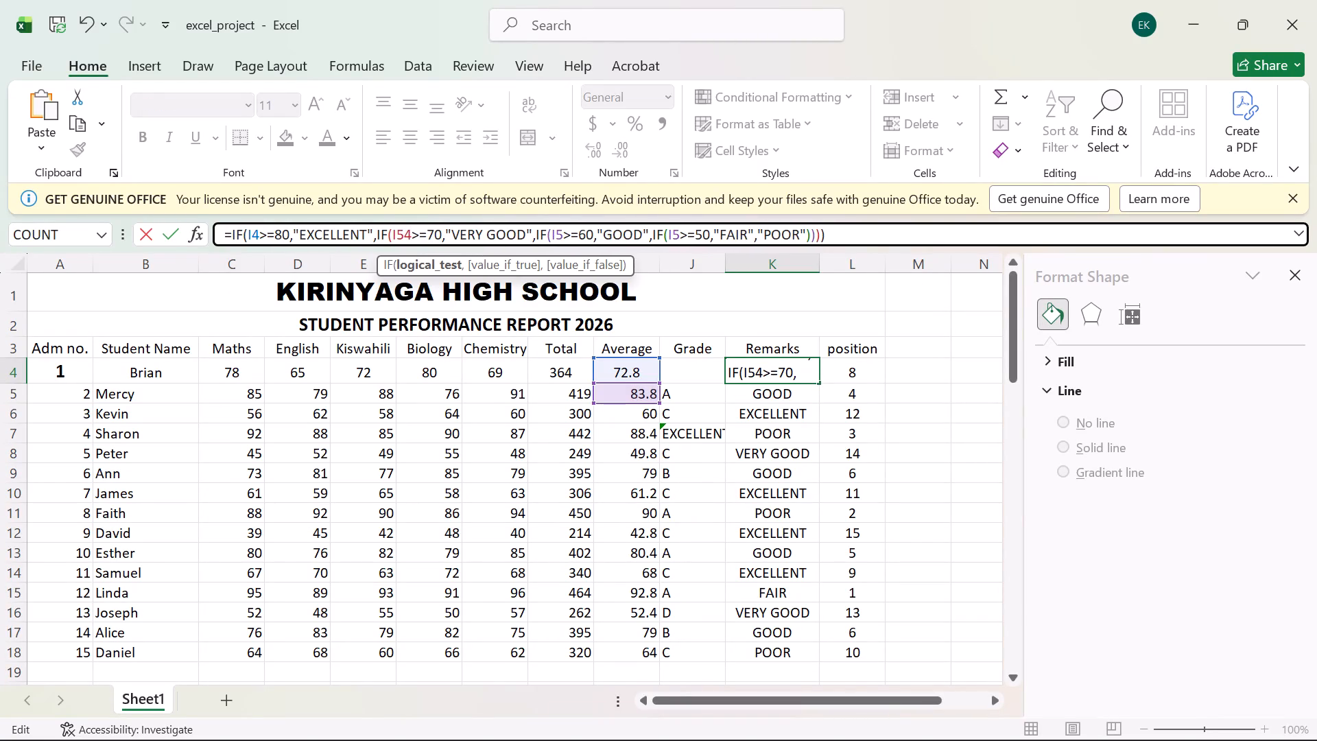
key(BackSpace)
key(BackSpace)
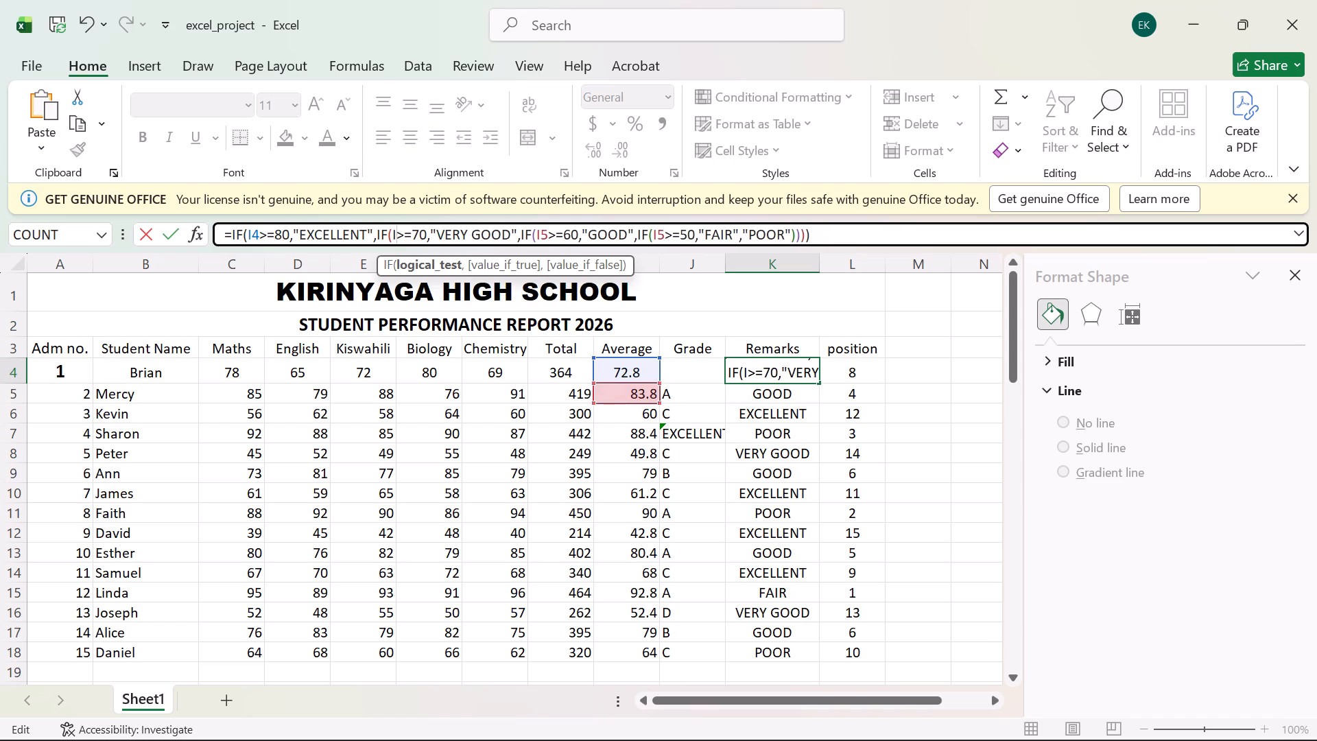
key(4)
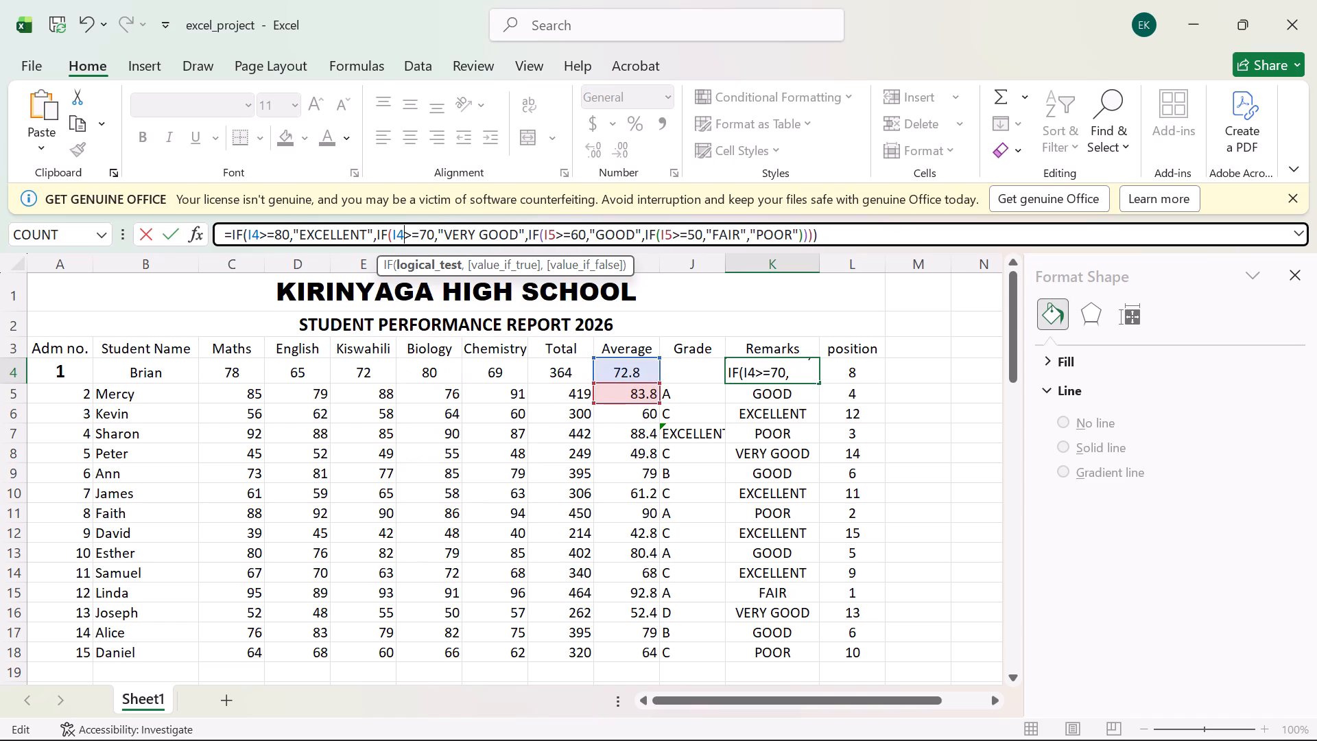
click(557, 231)
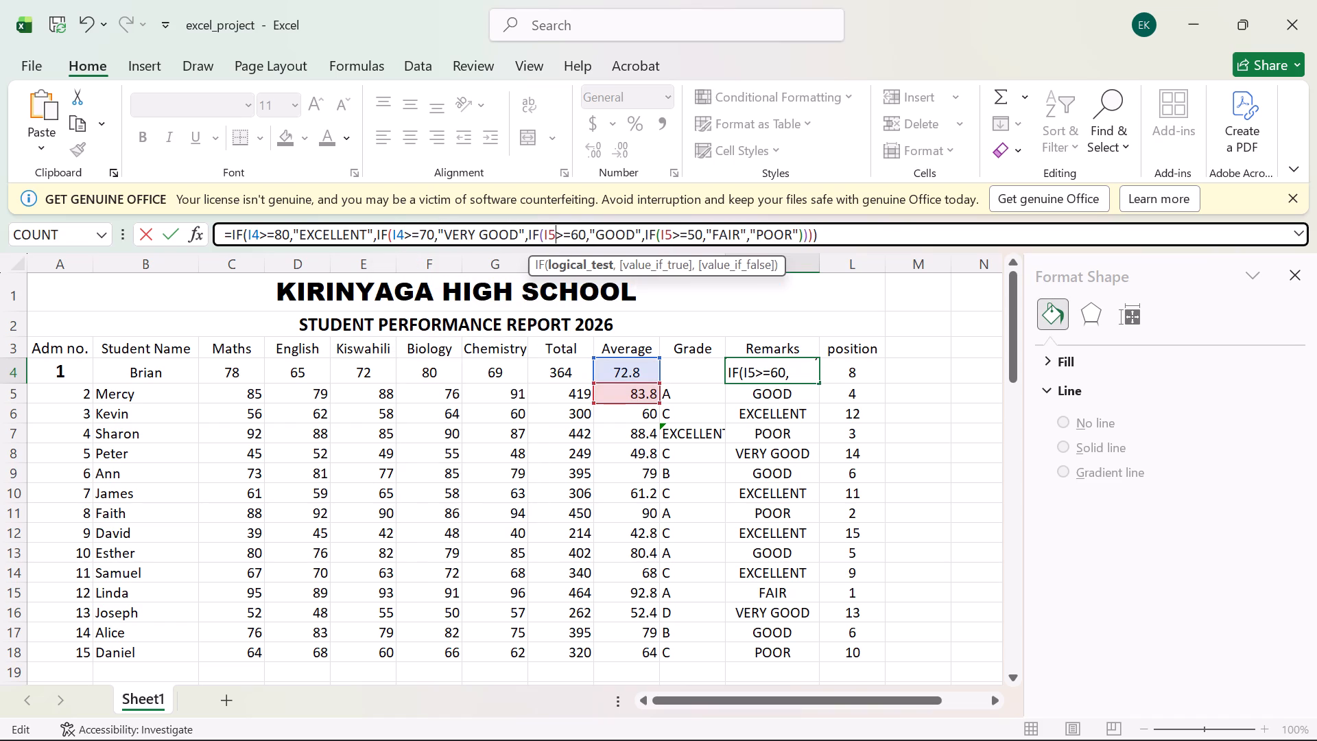
key(BackSpace)
key(4)
click(667, 231)
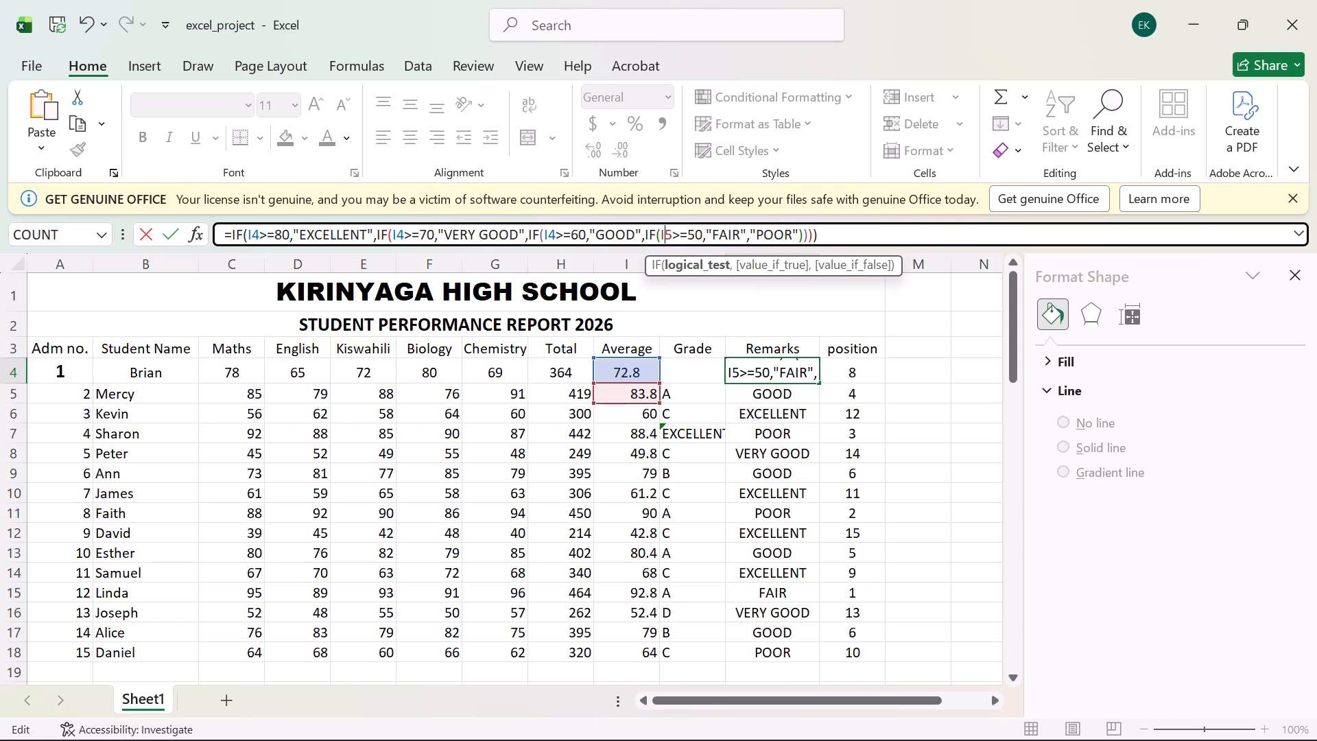
key(Delete)
key(4)
key(Return)
Fill the corrected remarks formula from K4 down through K18 for all students.
click(764, 366)
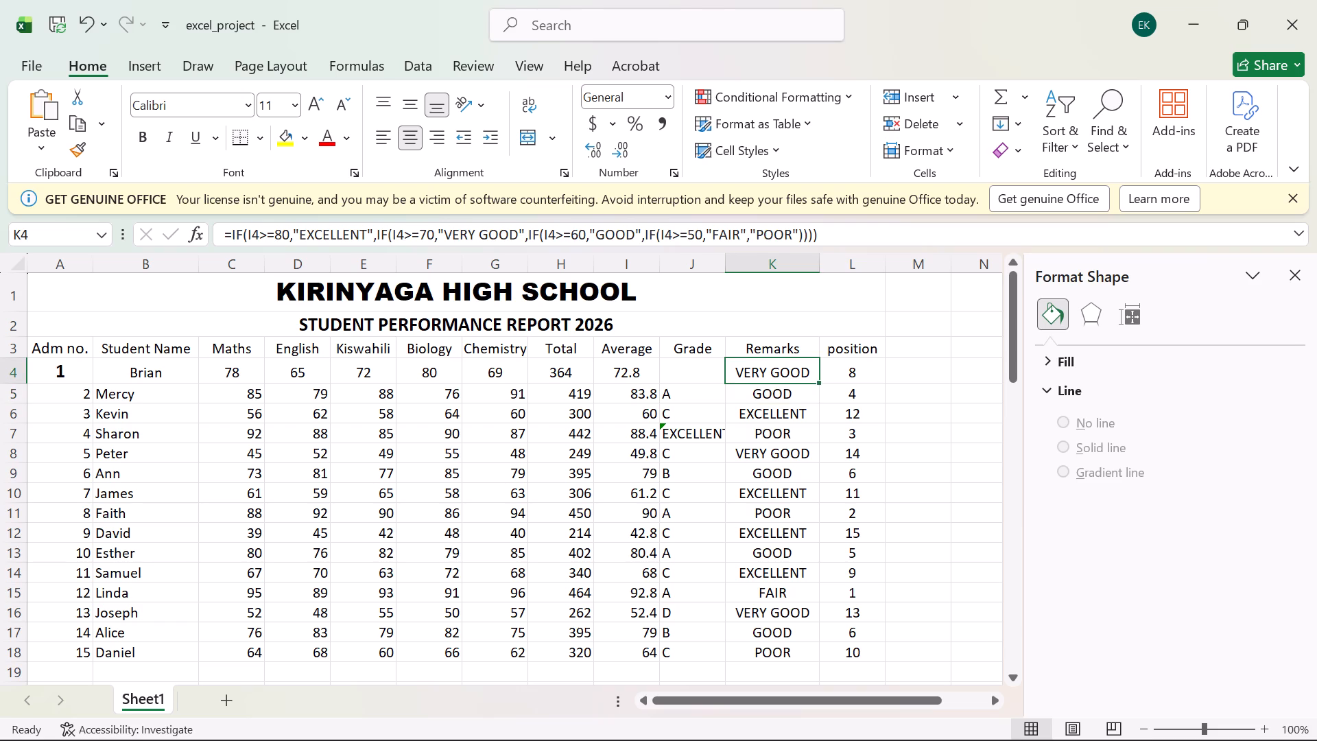
drag(819, 382, 798, 653)
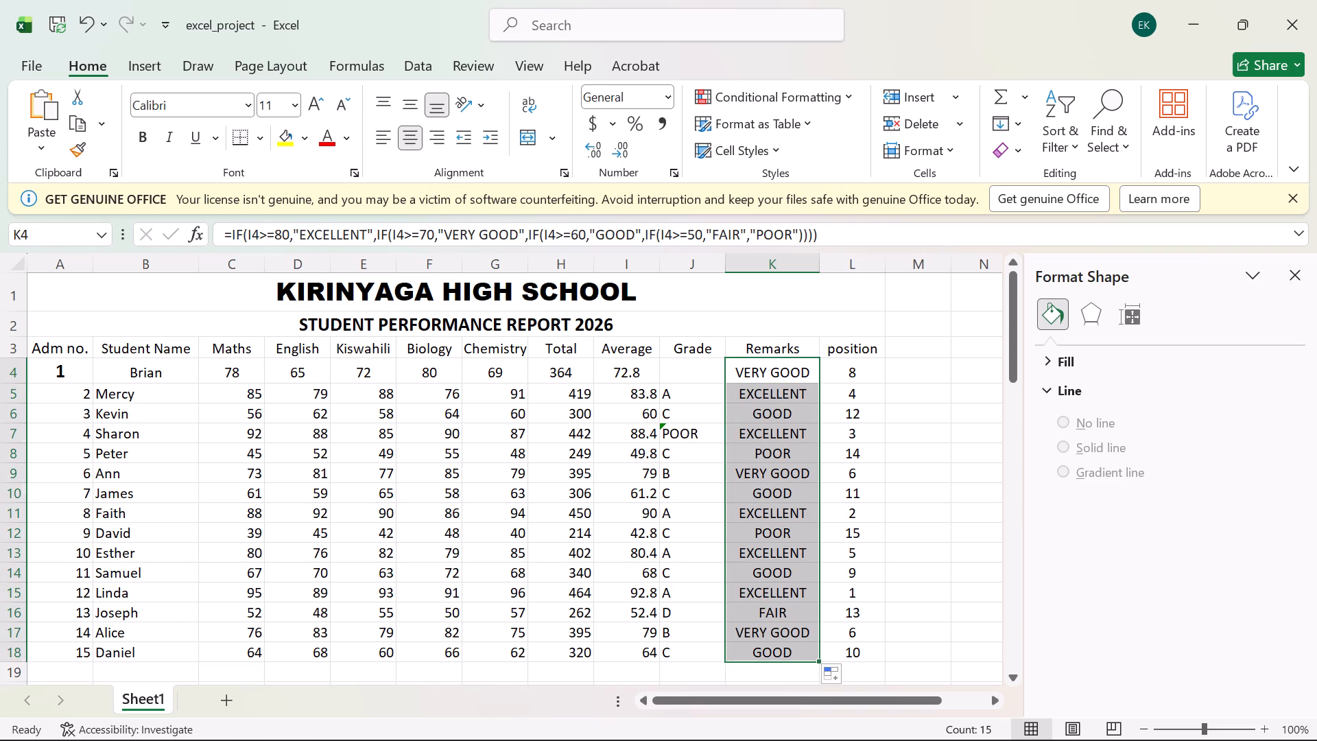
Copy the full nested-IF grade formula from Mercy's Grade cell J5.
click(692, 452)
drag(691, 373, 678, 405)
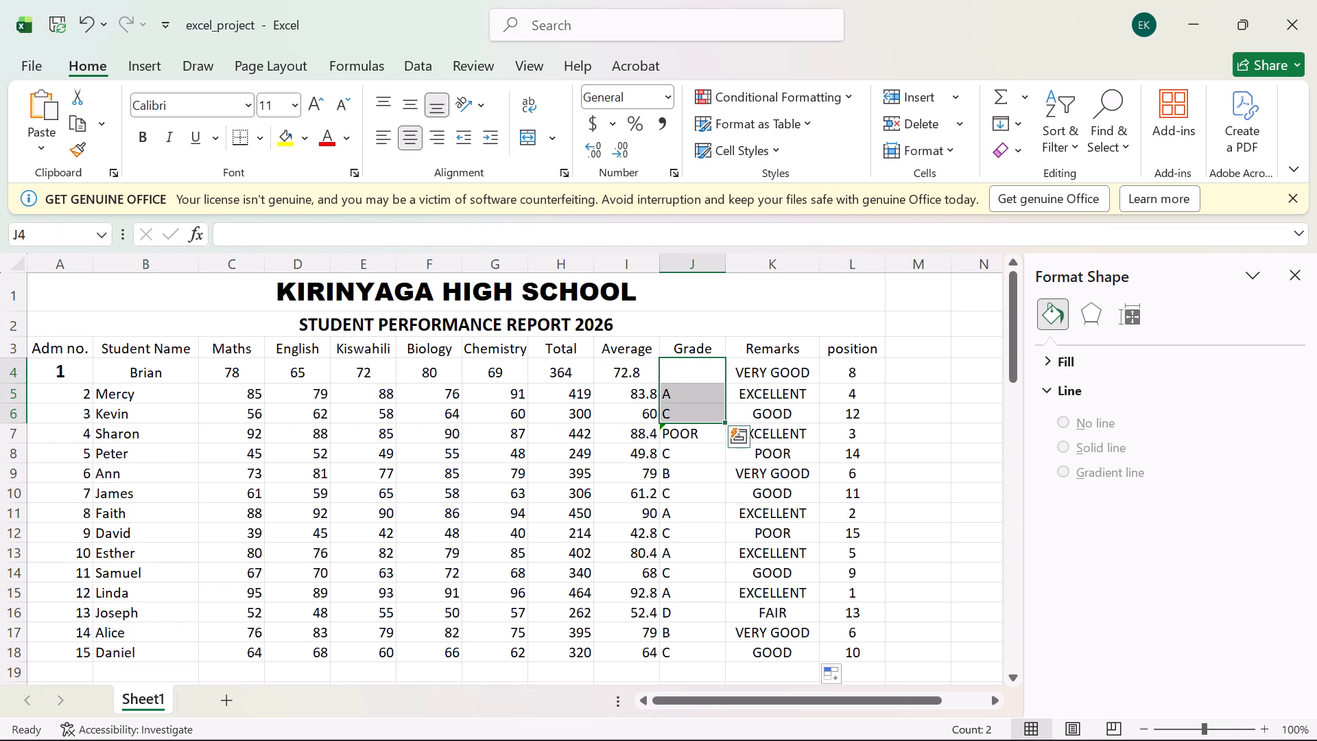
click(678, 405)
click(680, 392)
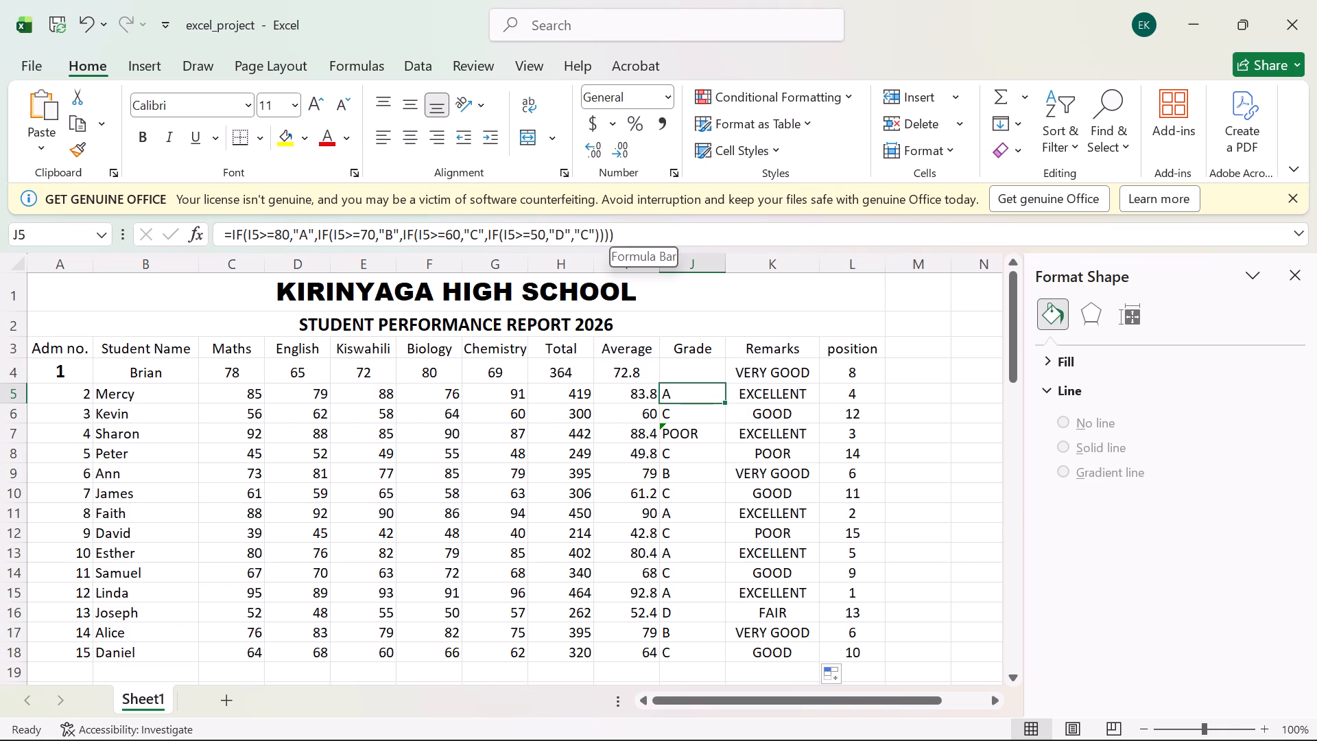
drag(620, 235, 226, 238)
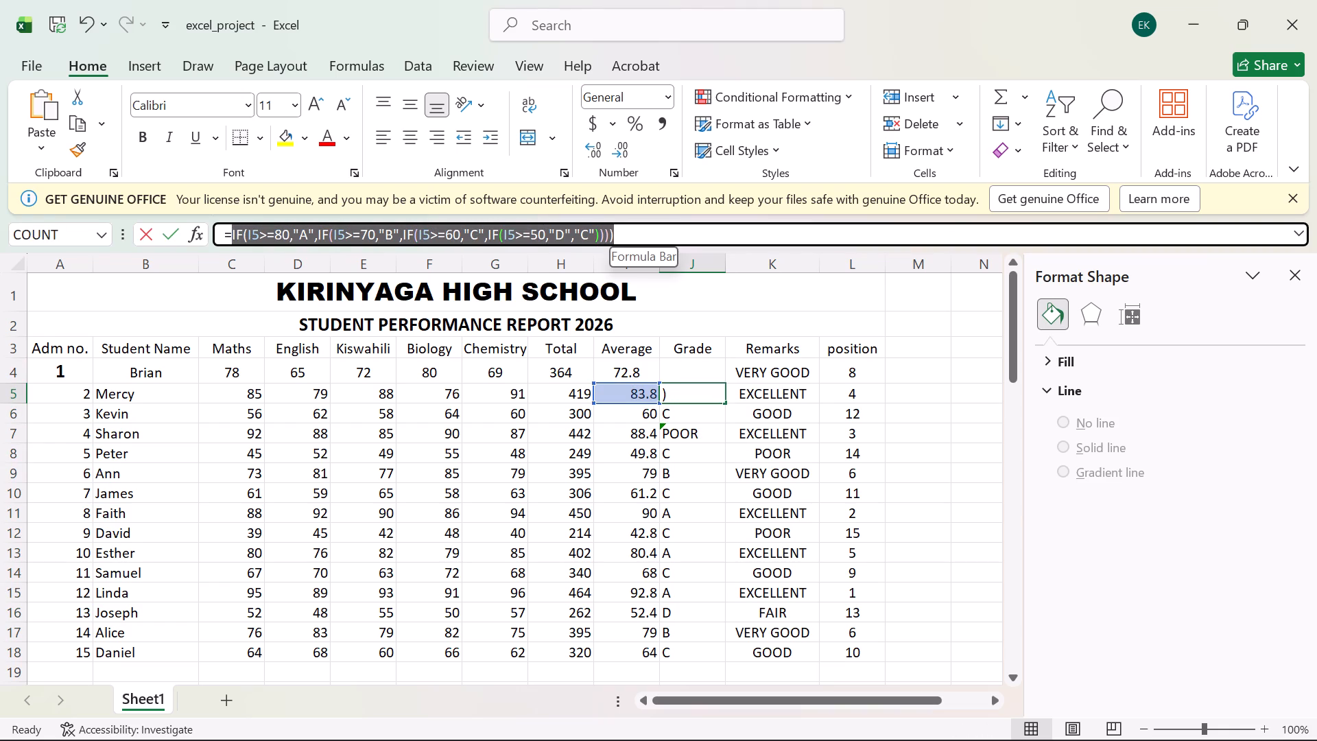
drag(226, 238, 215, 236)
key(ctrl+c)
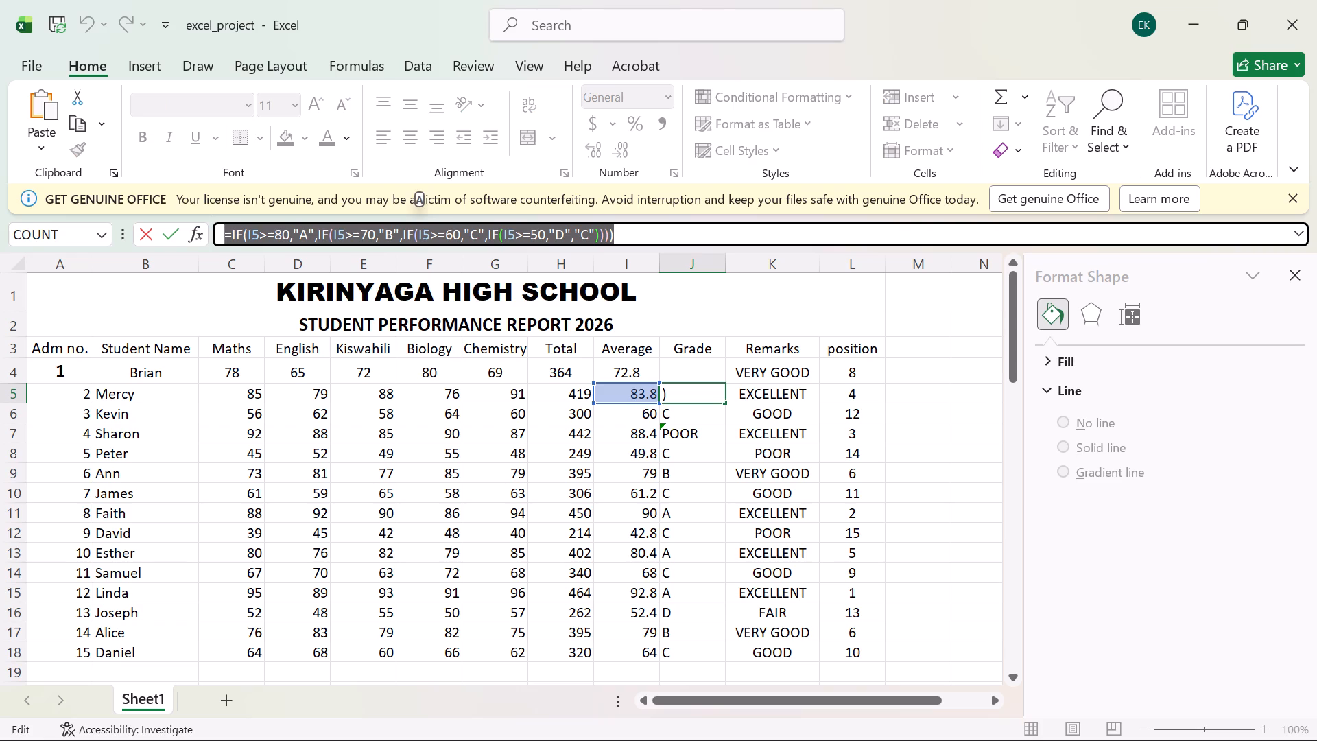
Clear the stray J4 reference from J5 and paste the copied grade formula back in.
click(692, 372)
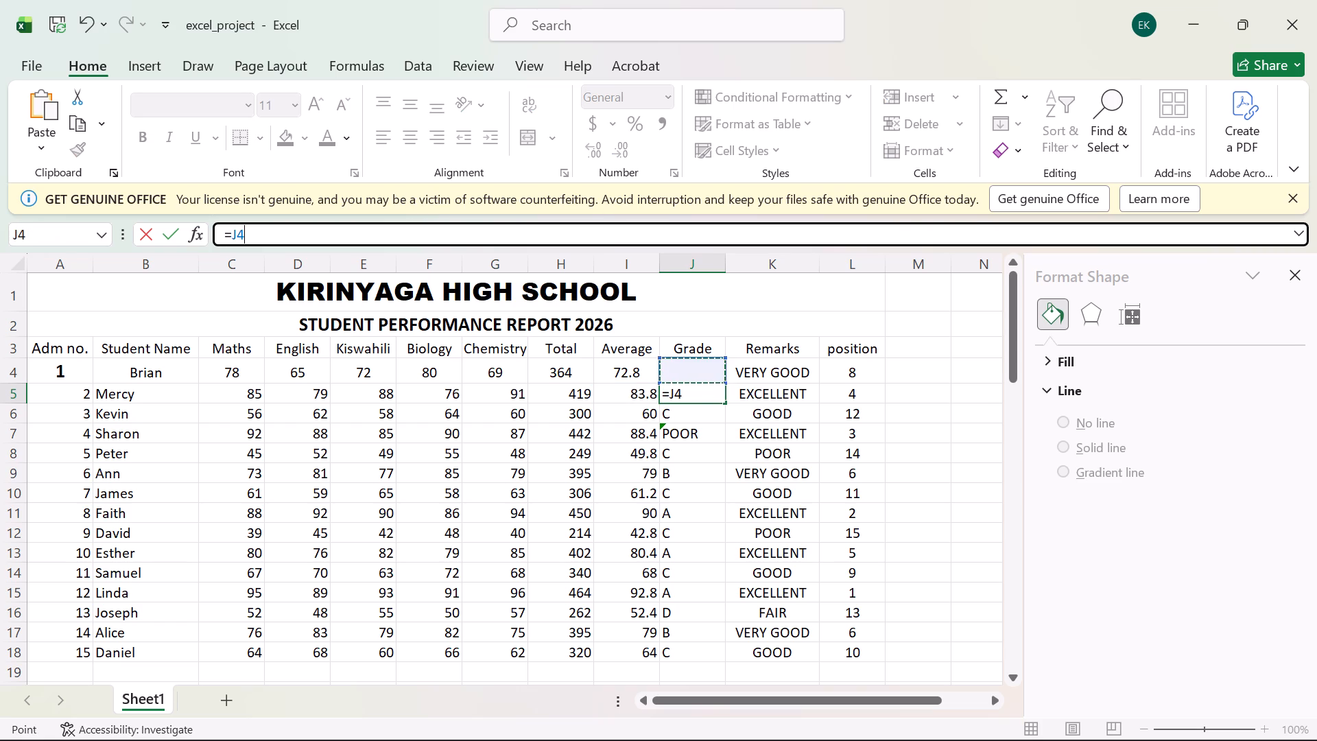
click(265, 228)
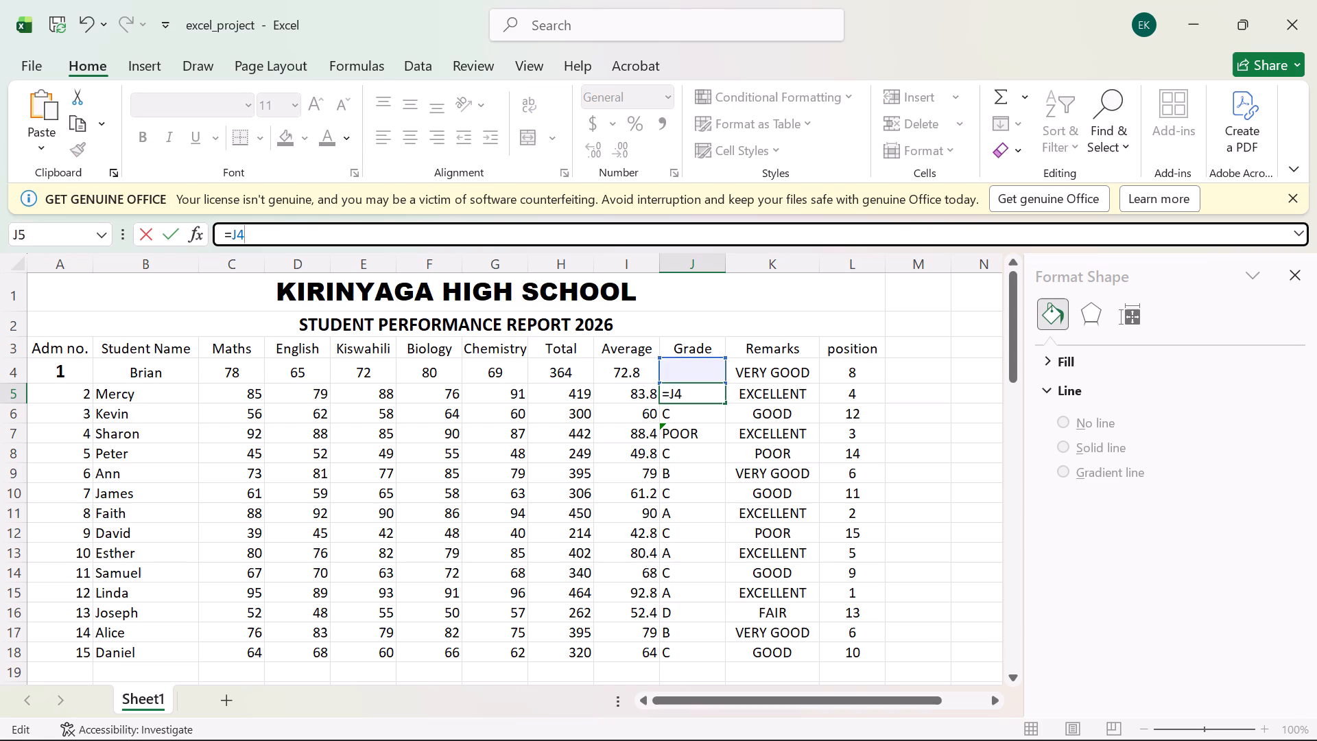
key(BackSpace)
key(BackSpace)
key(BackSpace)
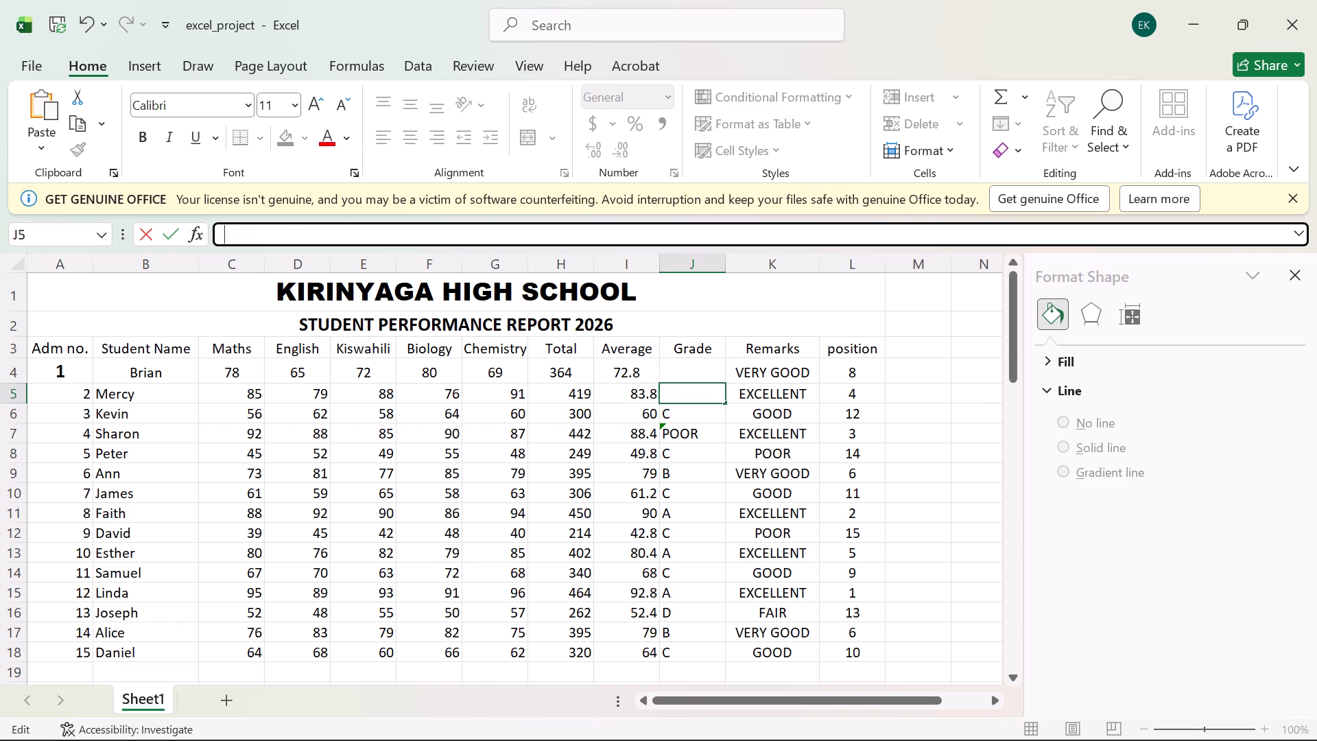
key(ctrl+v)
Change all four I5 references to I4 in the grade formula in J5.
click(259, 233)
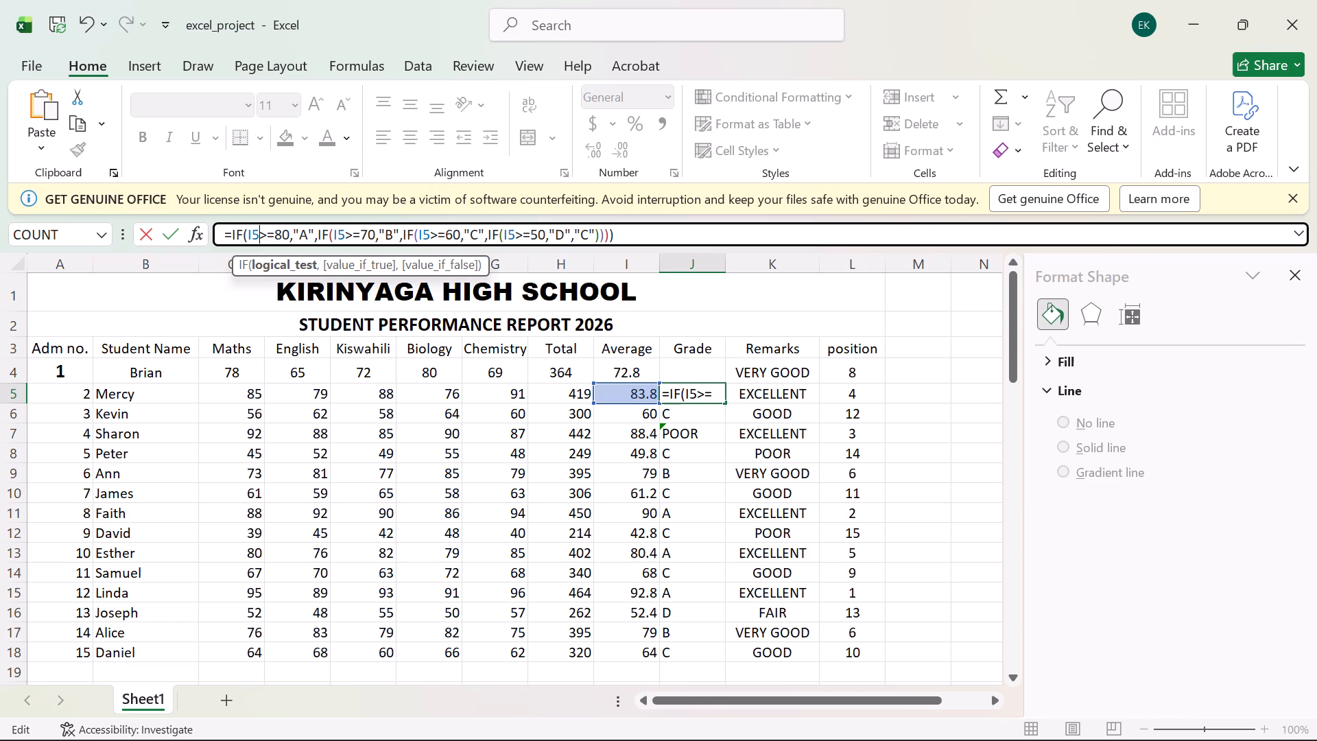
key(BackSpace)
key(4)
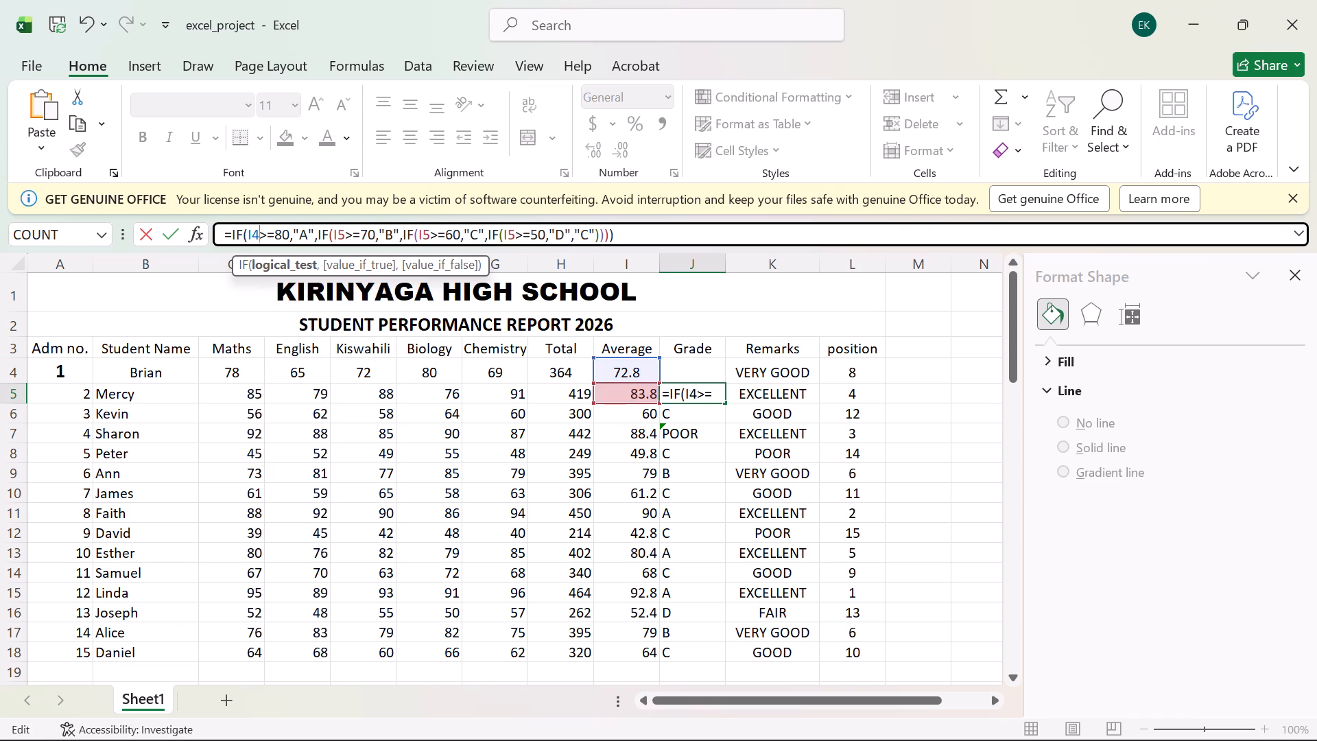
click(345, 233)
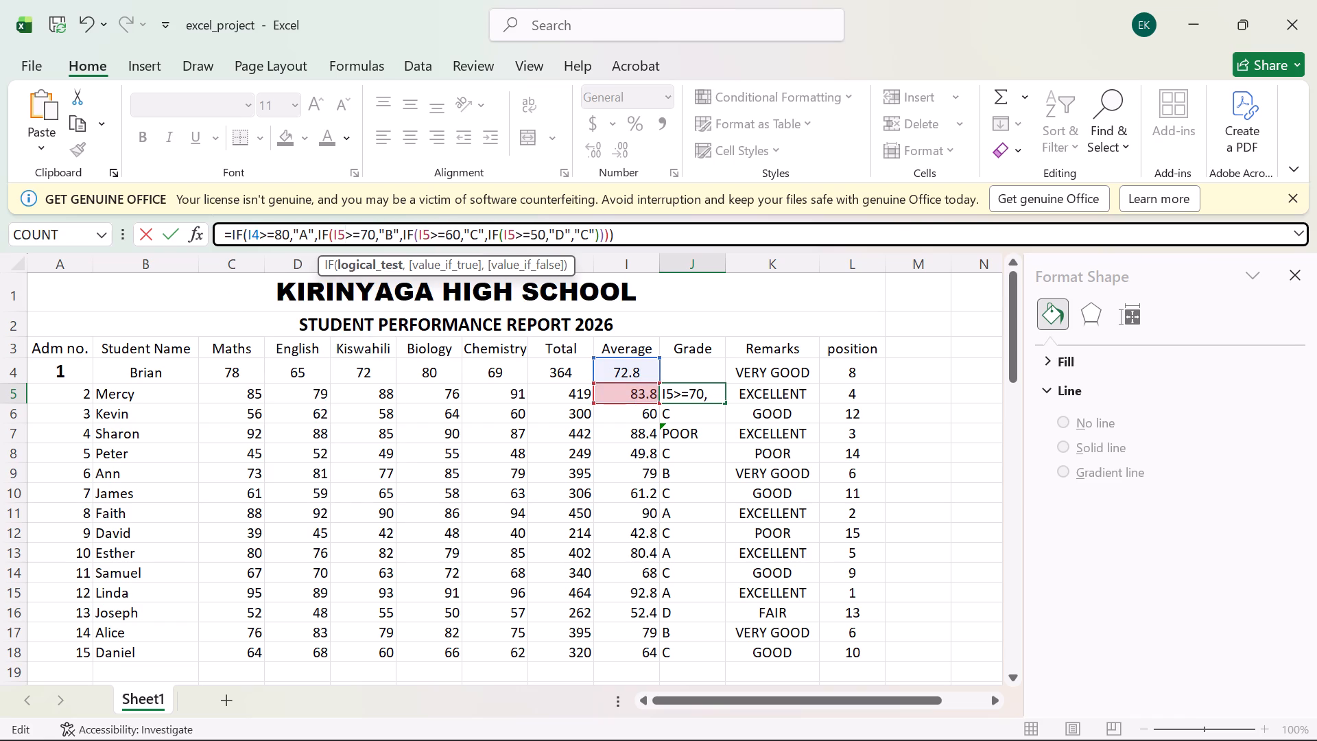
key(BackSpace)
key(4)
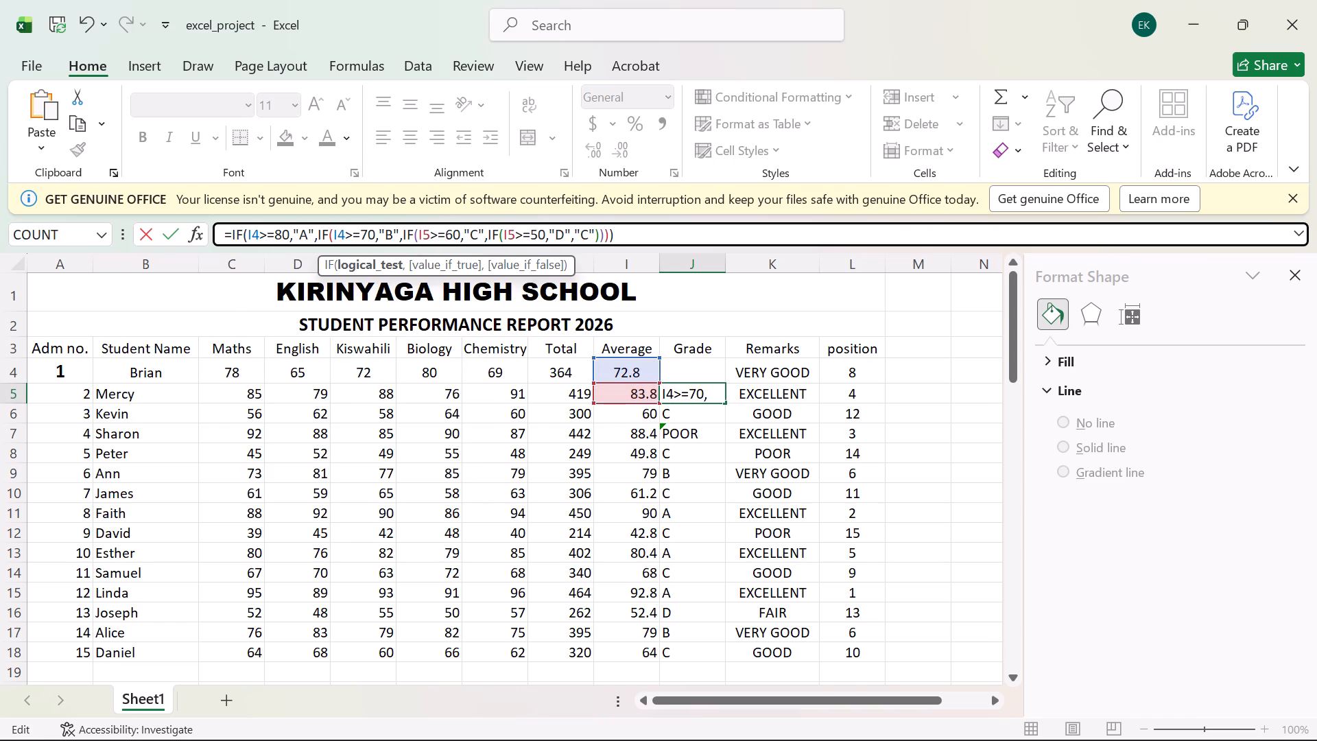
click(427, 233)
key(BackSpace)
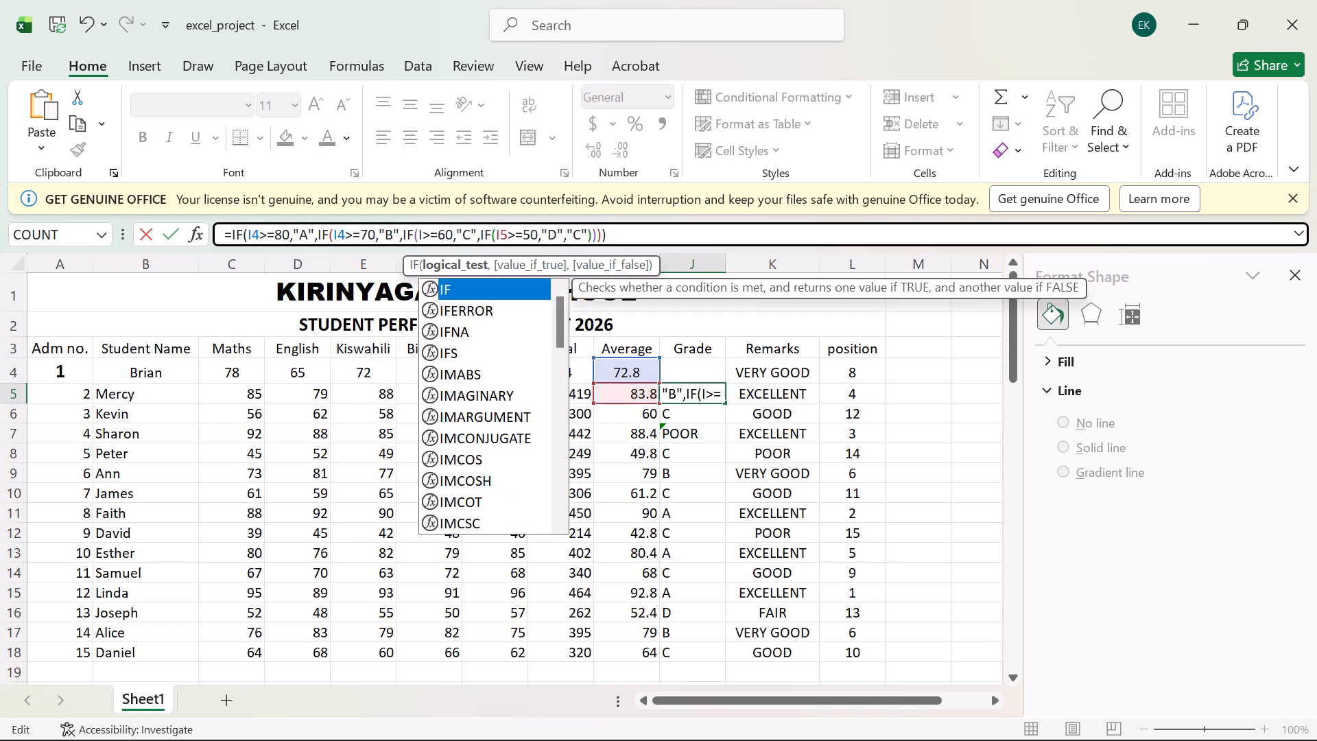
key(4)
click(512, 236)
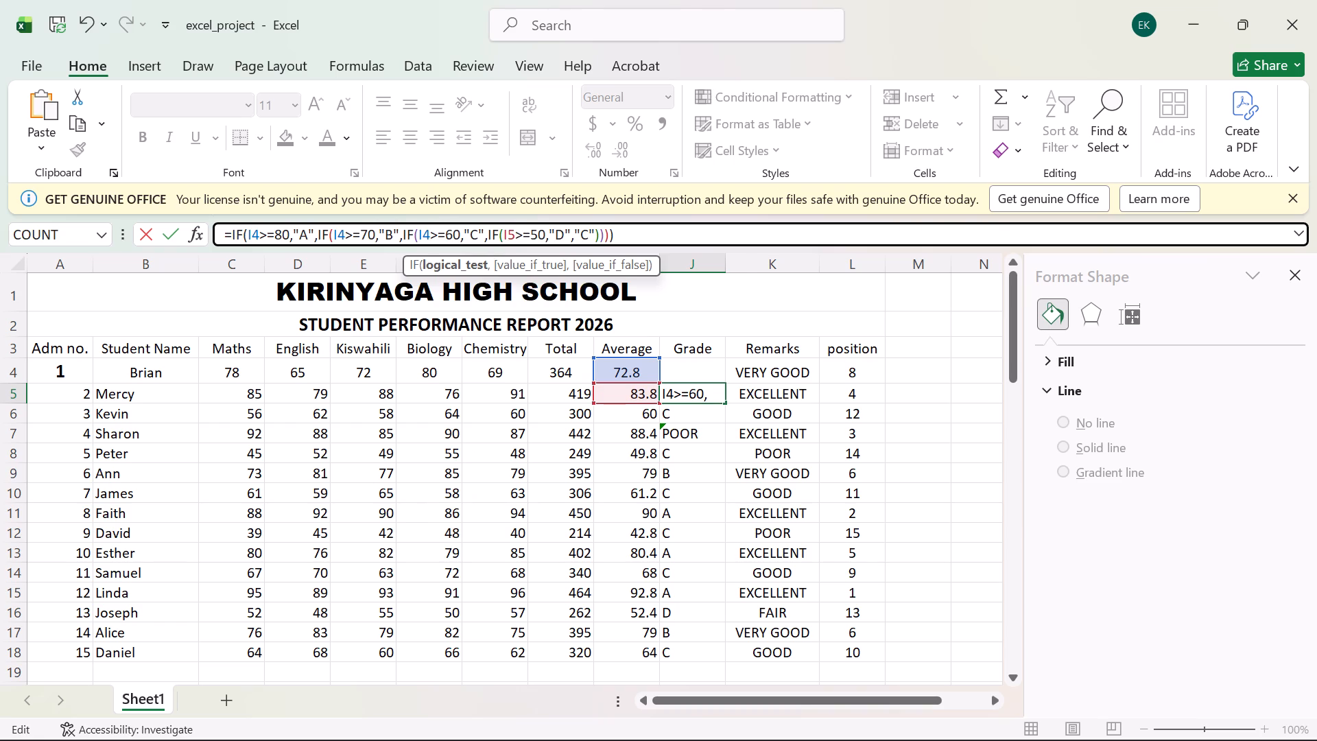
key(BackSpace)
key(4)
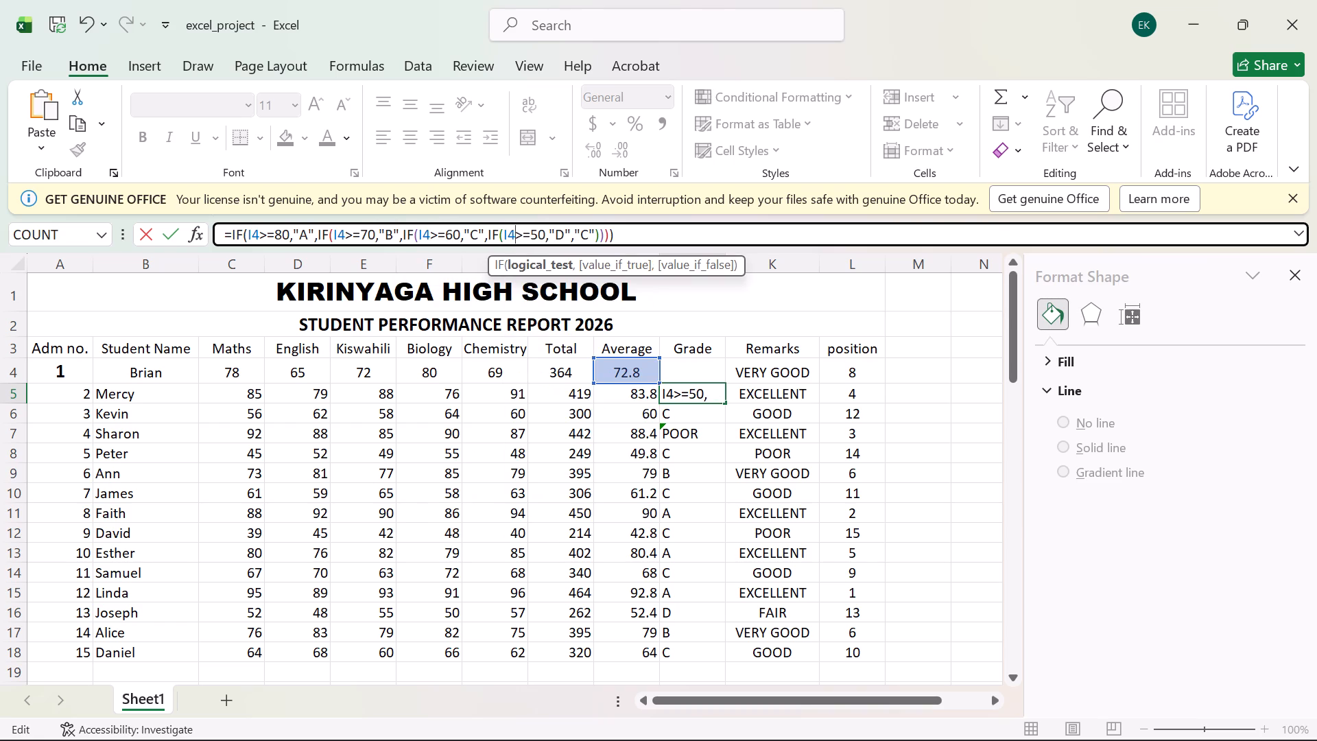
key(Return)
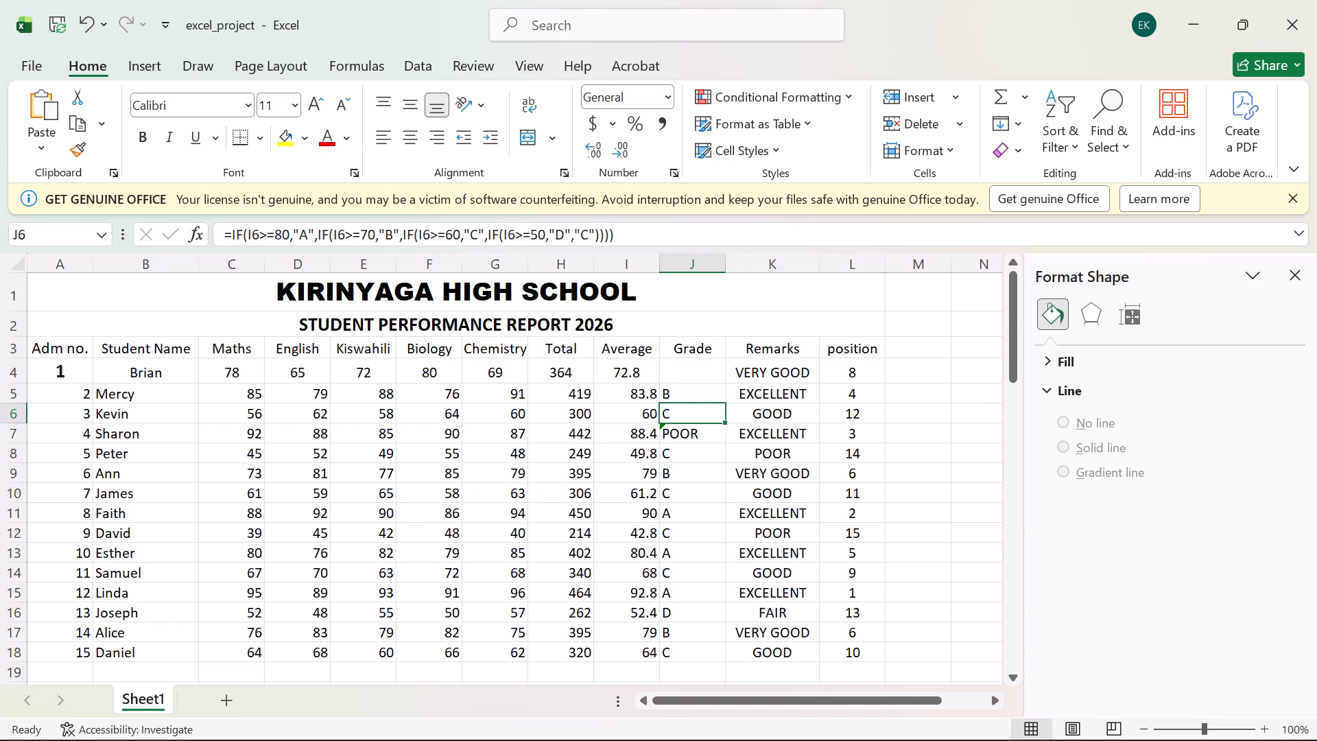
Fill Brian's blank Grade cell J4 down the Grade column through J18.
click(667, 380)
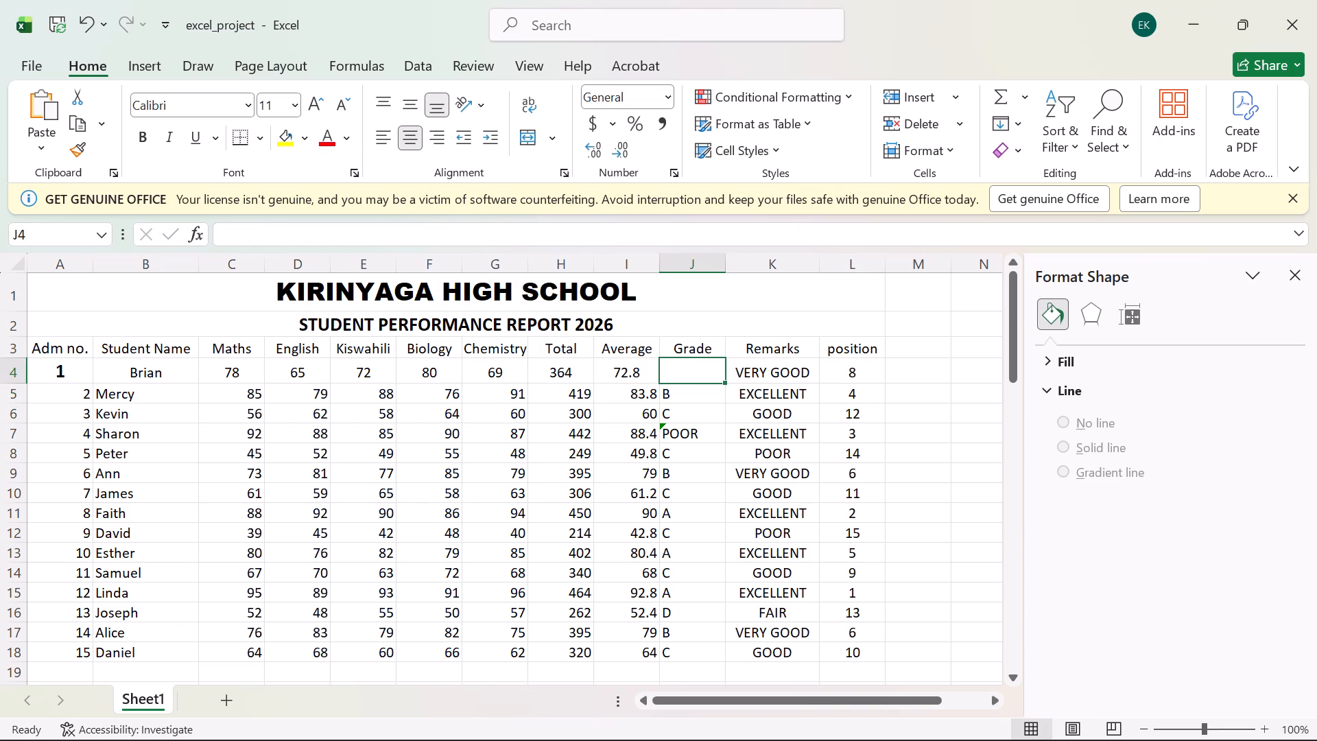
click(713, 375)
click(724, 379)
drag(724, 379, 723, 409)
drag(723, 409, 723, 417)
drag(724, 382, 724, 441)
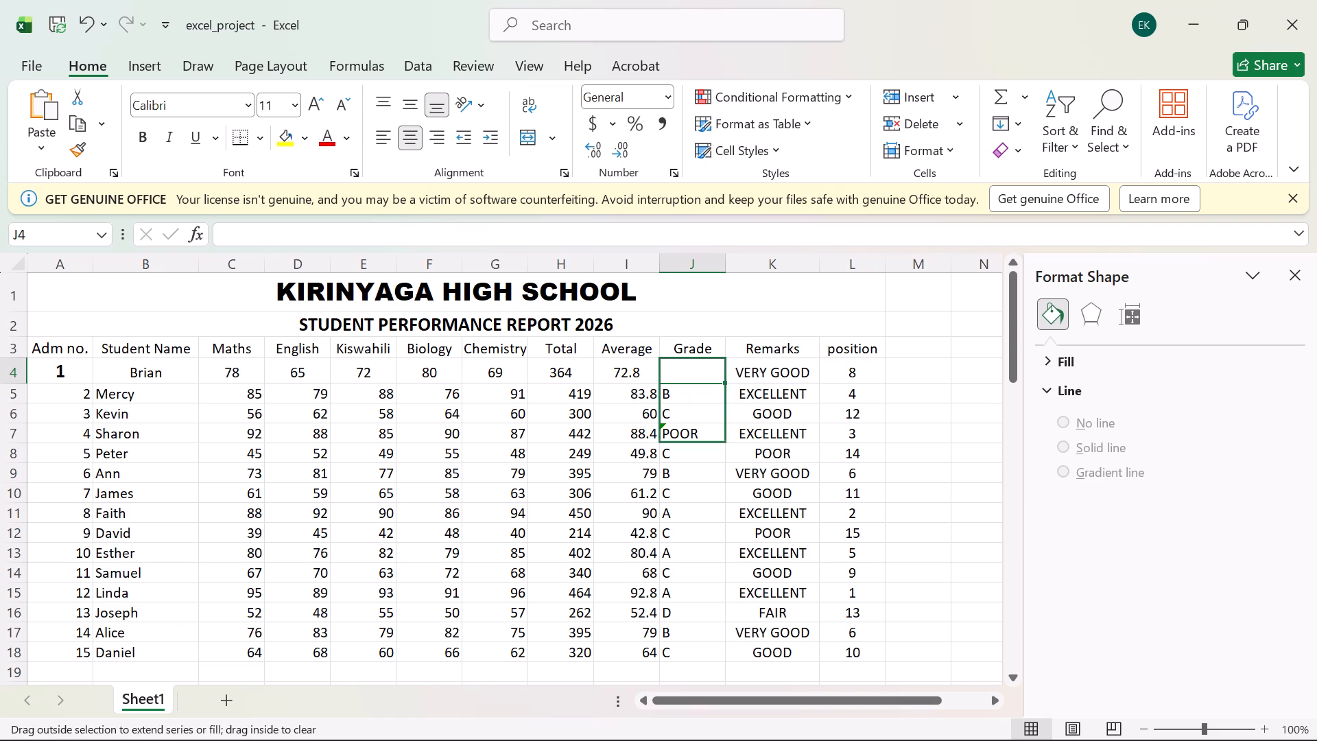
drag(724, 441, 713, 644)
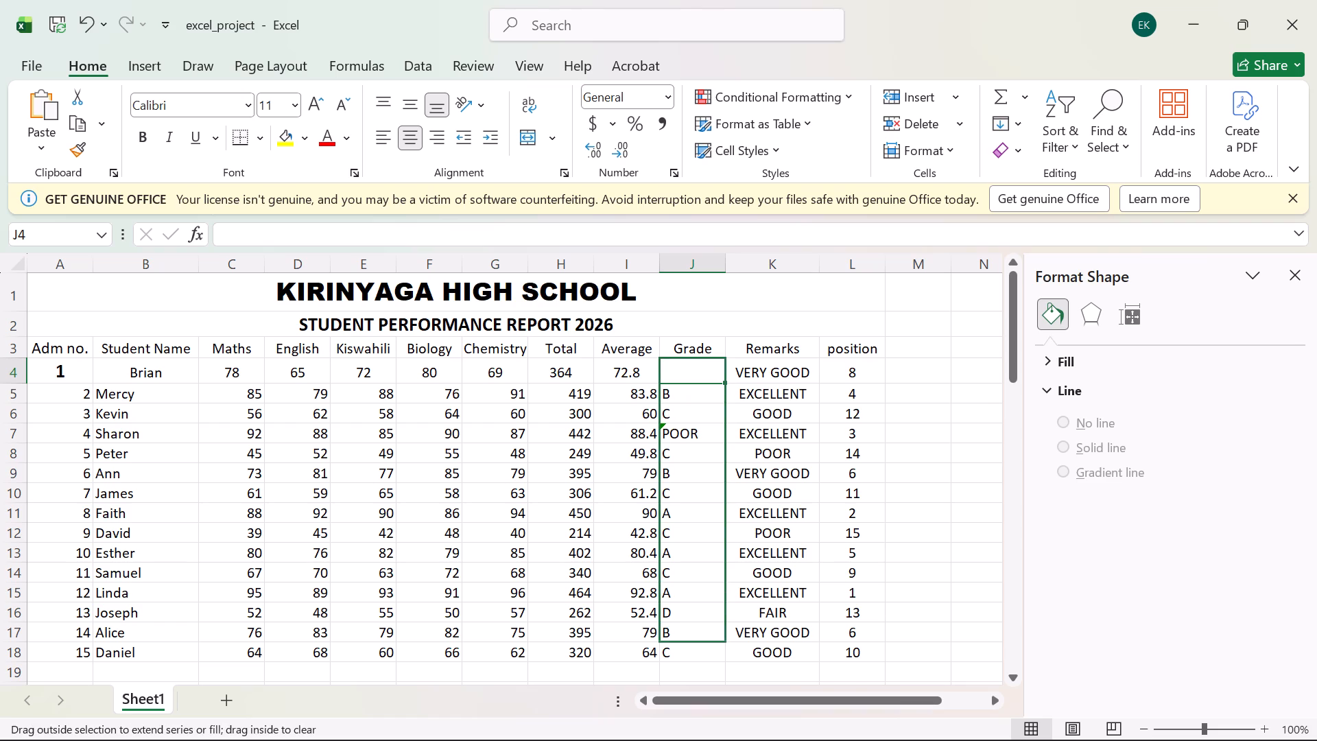
drag(713, 644, 711, 661)
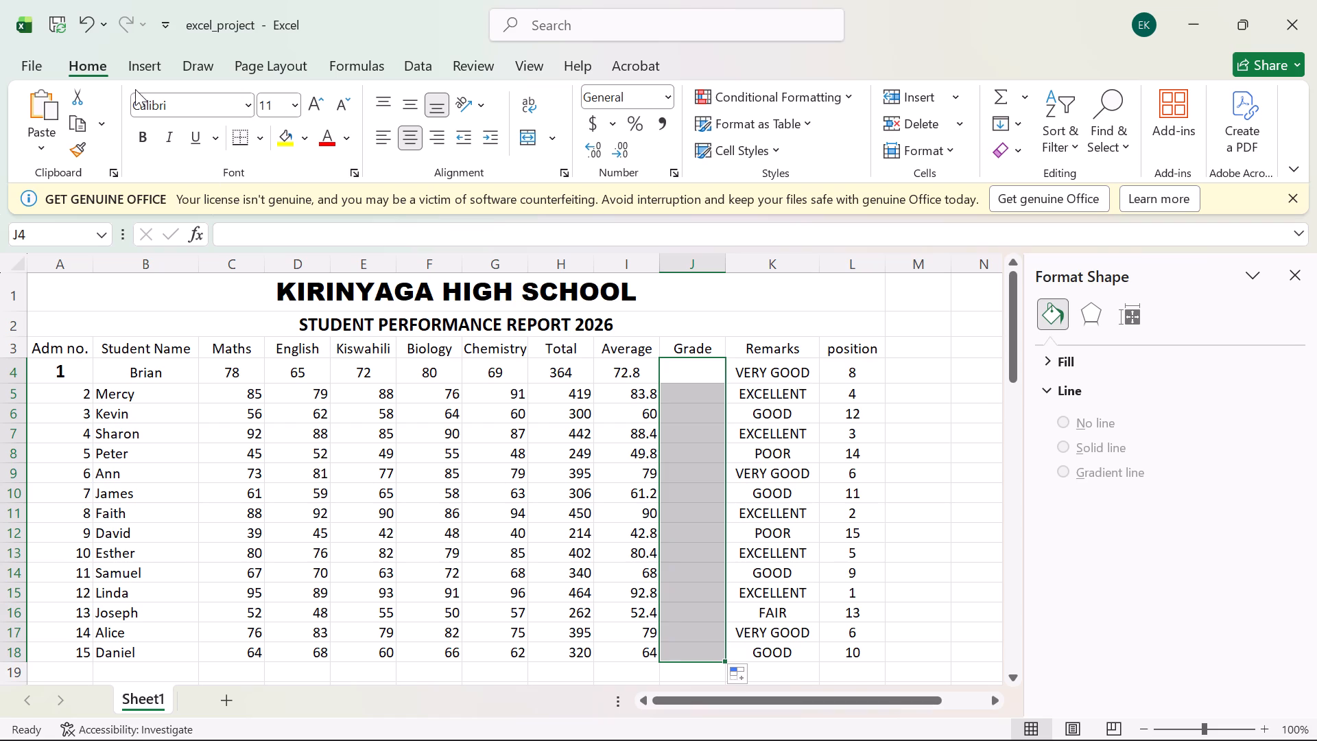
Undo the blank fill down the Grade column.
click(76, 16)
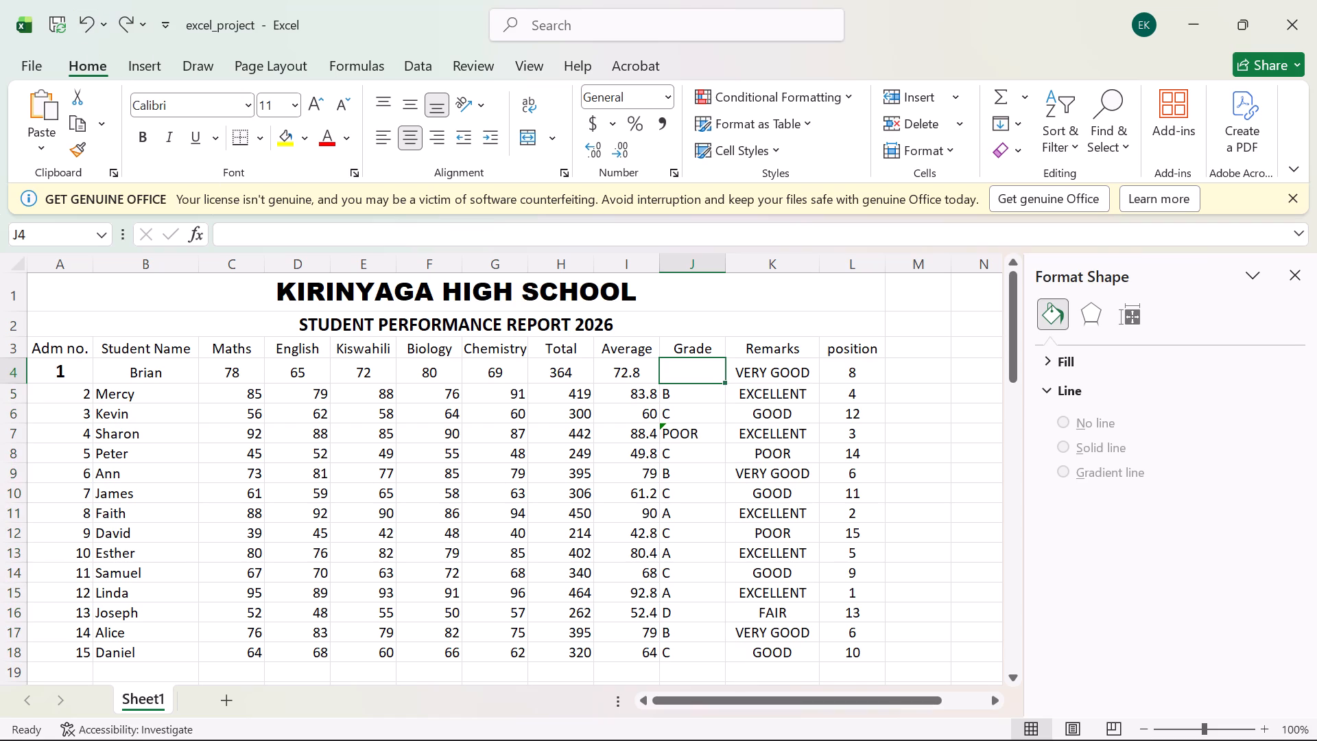
Copy the nested-IF grade formula text from Mercy's Grade cell J5 and paste it into Brian's blank Grade cell J4.
click(699, 403)
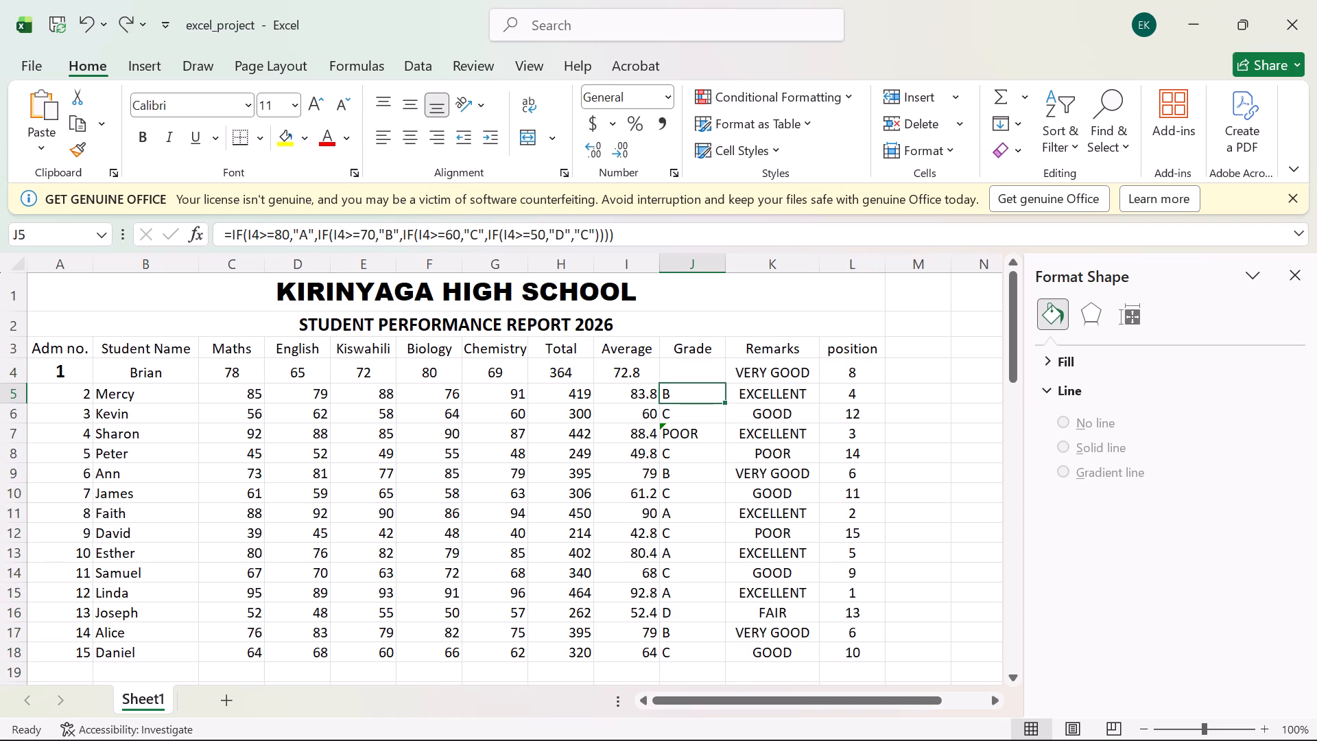
drag(627, 235, 484, 227)
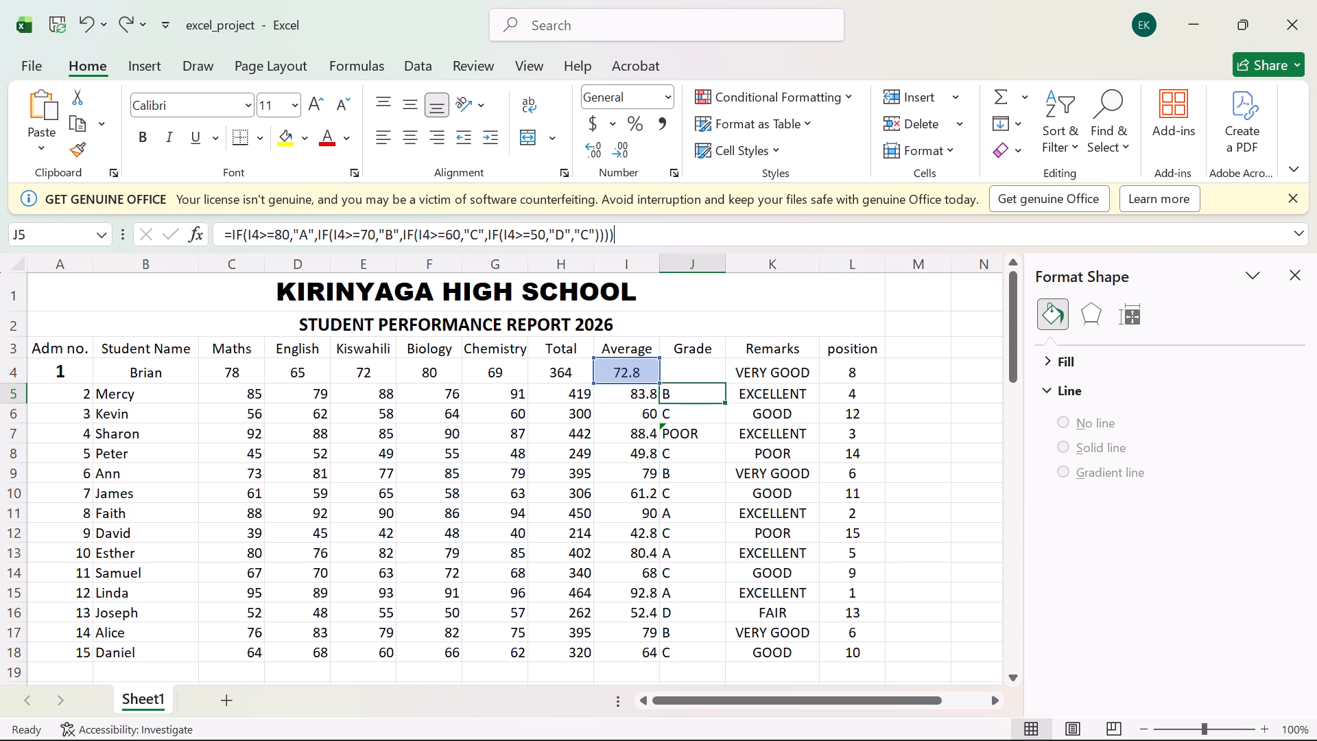
drag(484, 227, 152, 245)
key(ctrl+c)
ctrl+click(152, 245)
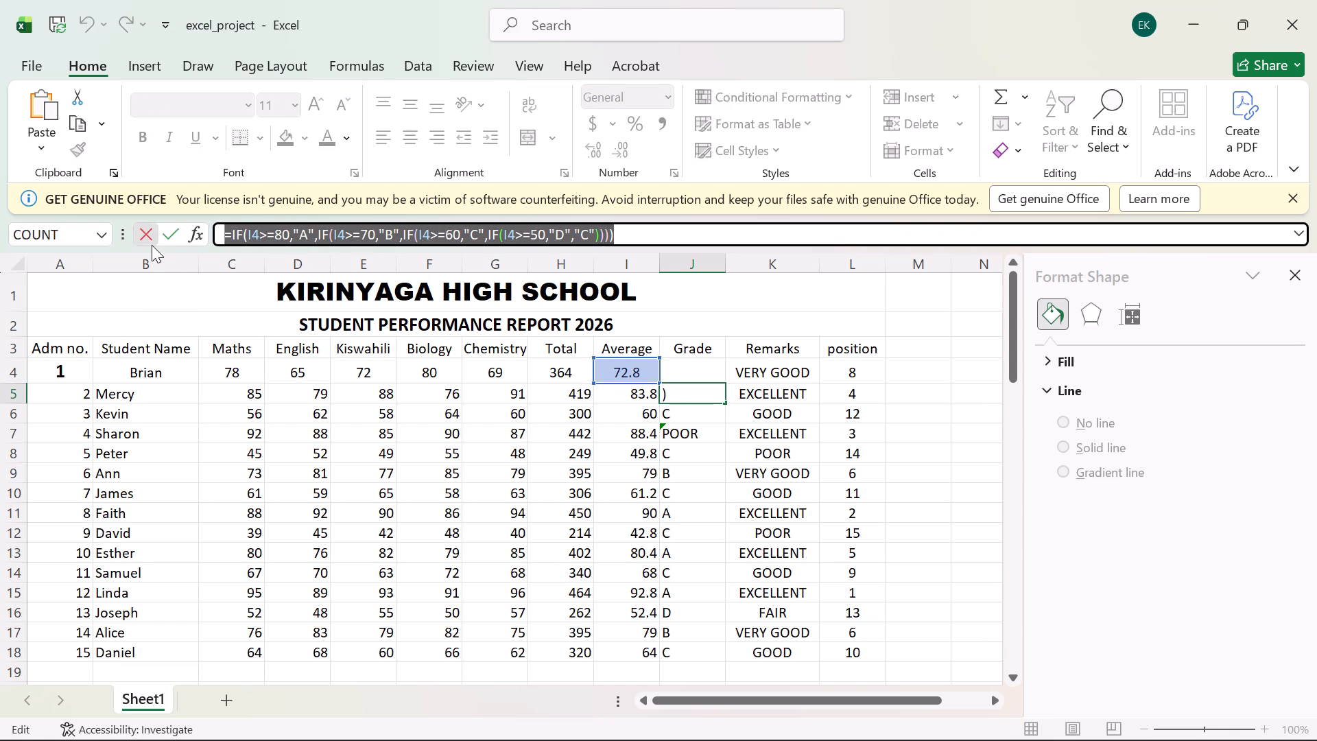
click(680, 360)
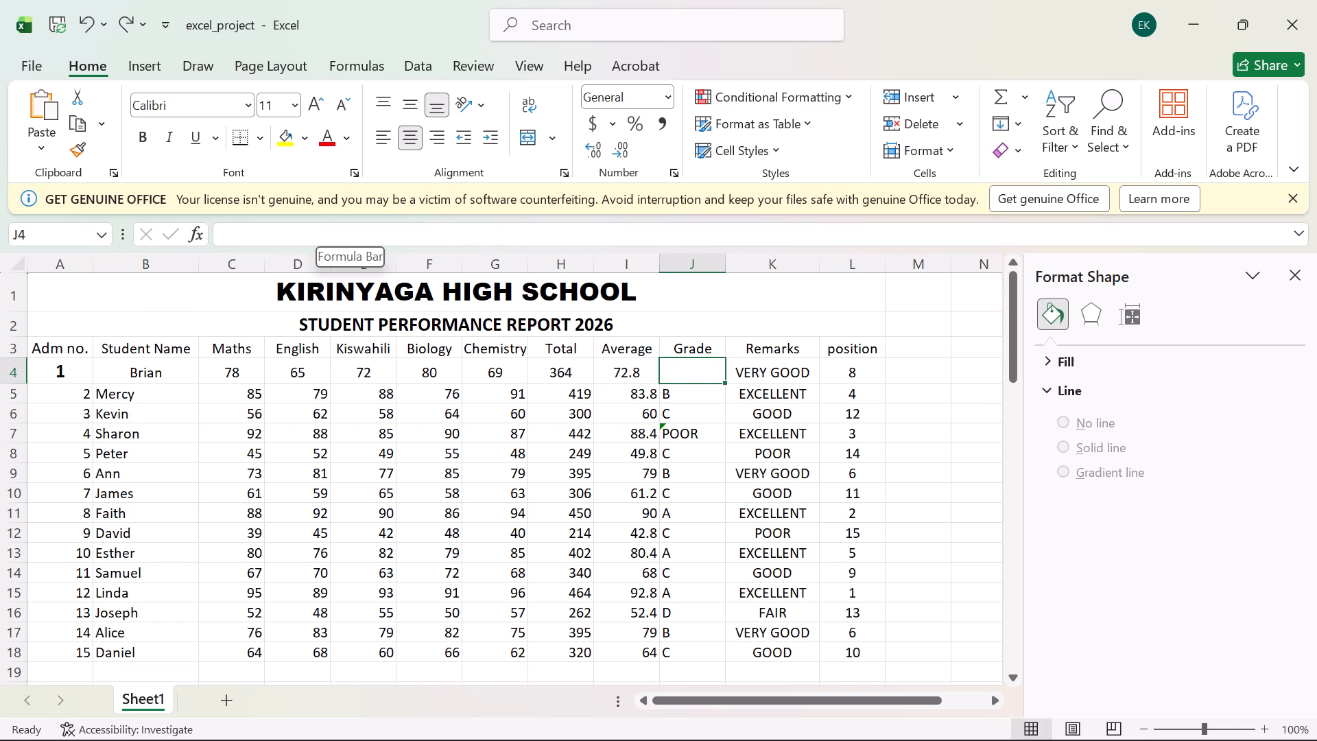
key(ctrl+v)
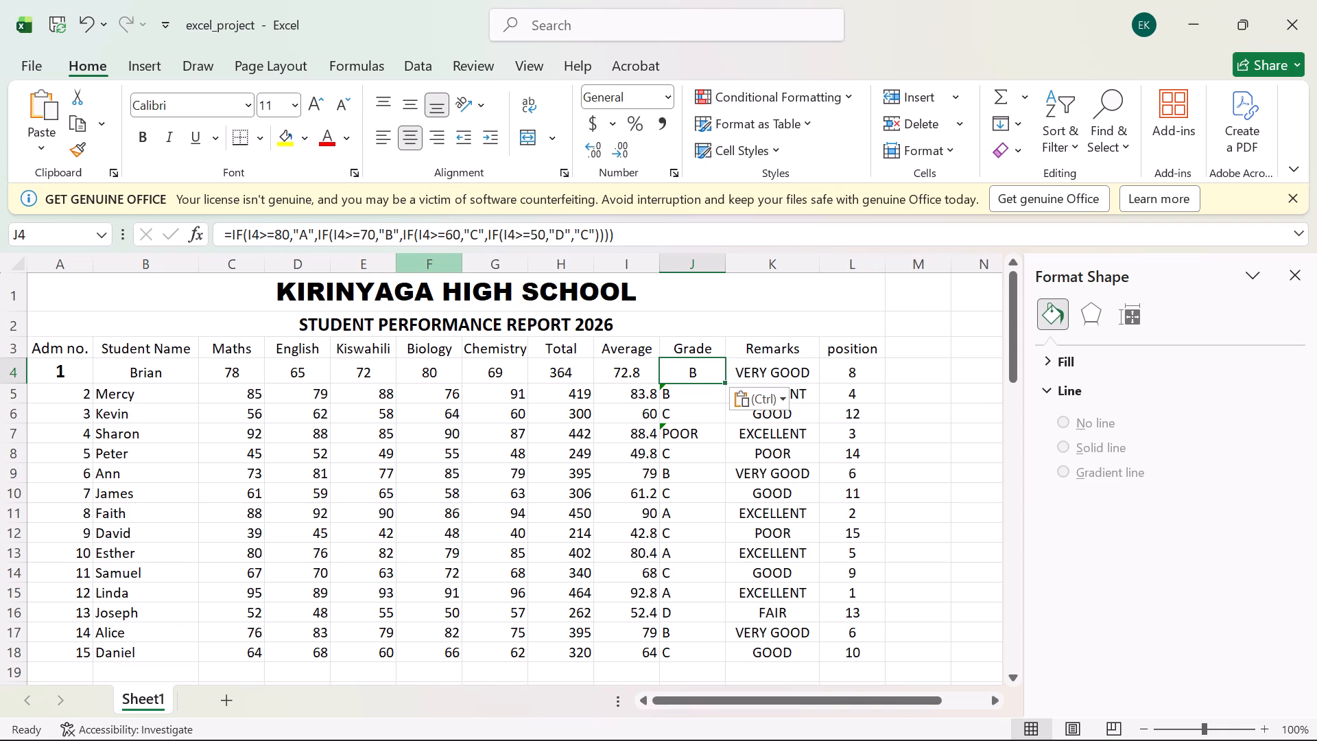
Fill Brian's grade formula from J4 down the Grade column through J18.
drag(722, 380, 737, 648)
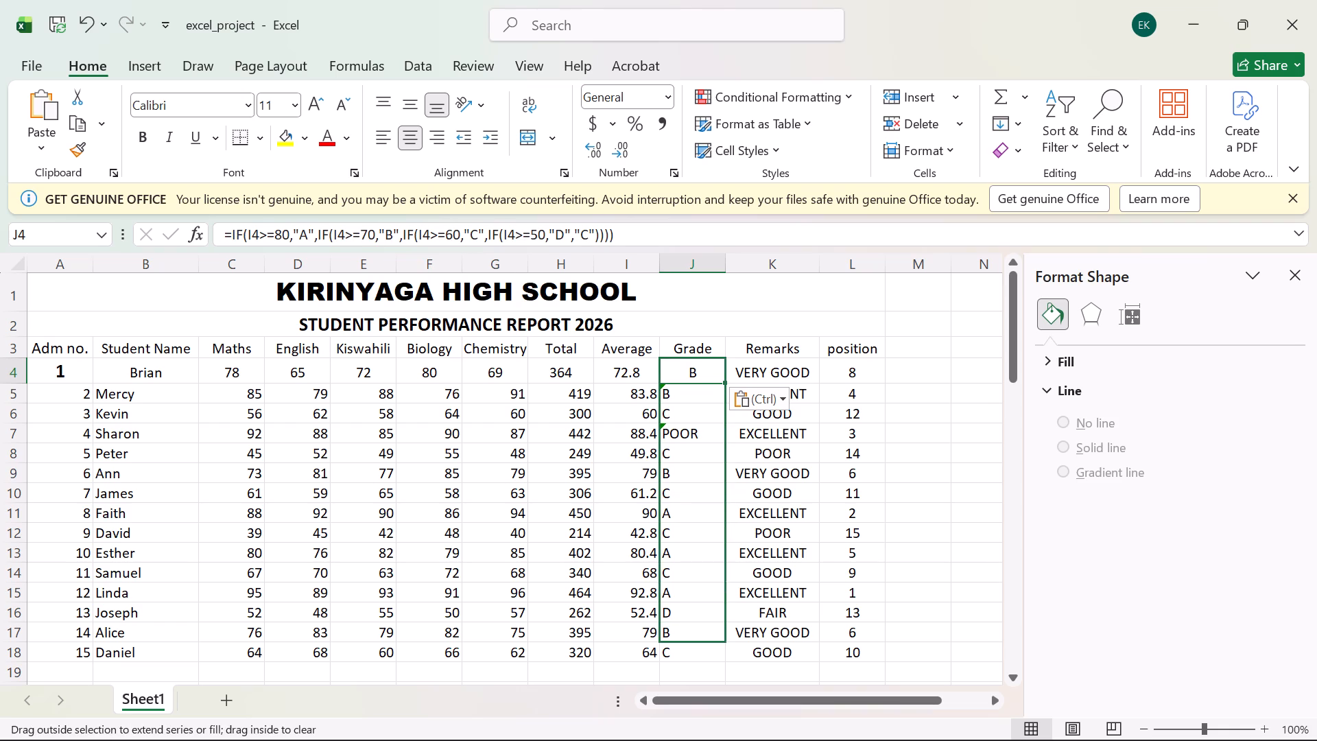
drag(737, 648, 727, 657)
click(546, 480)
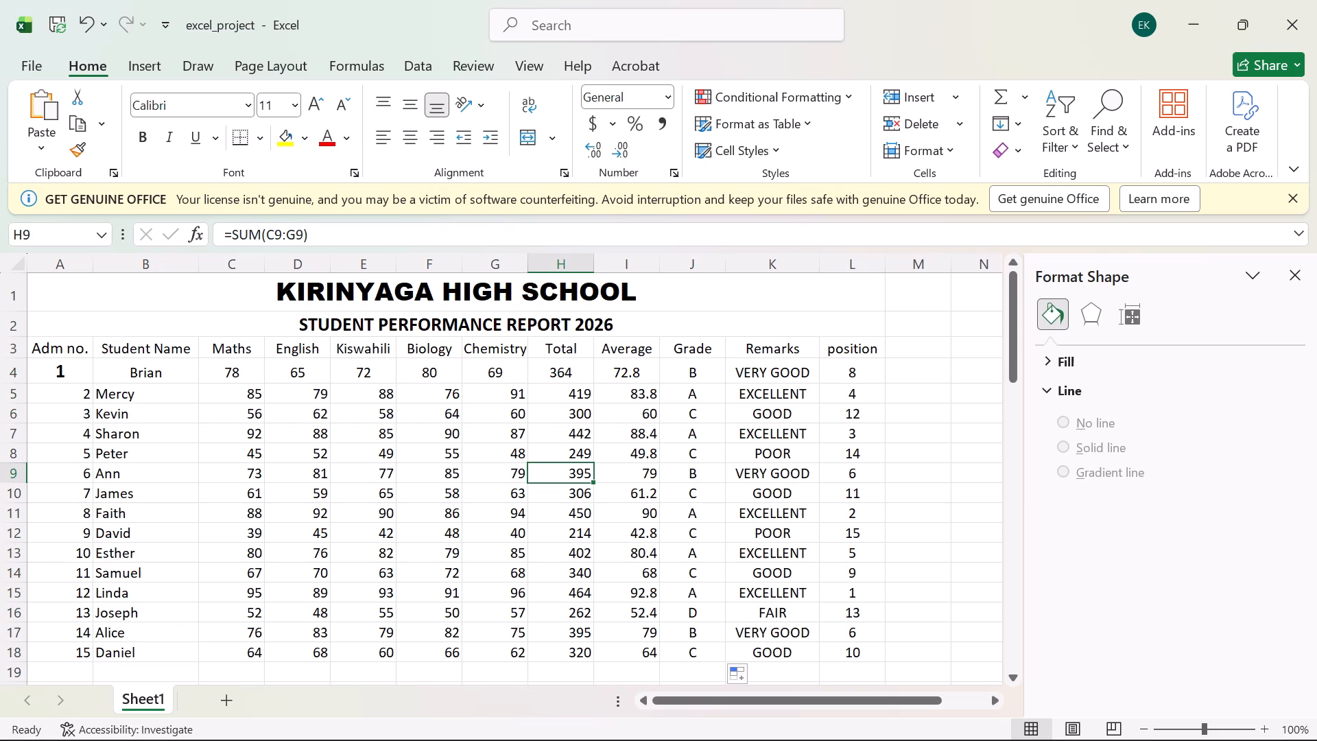
Save the workbook.
key(ctrl+s)
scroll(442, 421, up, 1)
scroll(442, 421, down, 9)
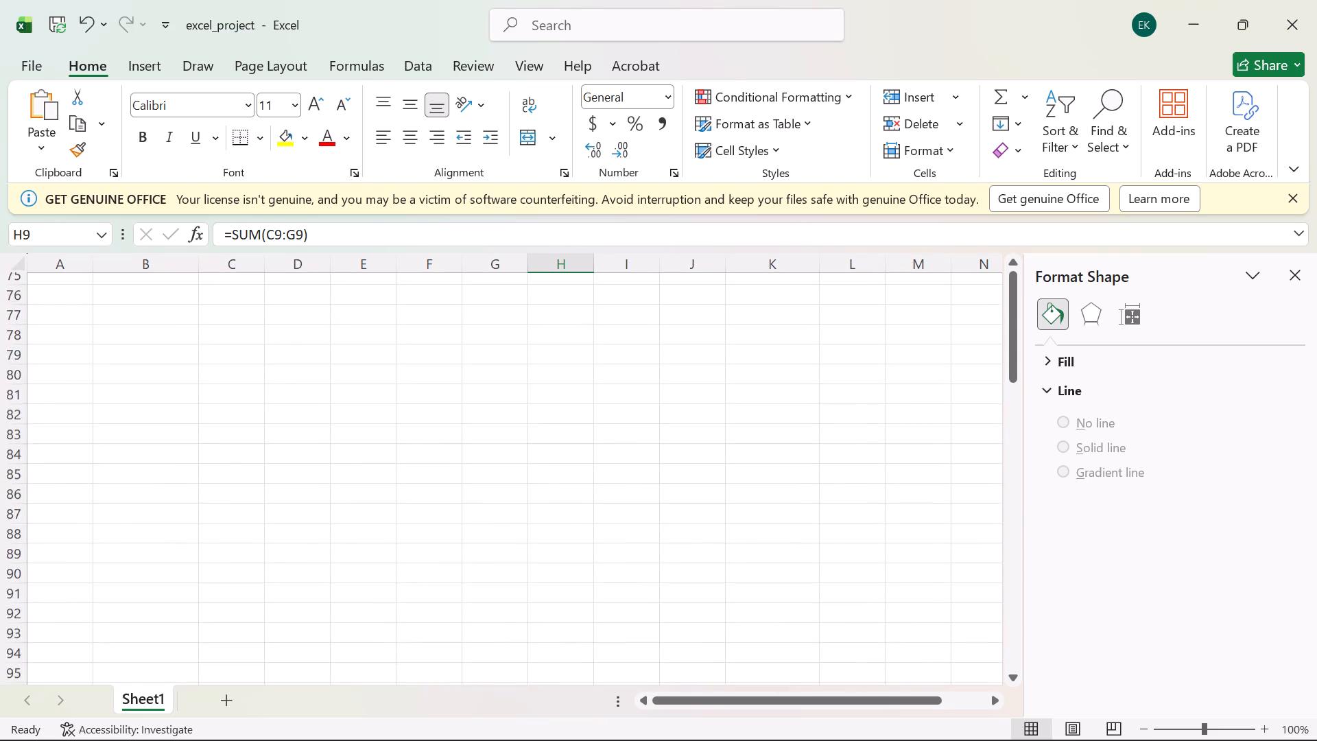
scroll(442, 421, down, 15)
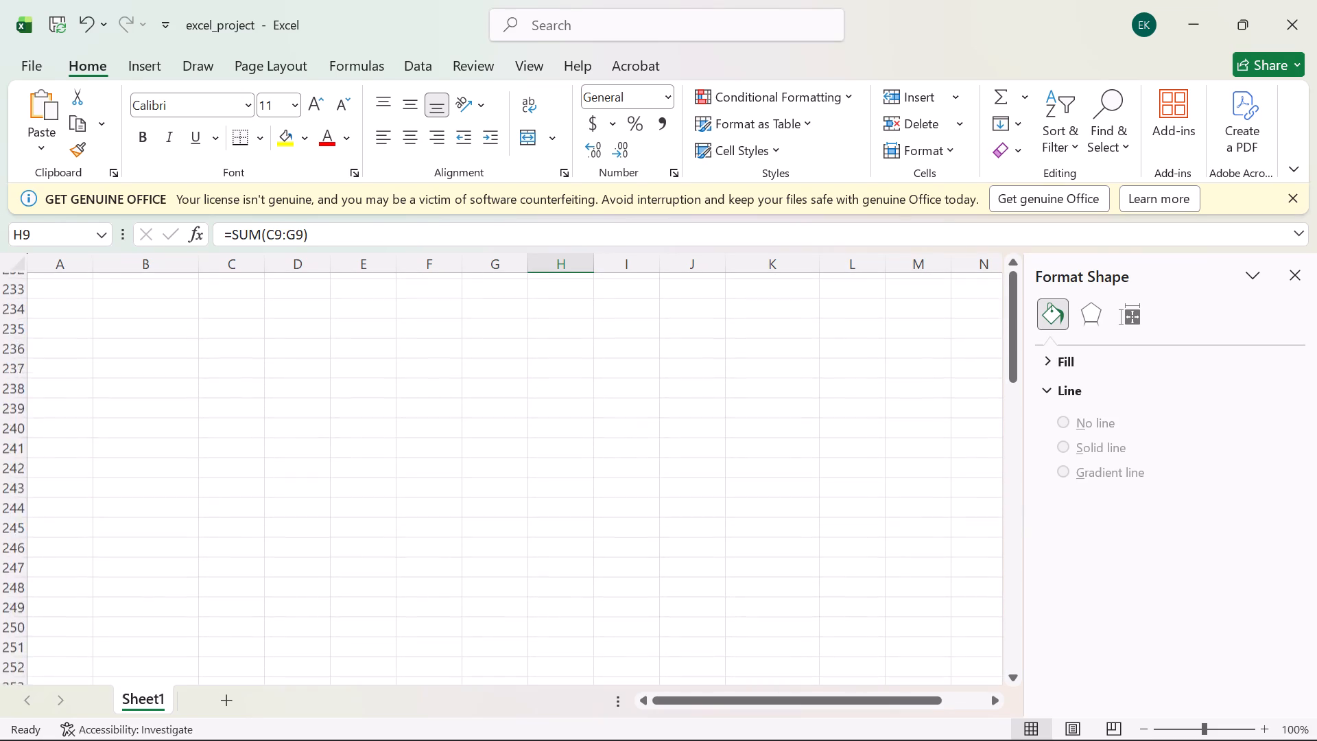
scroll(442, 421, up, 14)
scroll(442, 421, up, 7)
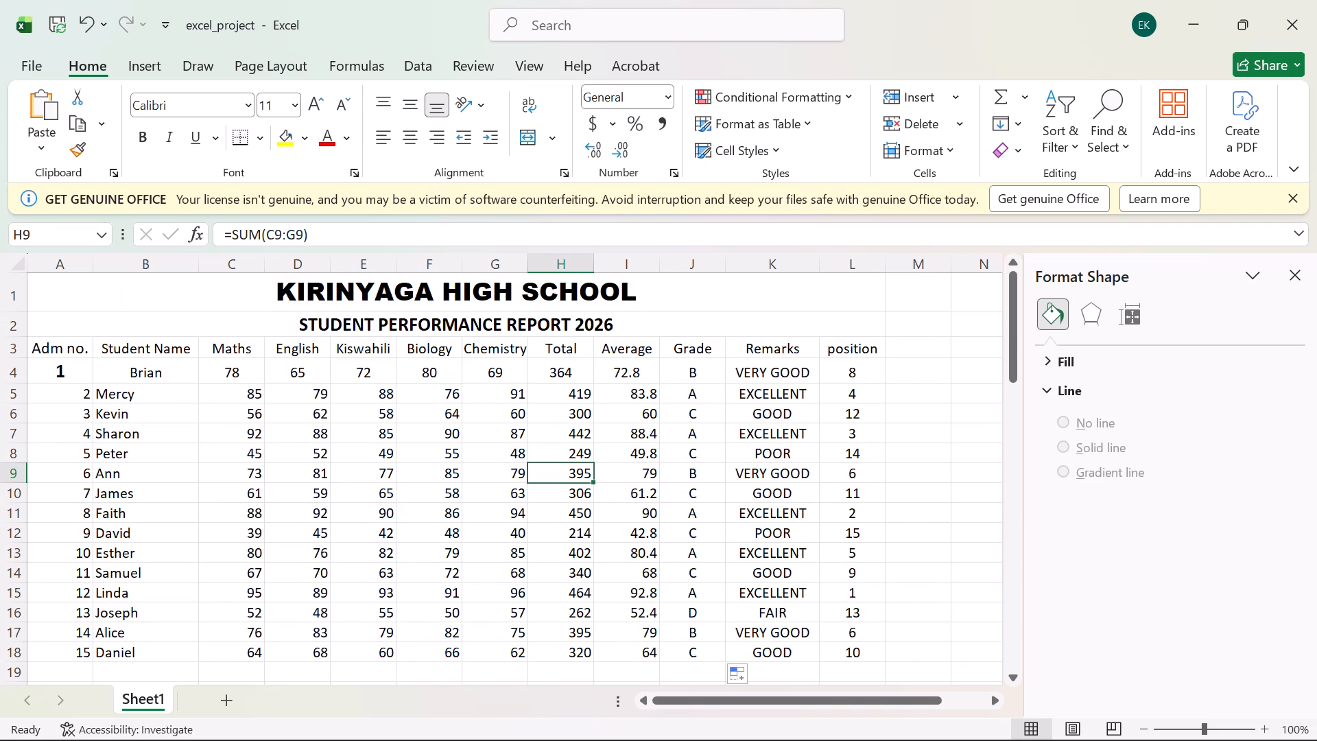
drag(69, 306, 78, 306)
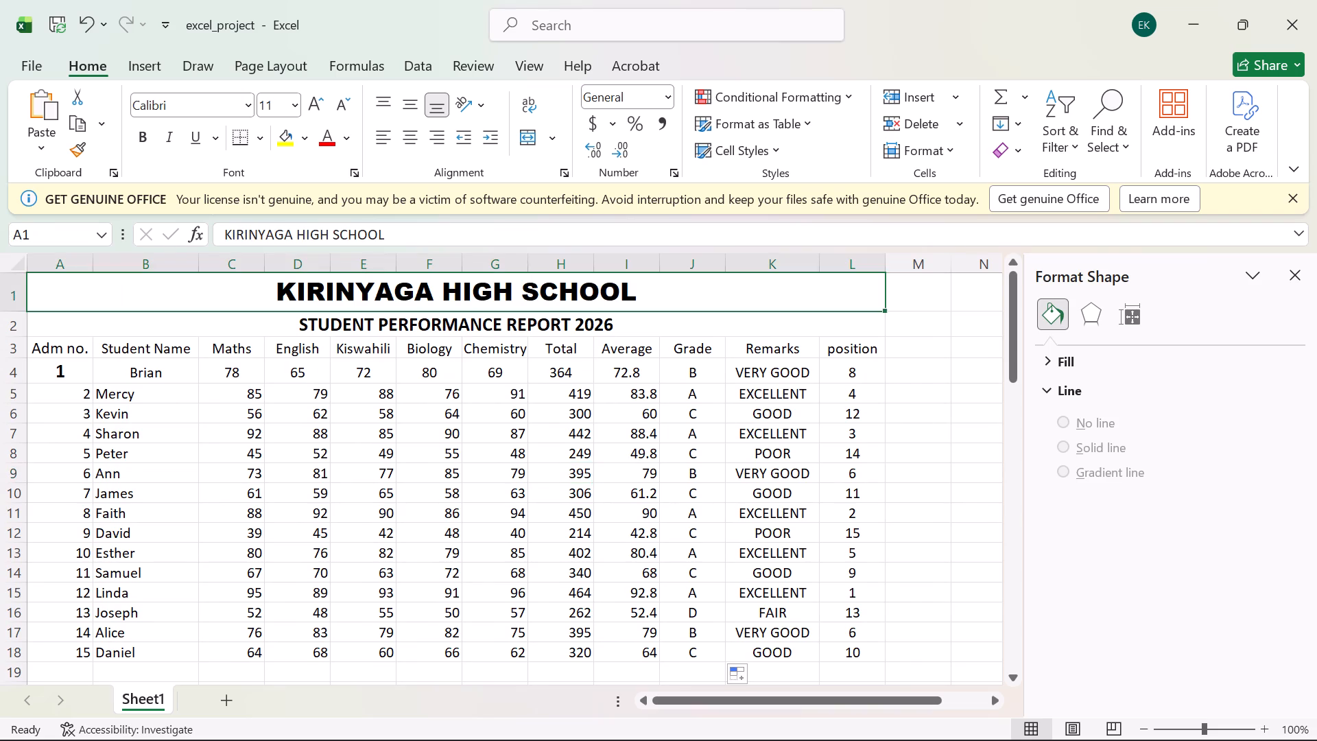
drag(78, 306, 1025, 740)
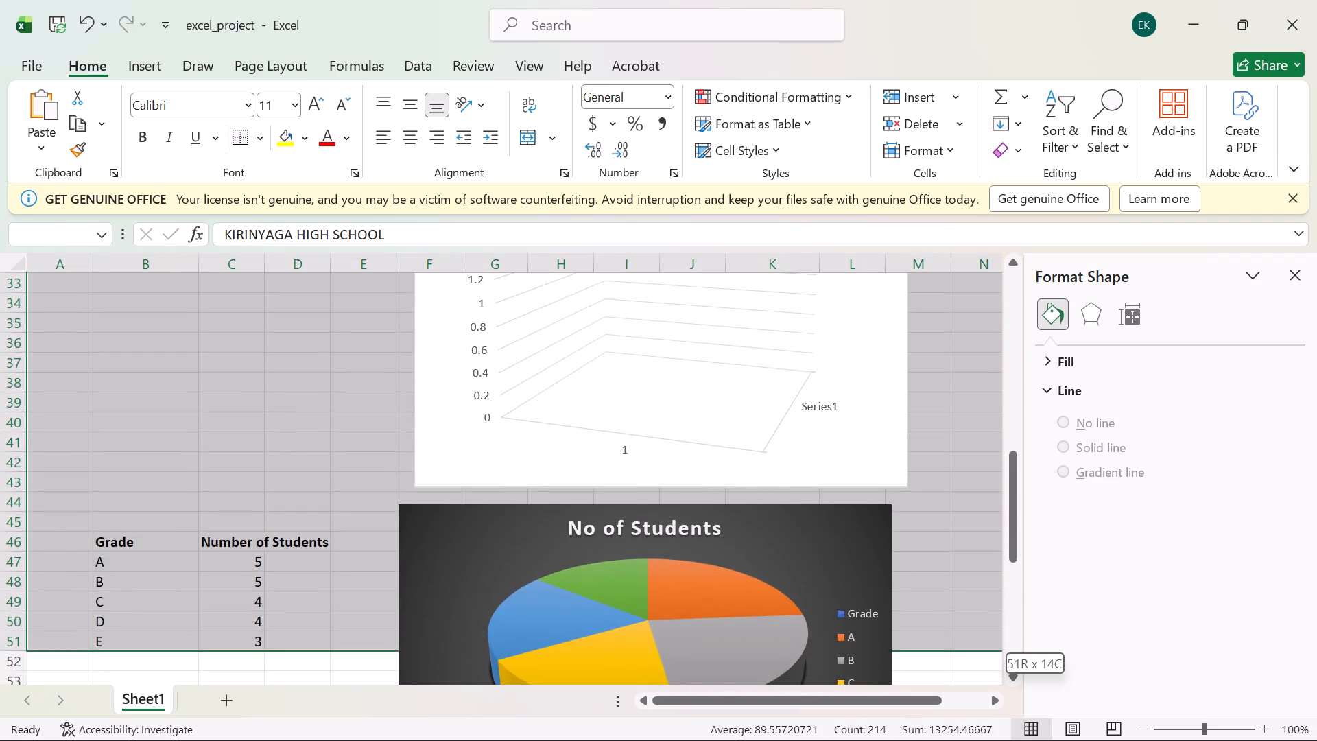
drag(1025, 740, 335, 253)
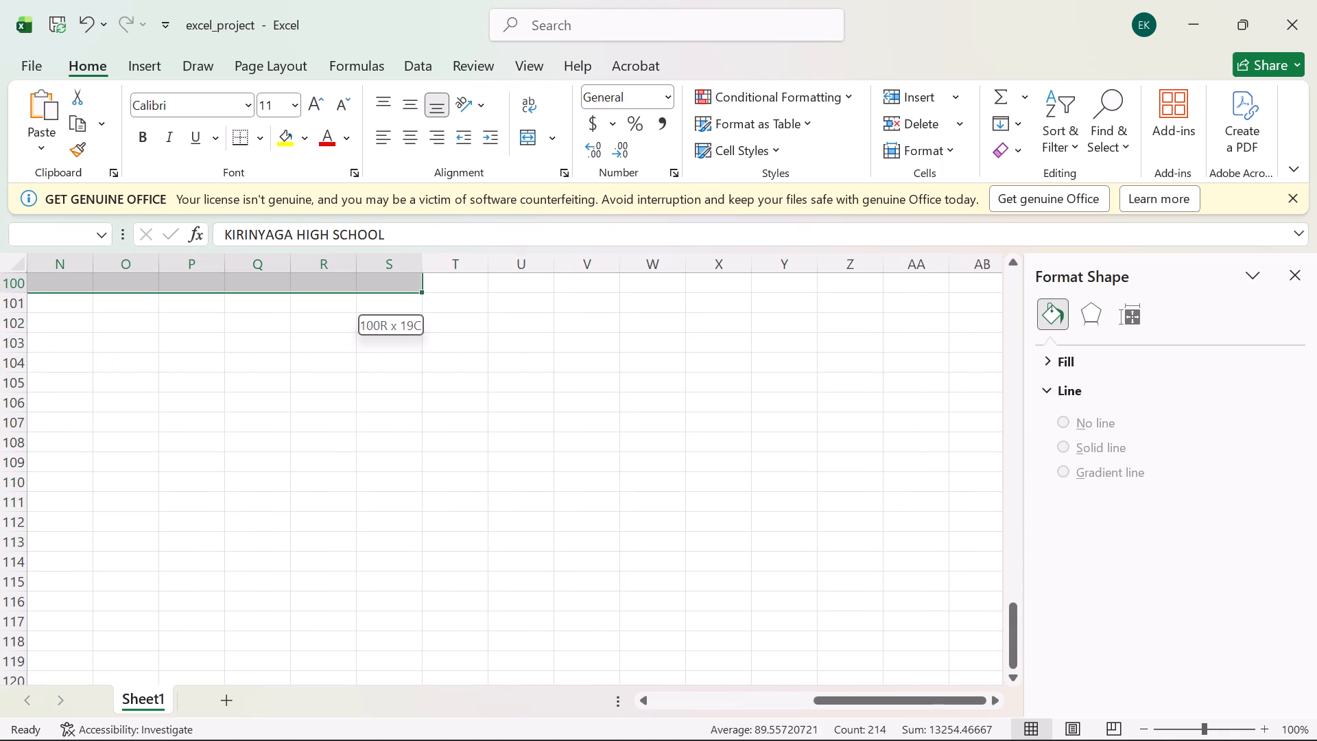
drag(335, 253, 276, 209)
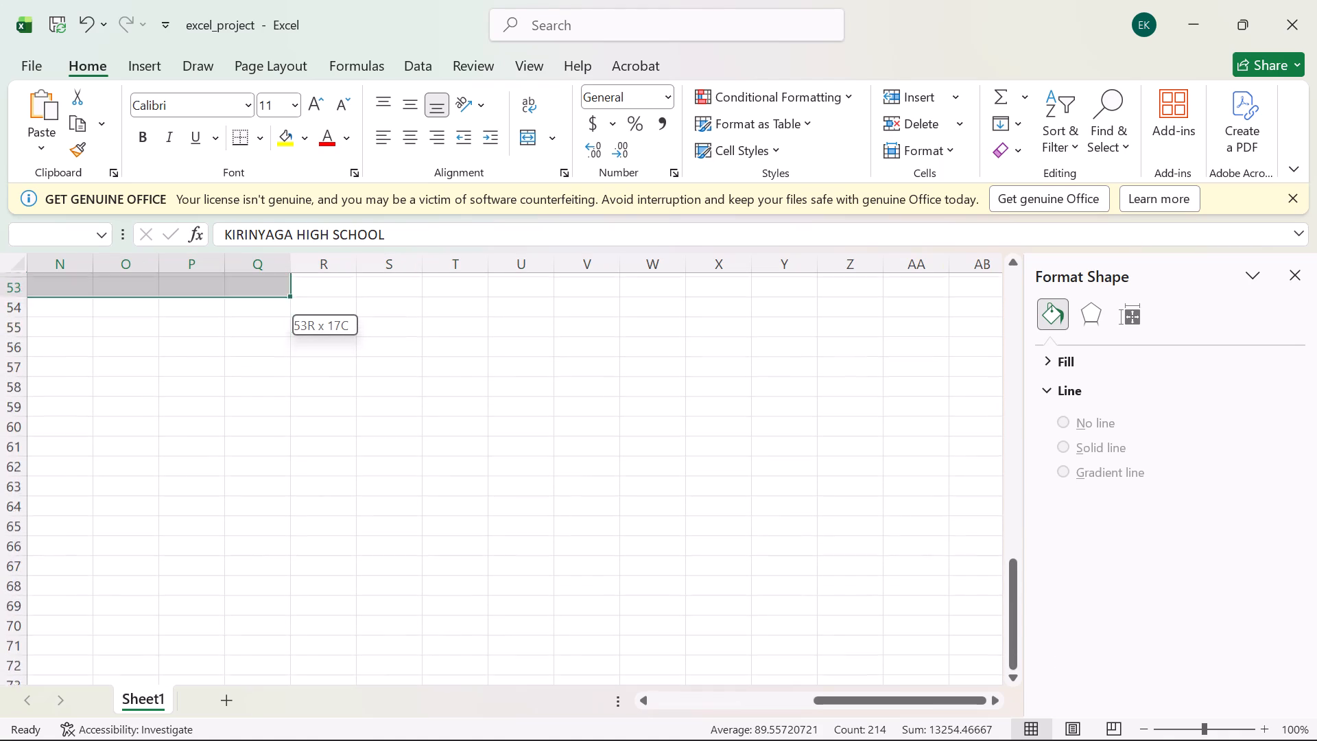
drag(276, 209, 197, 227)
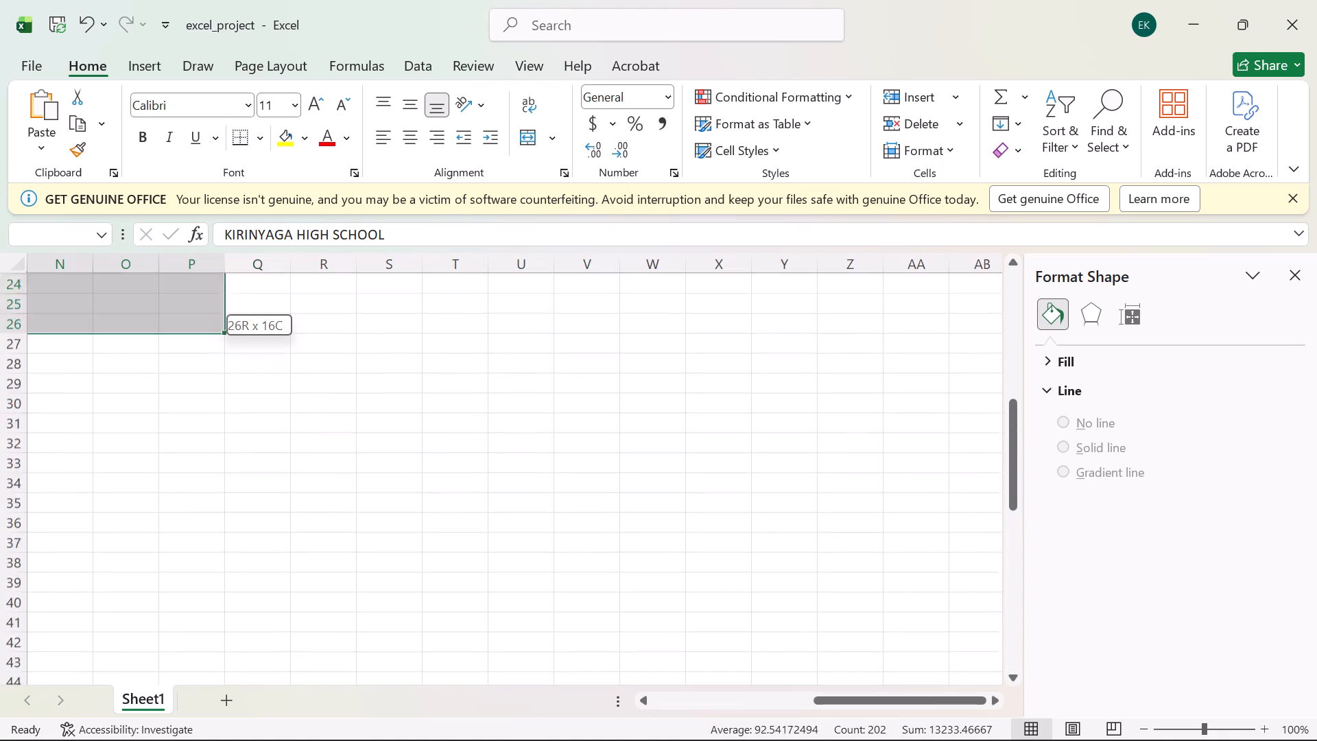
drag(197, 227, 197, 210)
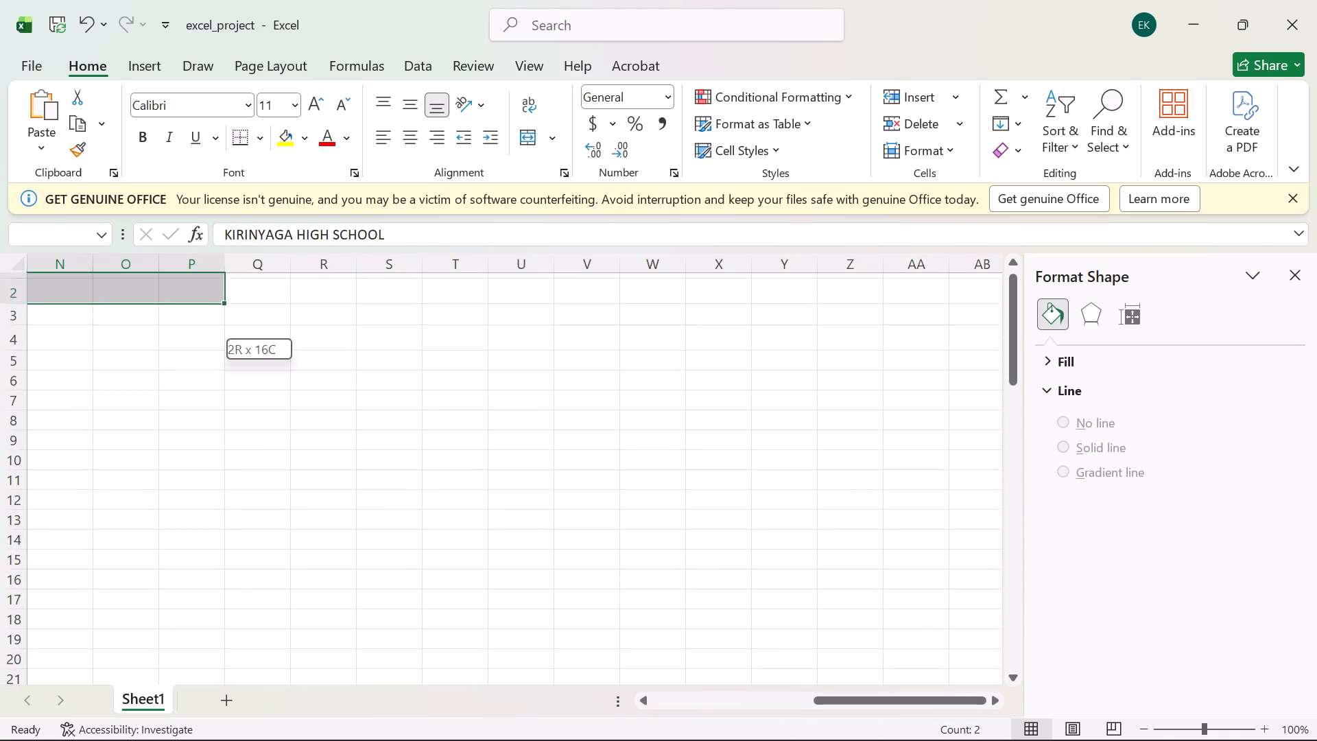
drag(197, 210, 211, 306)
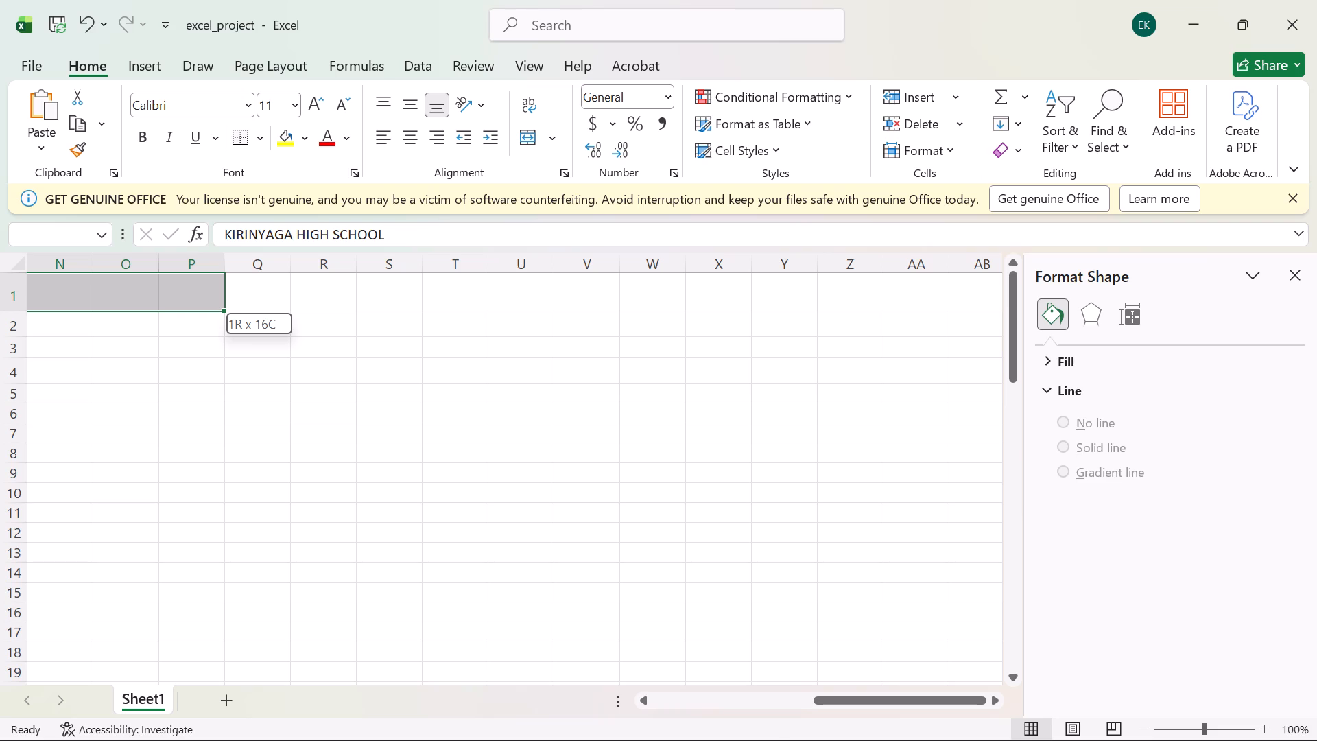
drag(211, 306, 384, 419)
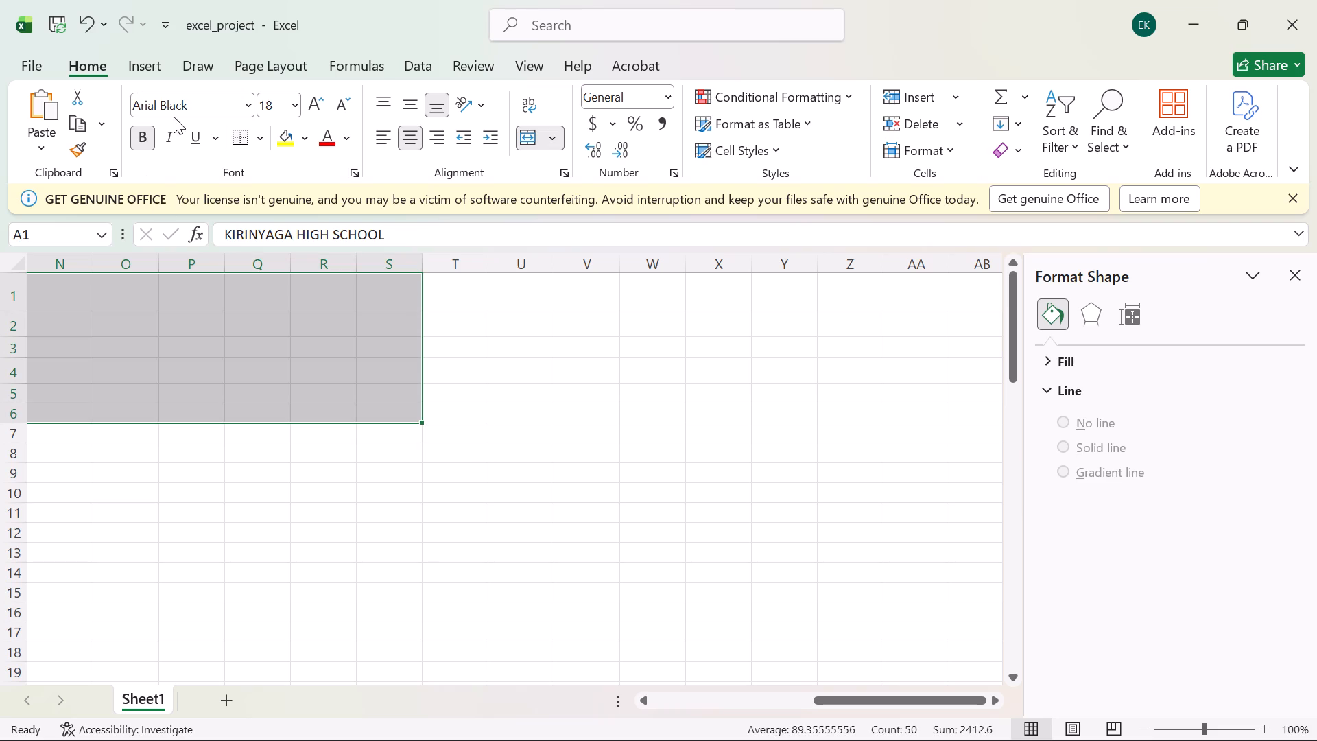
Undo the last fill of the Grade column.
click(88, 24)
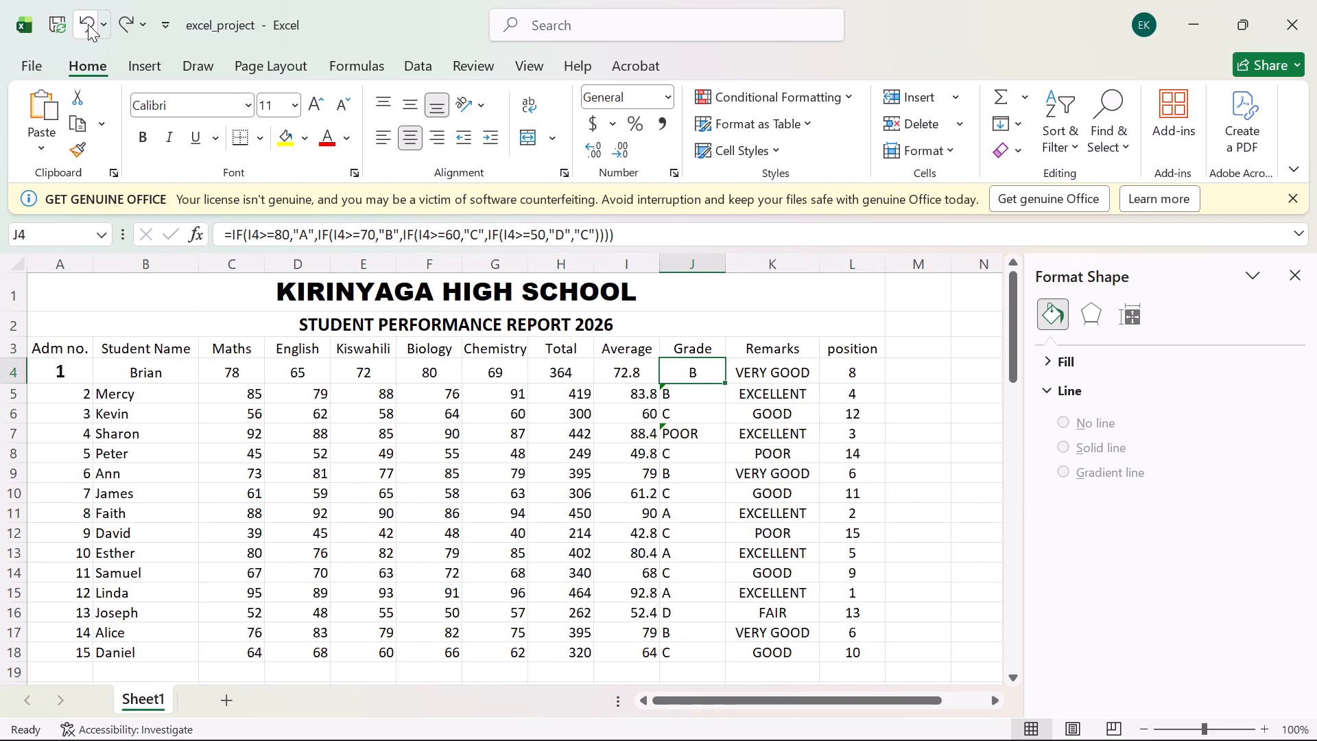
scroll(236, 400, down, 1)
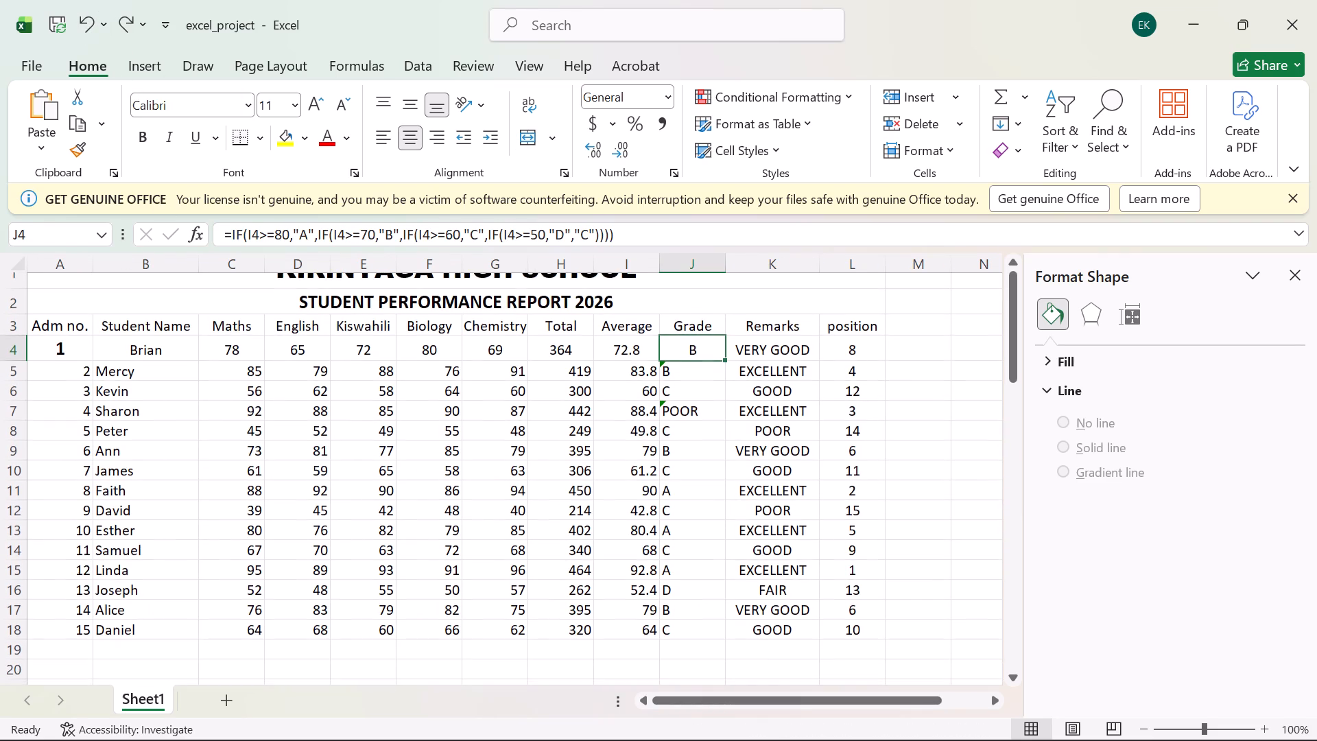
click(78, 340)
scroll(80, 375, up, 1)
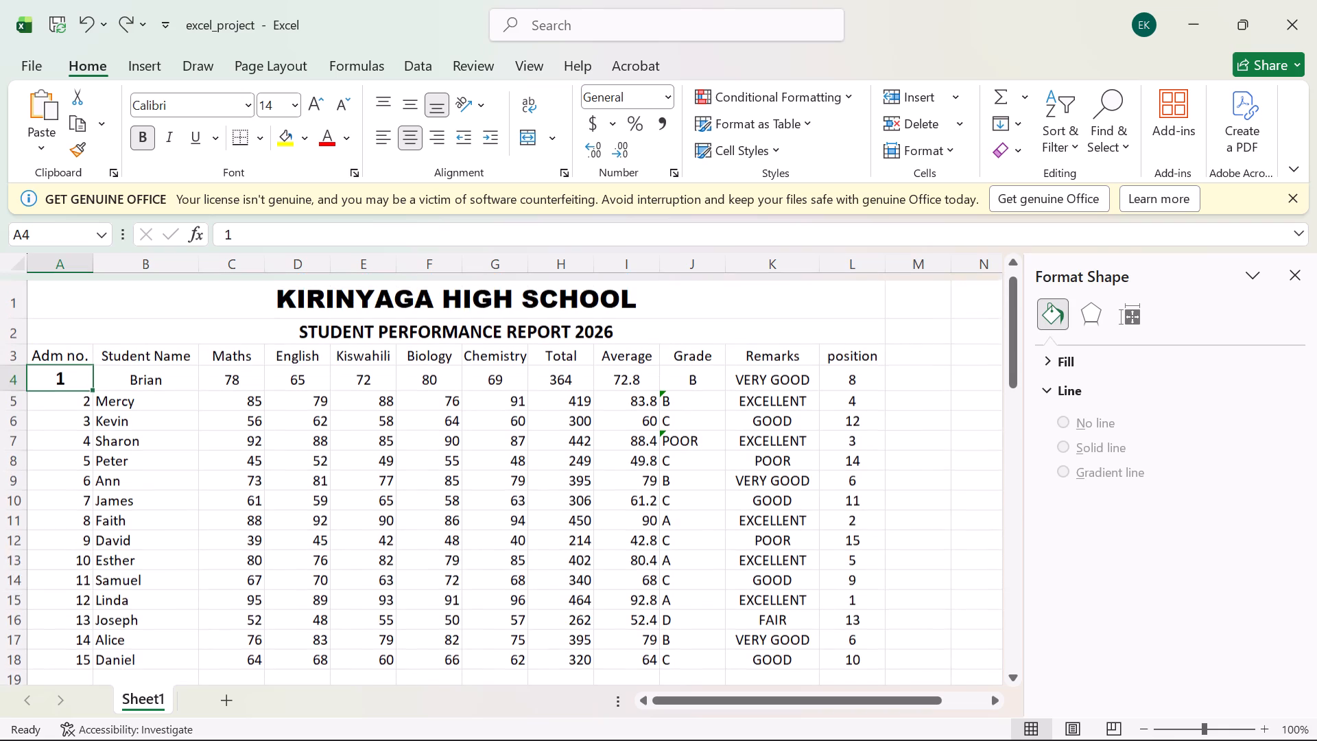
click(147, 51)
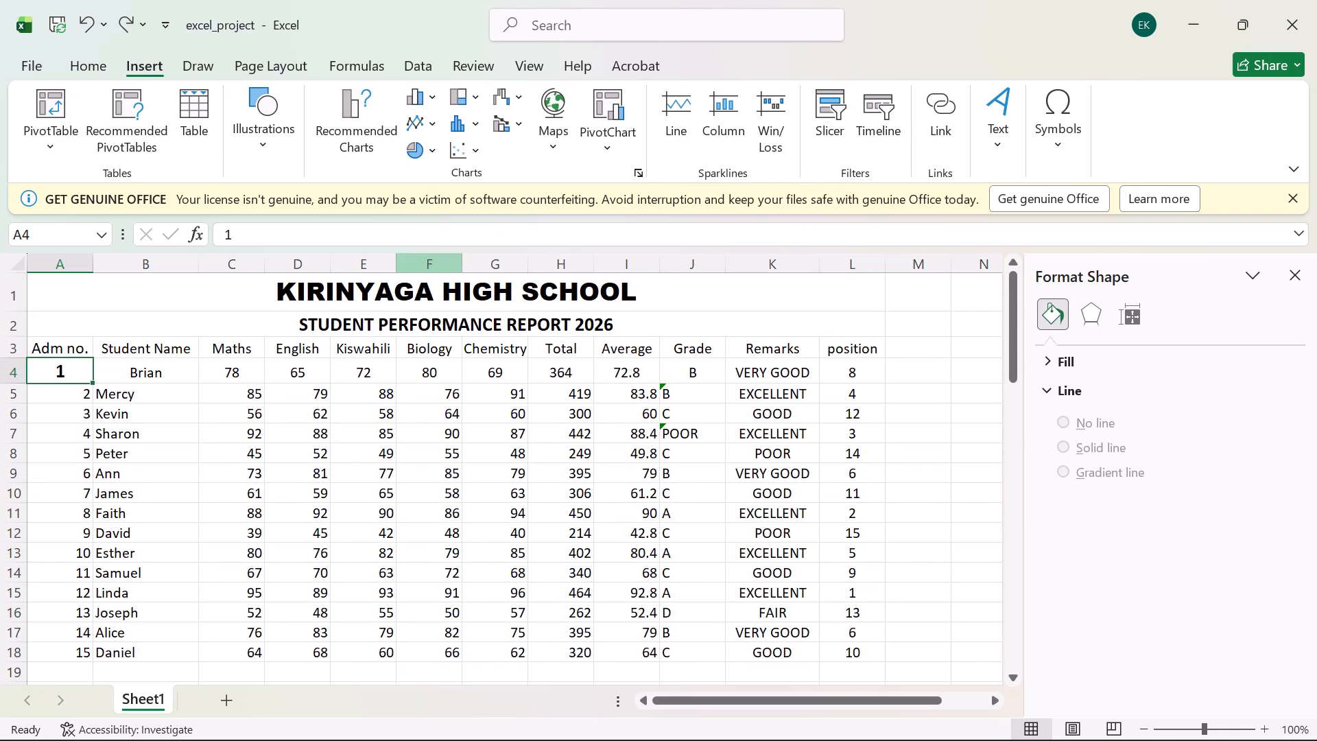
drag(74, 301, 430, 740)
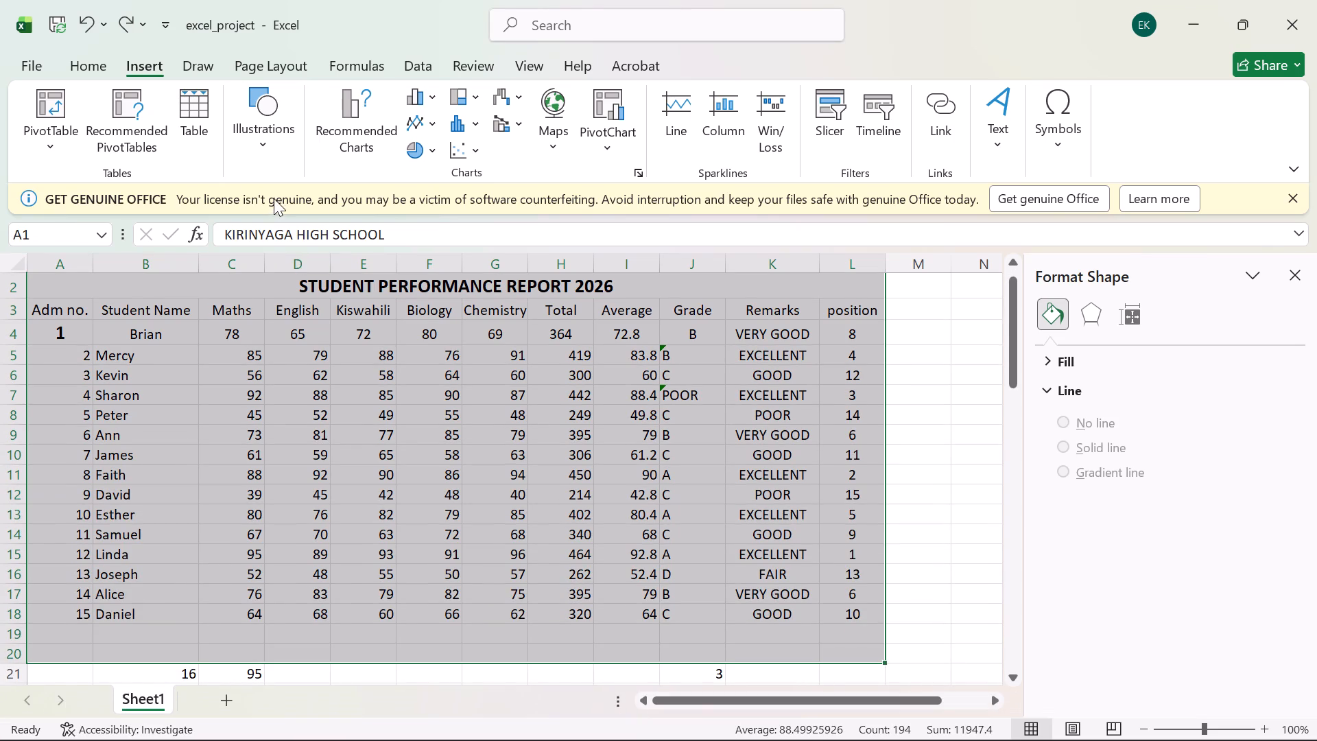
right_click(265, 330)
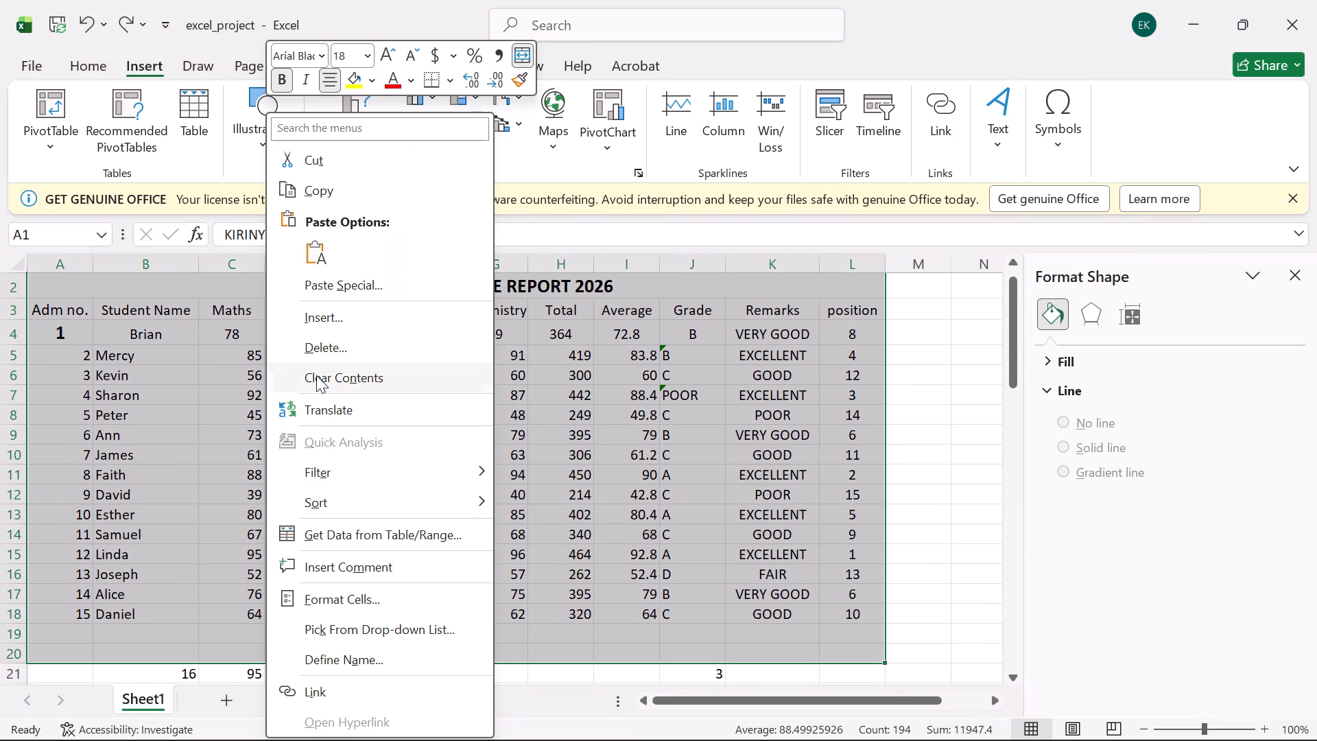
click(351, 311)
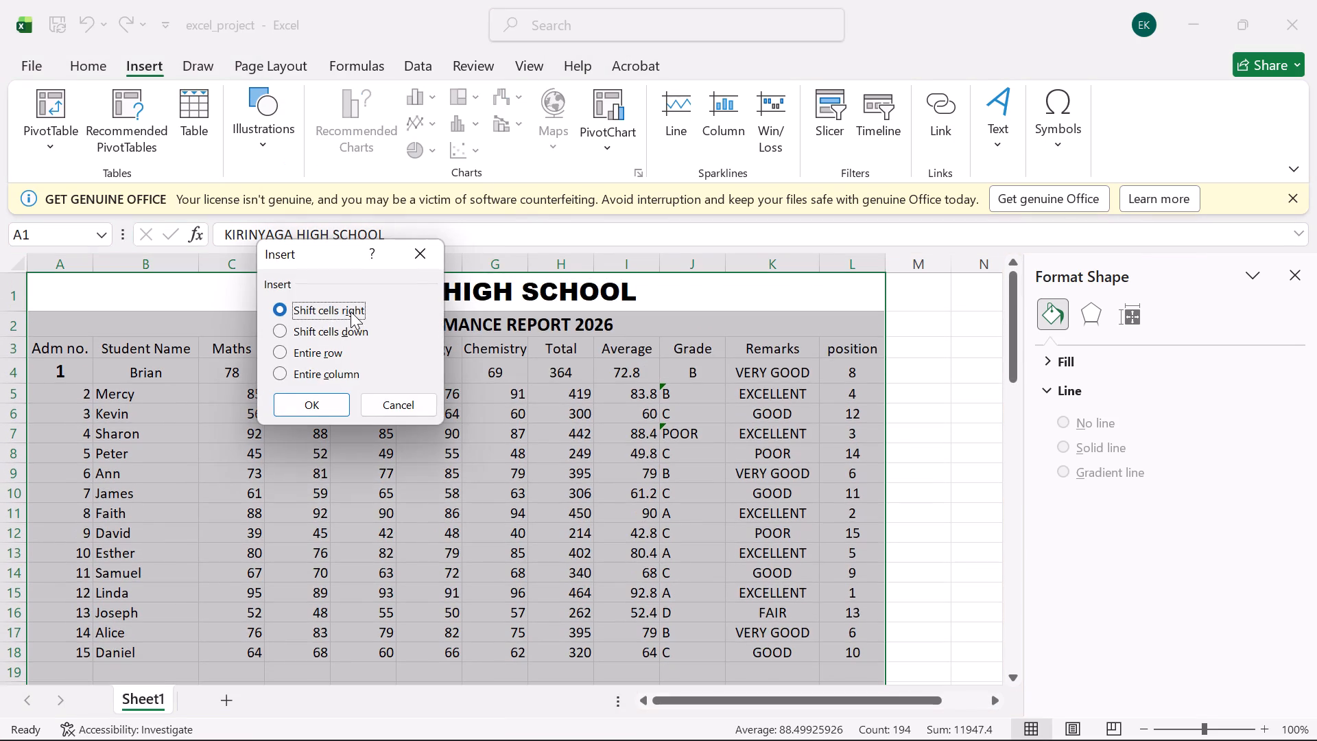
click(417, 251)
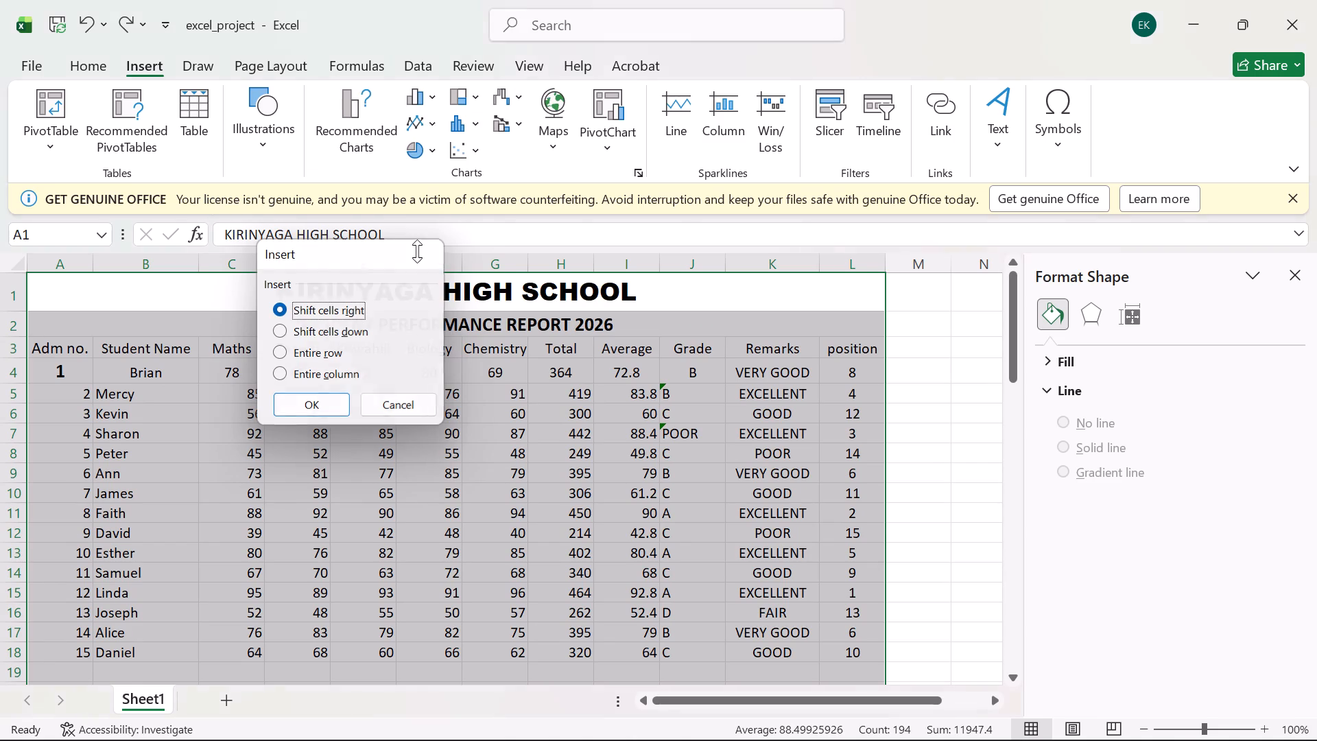
Search the available commands for "PAGE NUM", look at the Number Format choices, and clear the search.
click(276, 75)
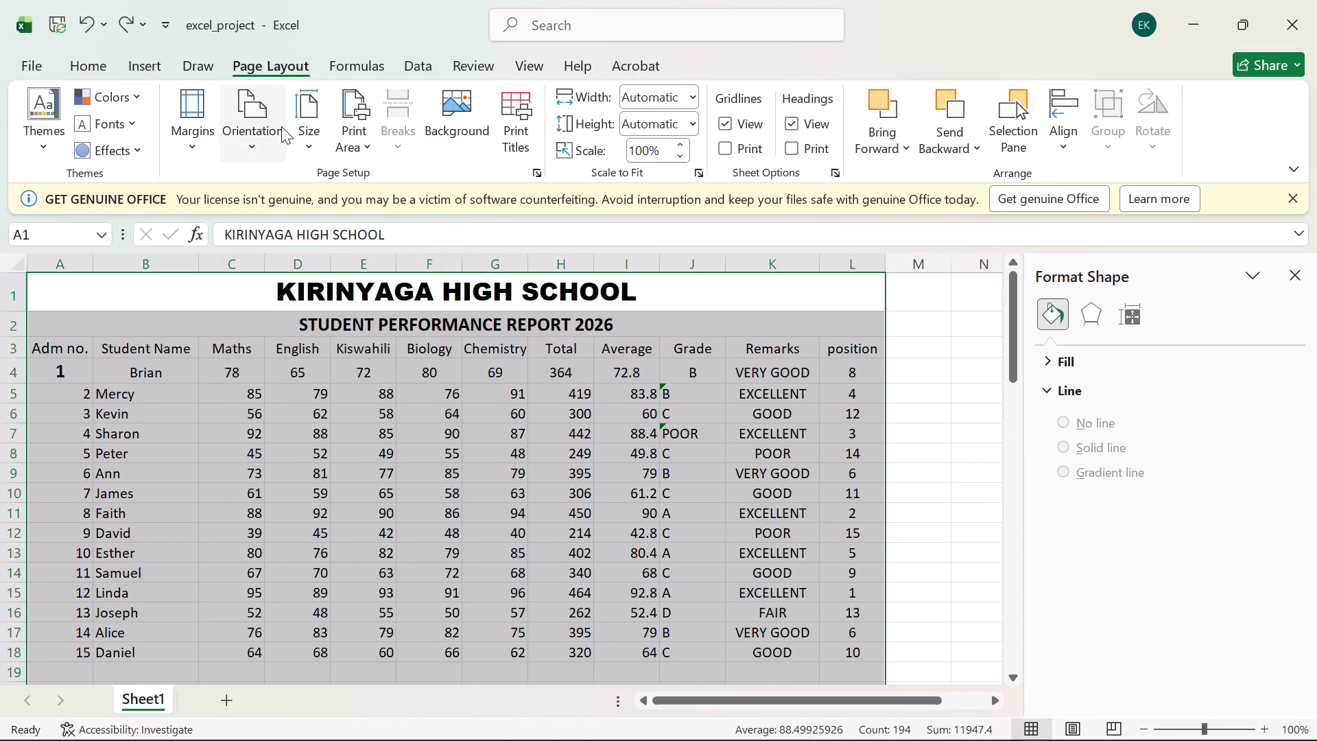
click(588, 28)
text(PAGE)
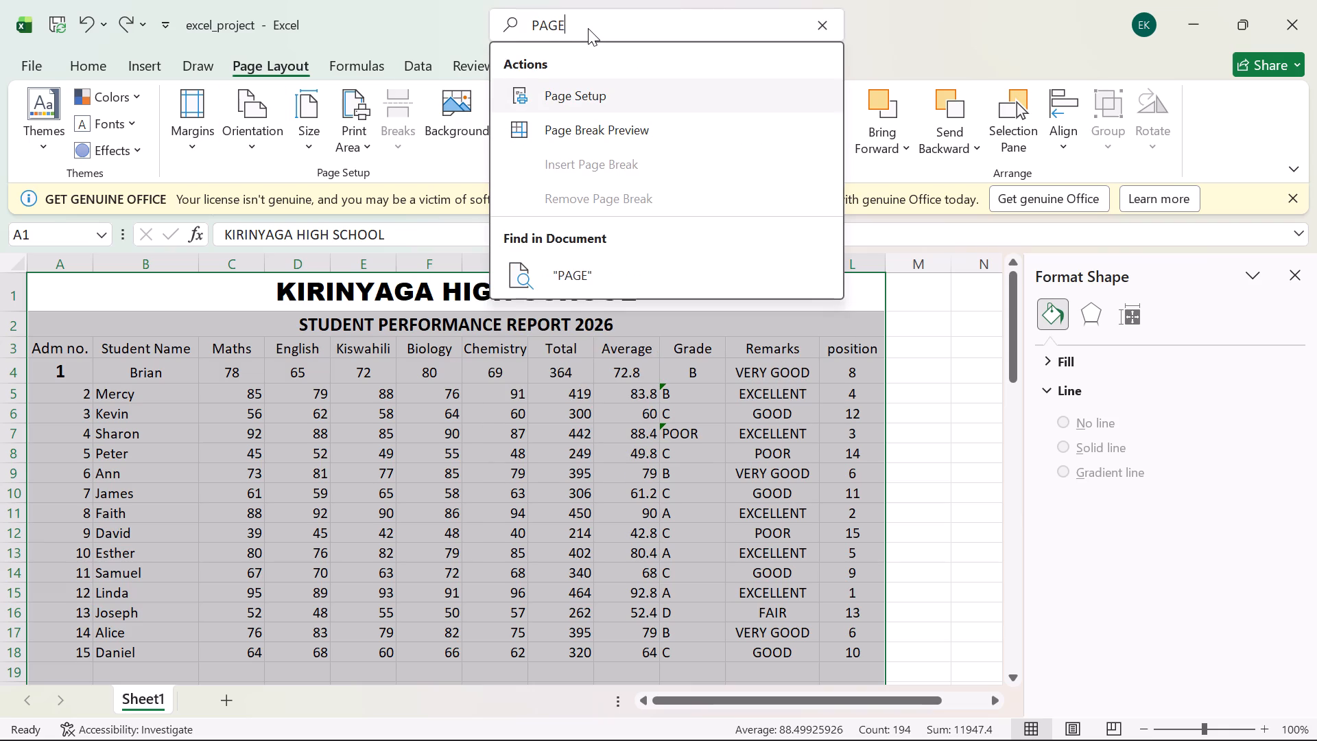
key(space)
text(NUM)
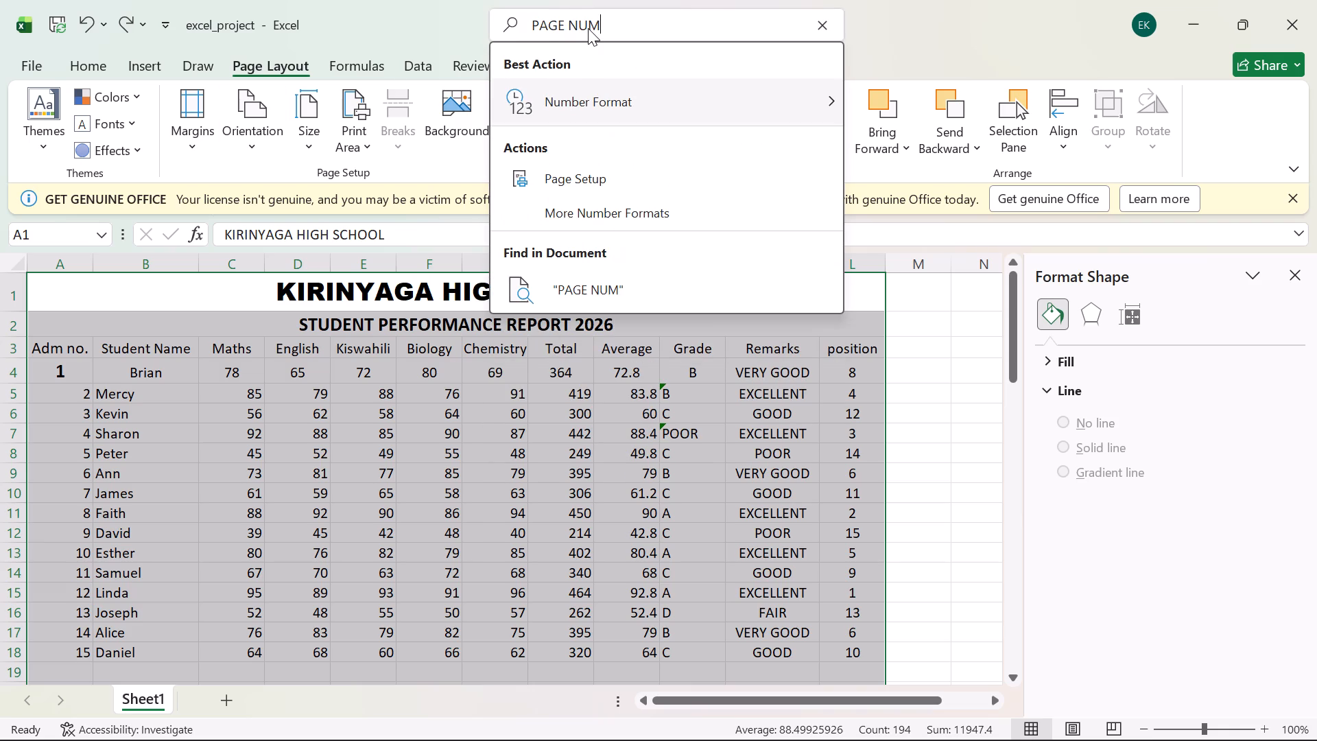
click(774, 113)
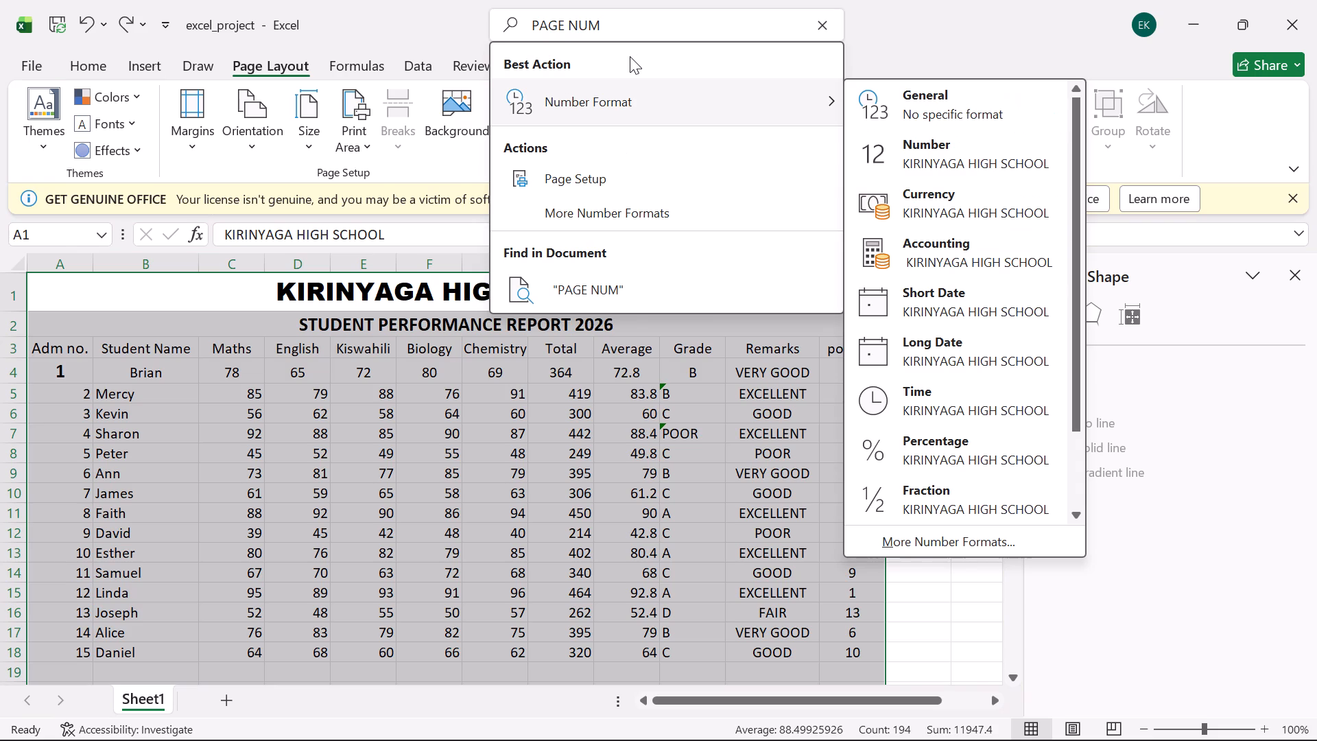
click(693, 34)
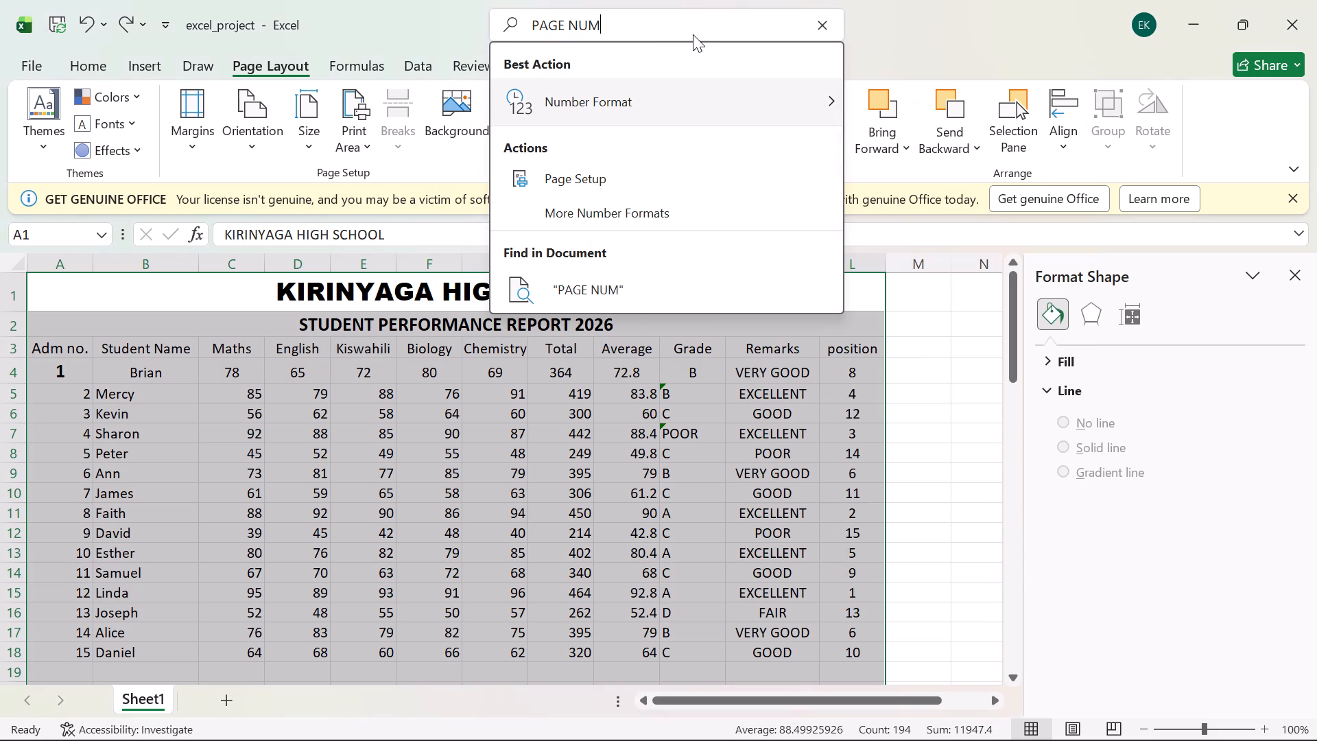
click(820, 14)
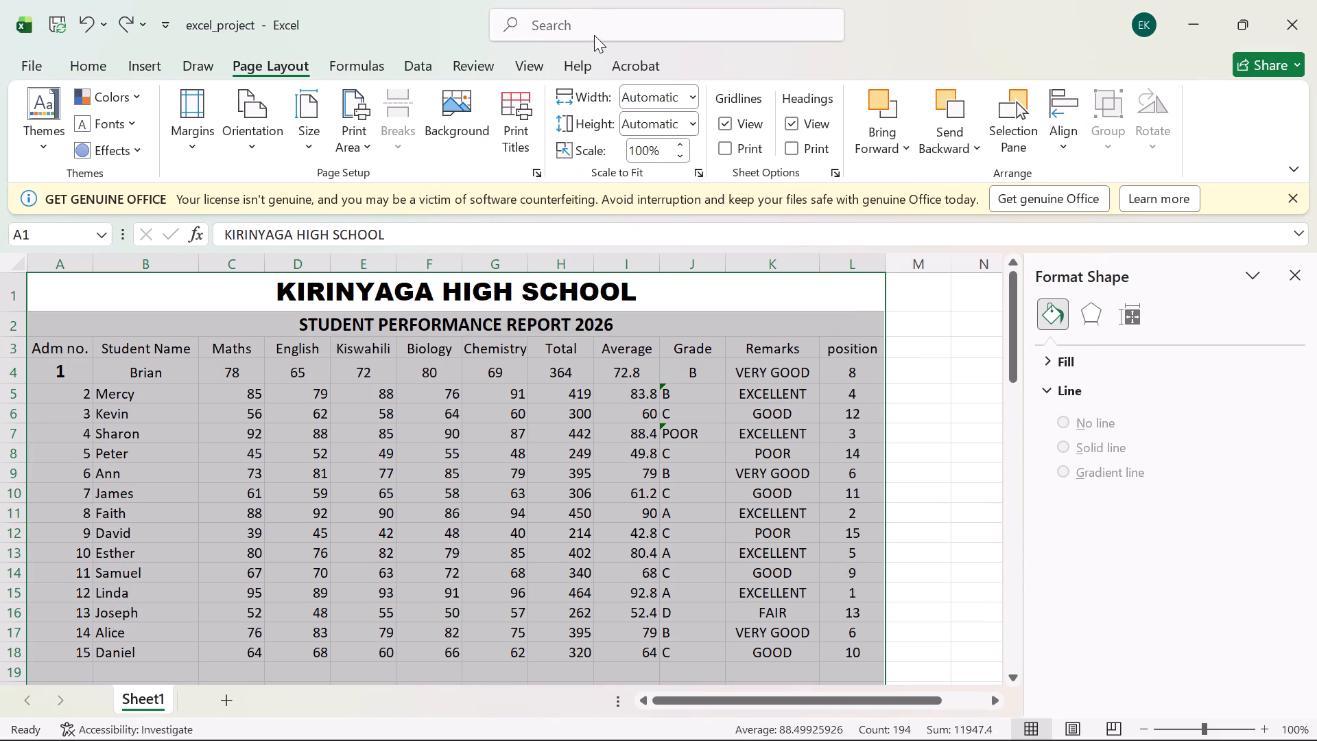
Open the sheet's header for editing and enter "2,OCTOBER,2026" in its centre section.
click(590, 19)
key(f)
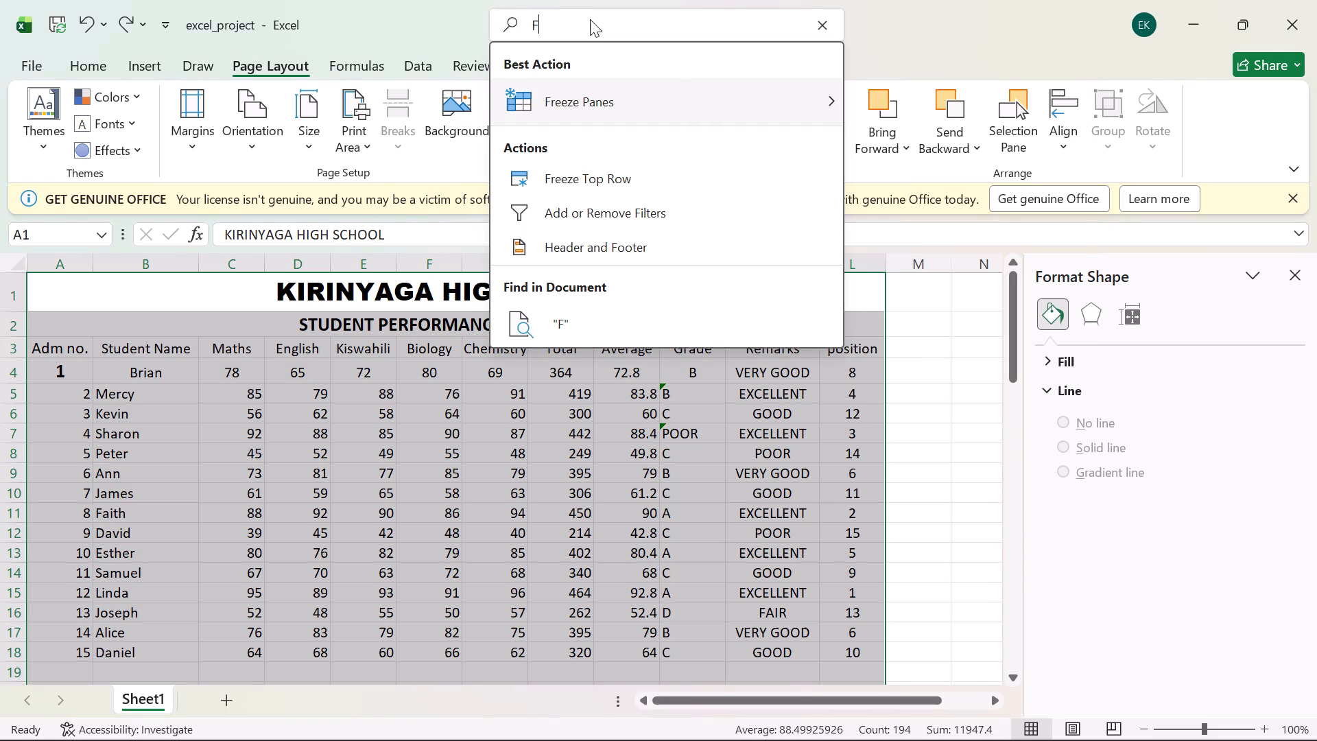
text(OO)
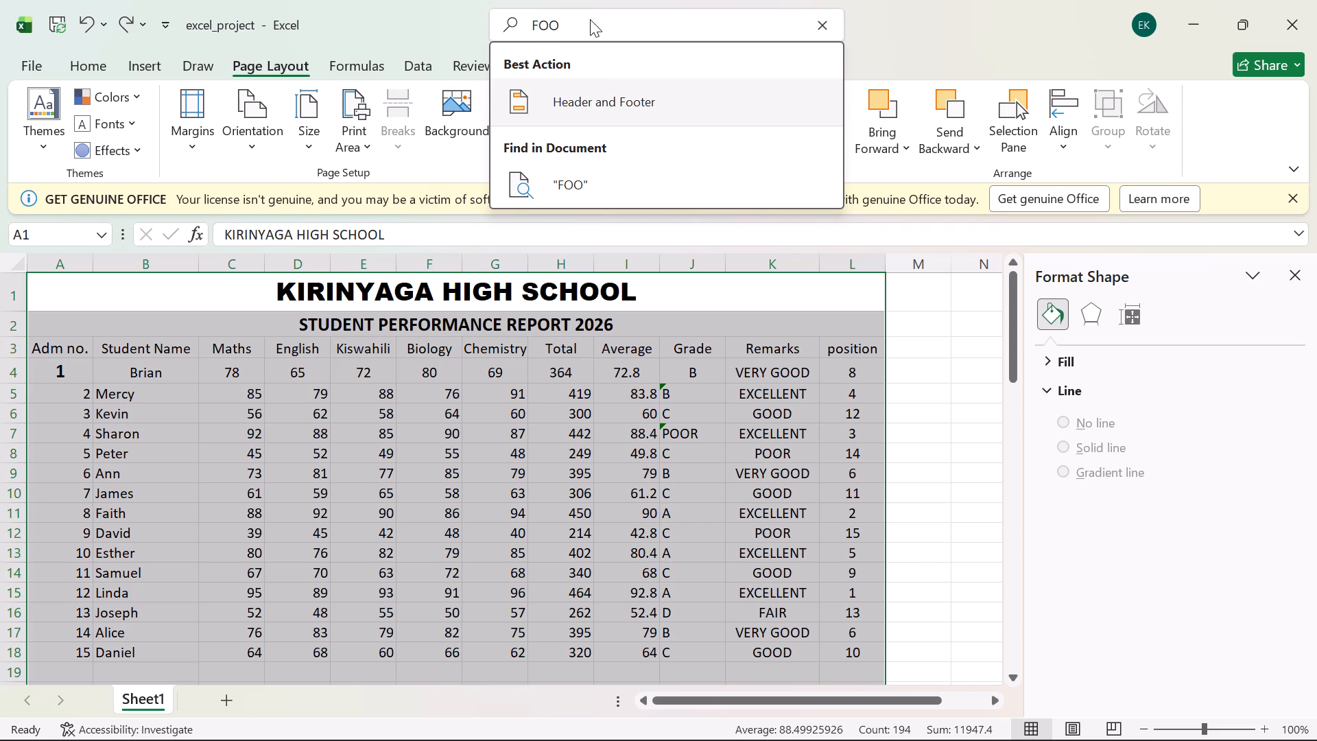
click(589, 110)
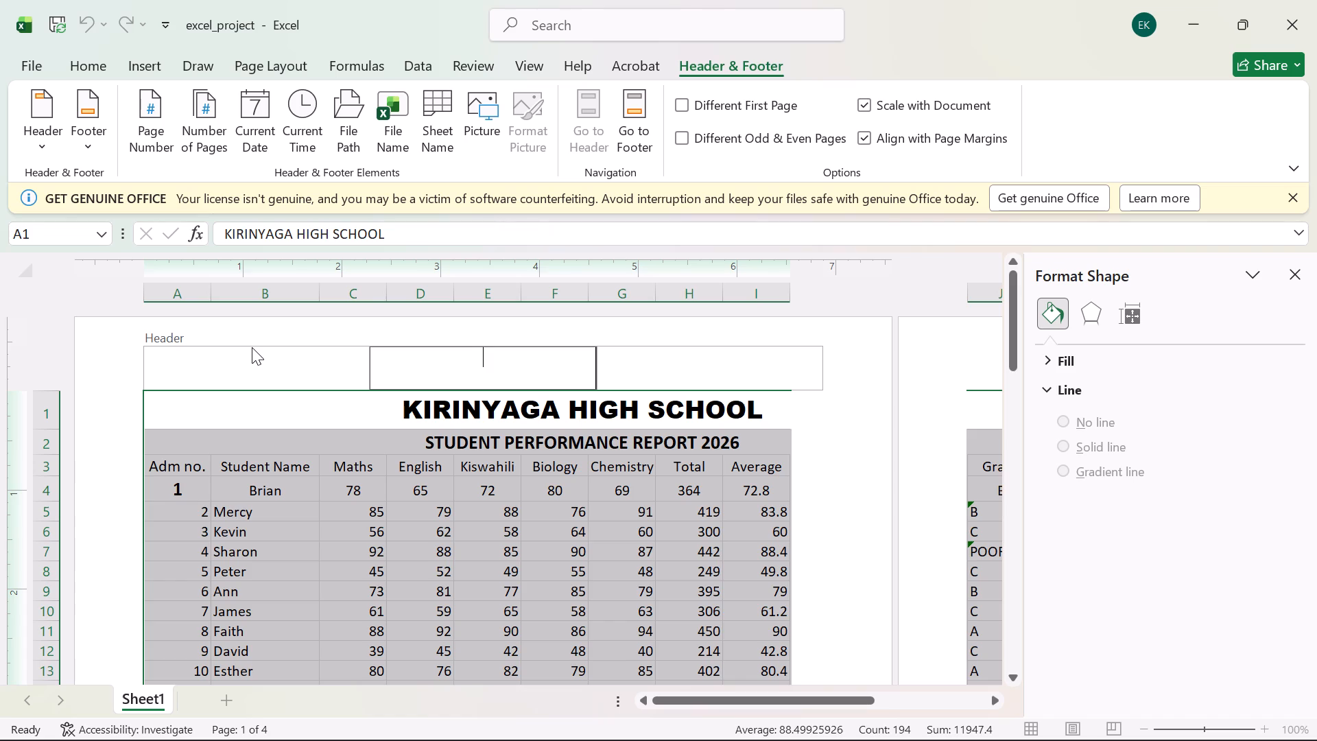
key(2)
click(90, 61)
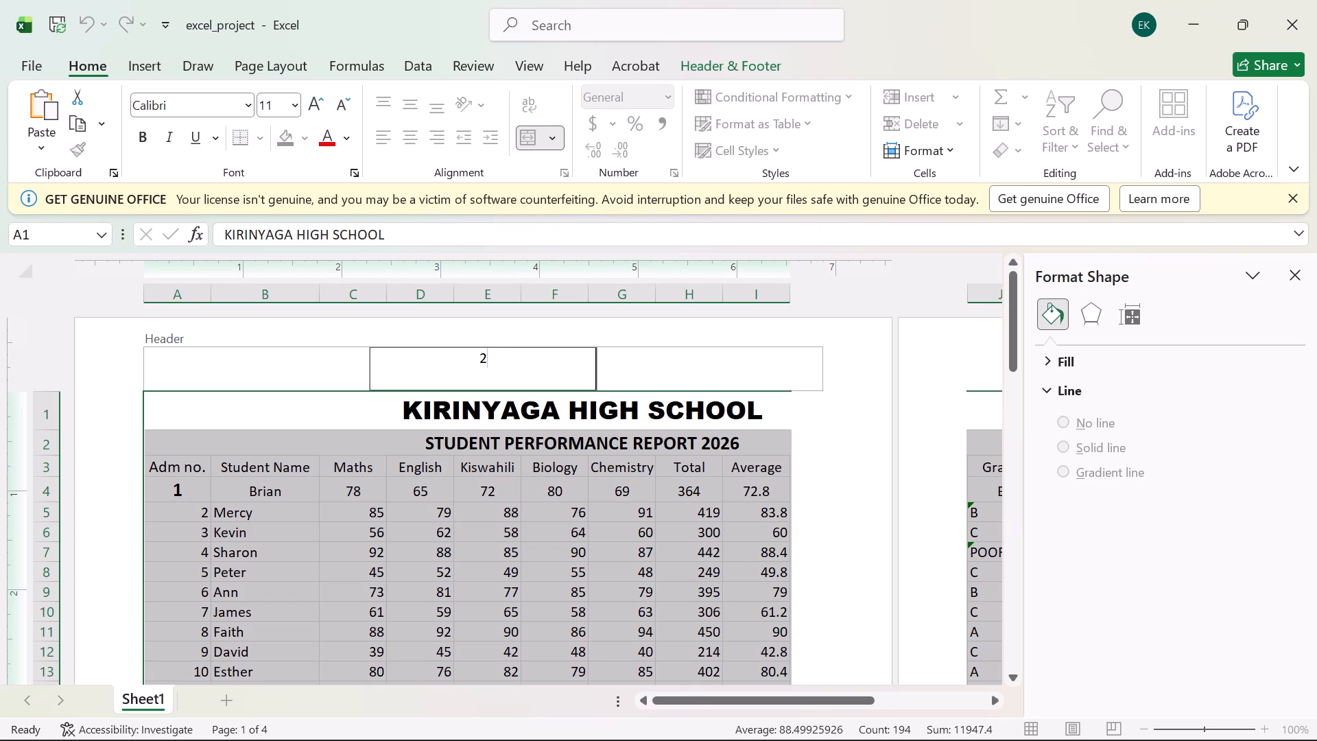
key(comma)
key(shift+o)
key(BackSpace)
text(OC)
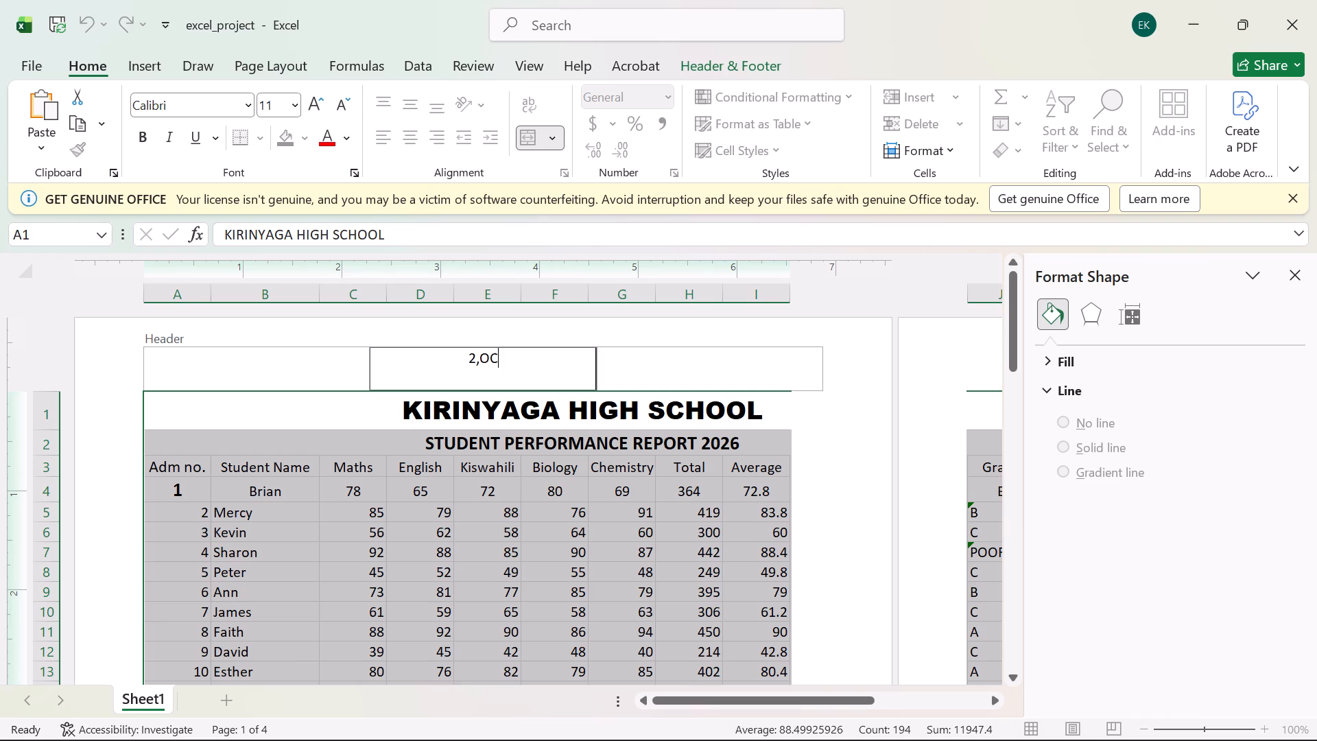
text(TOBER)
key(comma)
text(2026)
Replace the comma after the 2 in the header date with a space and place the cursor directly after the 2.
key(Left)
key(Left)
key(Left)
key(Left)
key(Left)
key(Left)
key(Left)
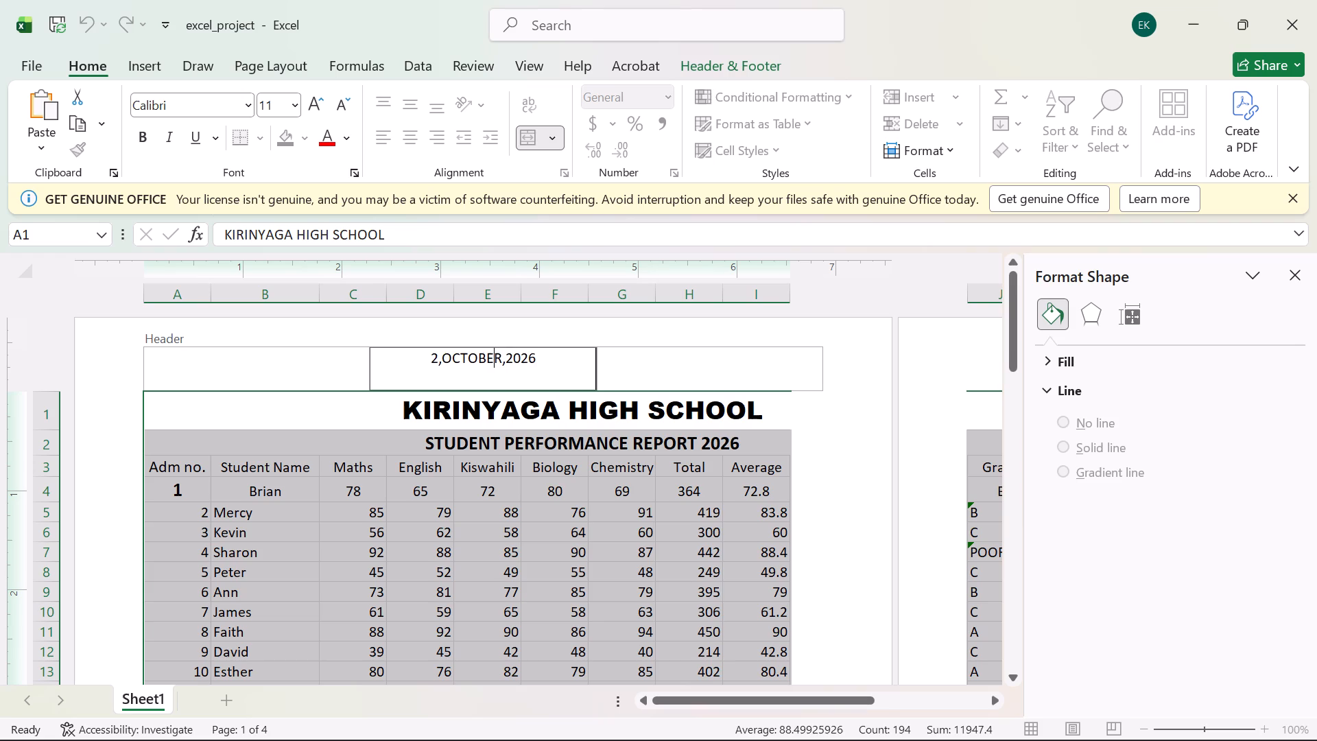
key(Left)
key(Left)
key(Left)
key(Left)
key(Left)
key(Left)
key(Delete)
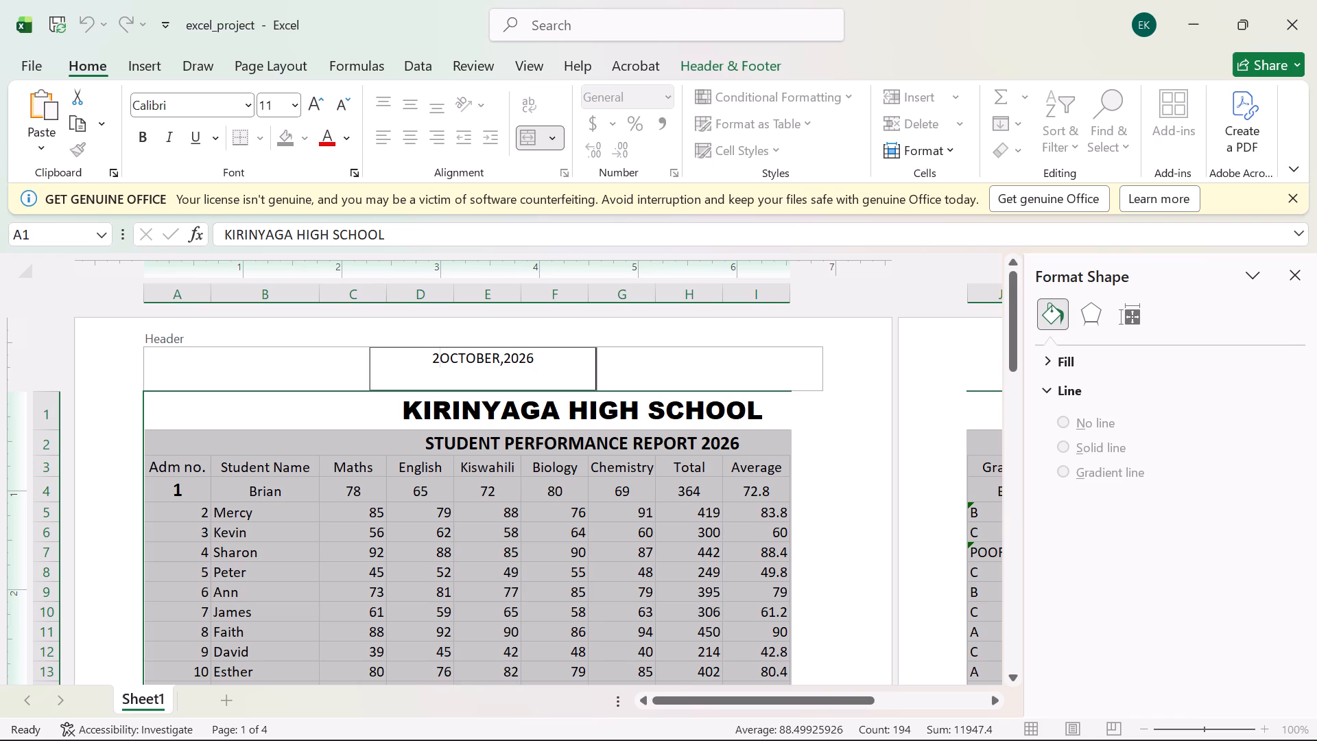
key(space)
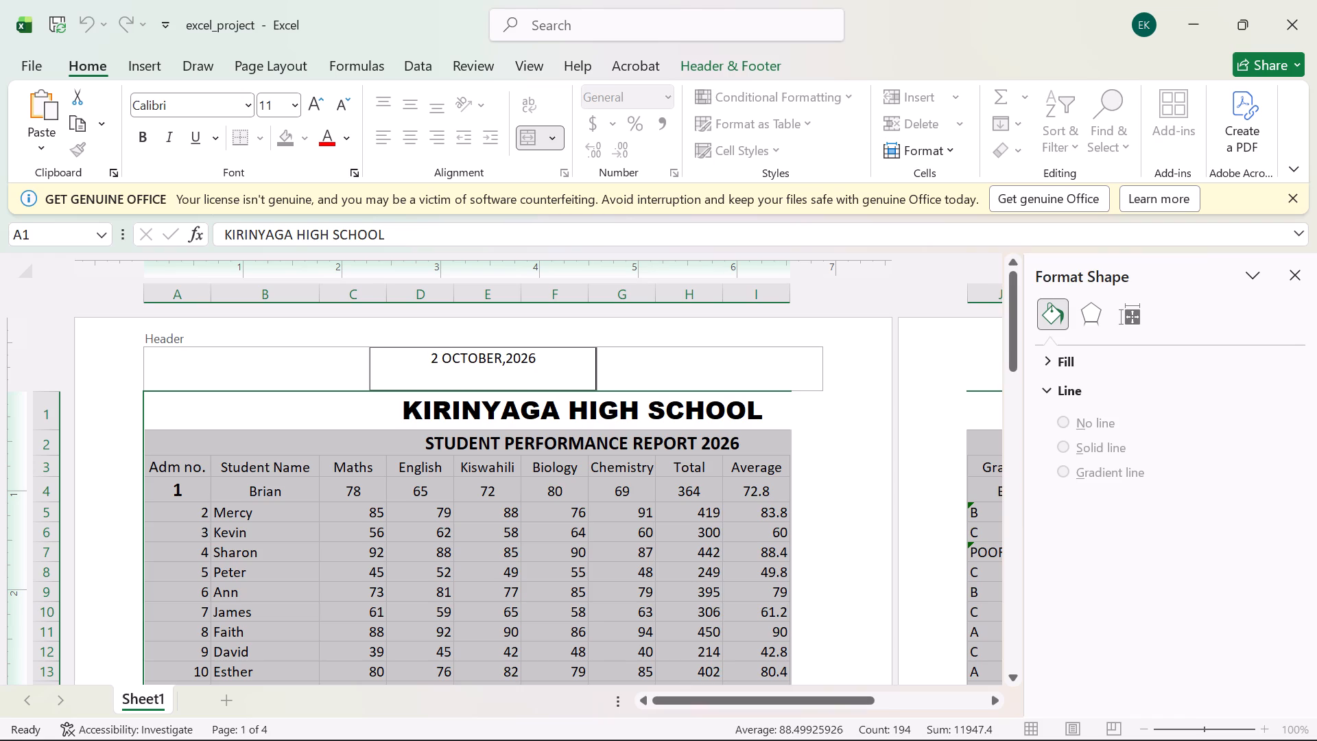
click(436, 357)
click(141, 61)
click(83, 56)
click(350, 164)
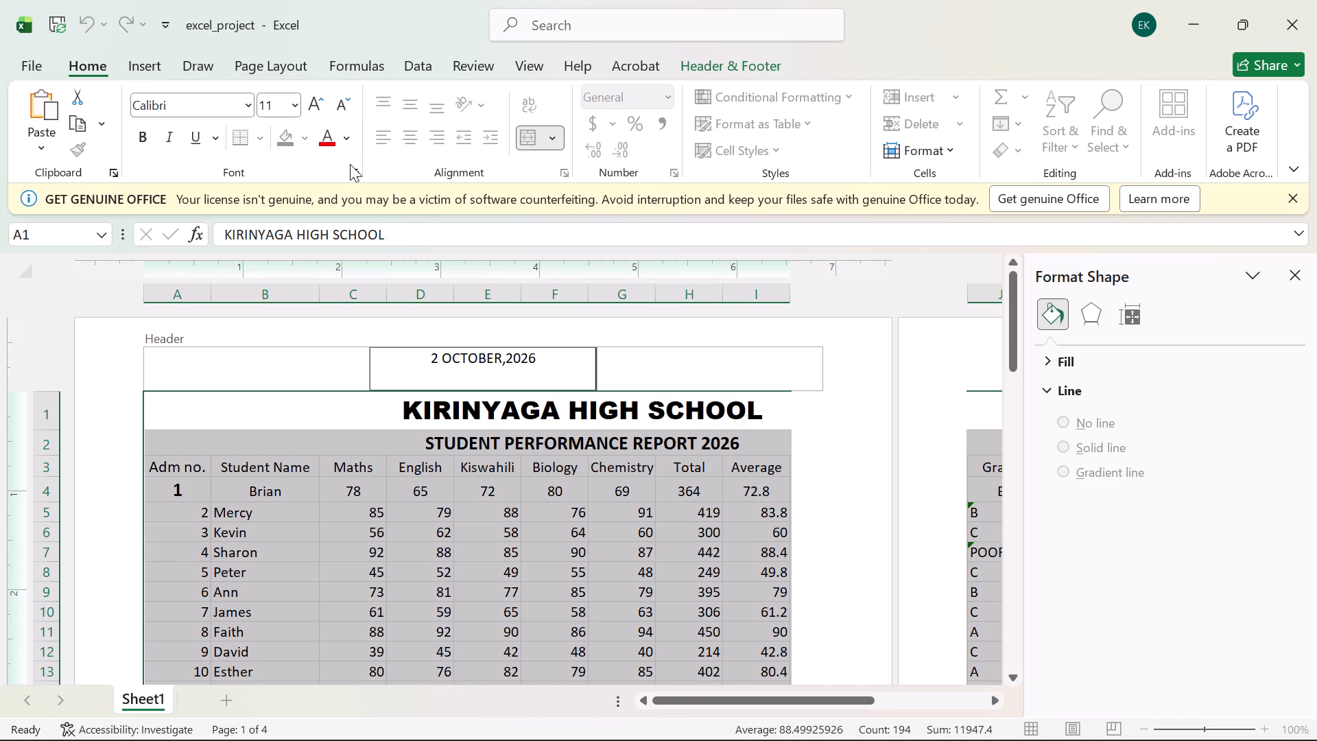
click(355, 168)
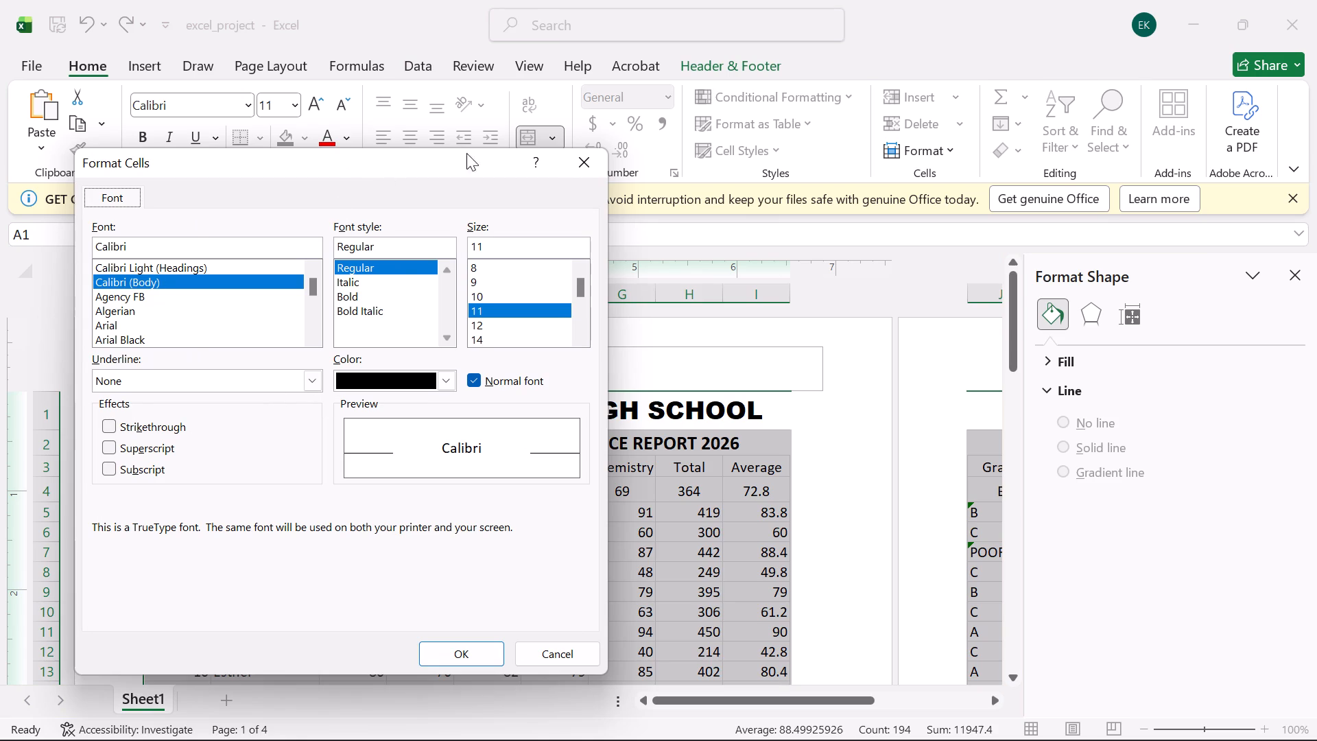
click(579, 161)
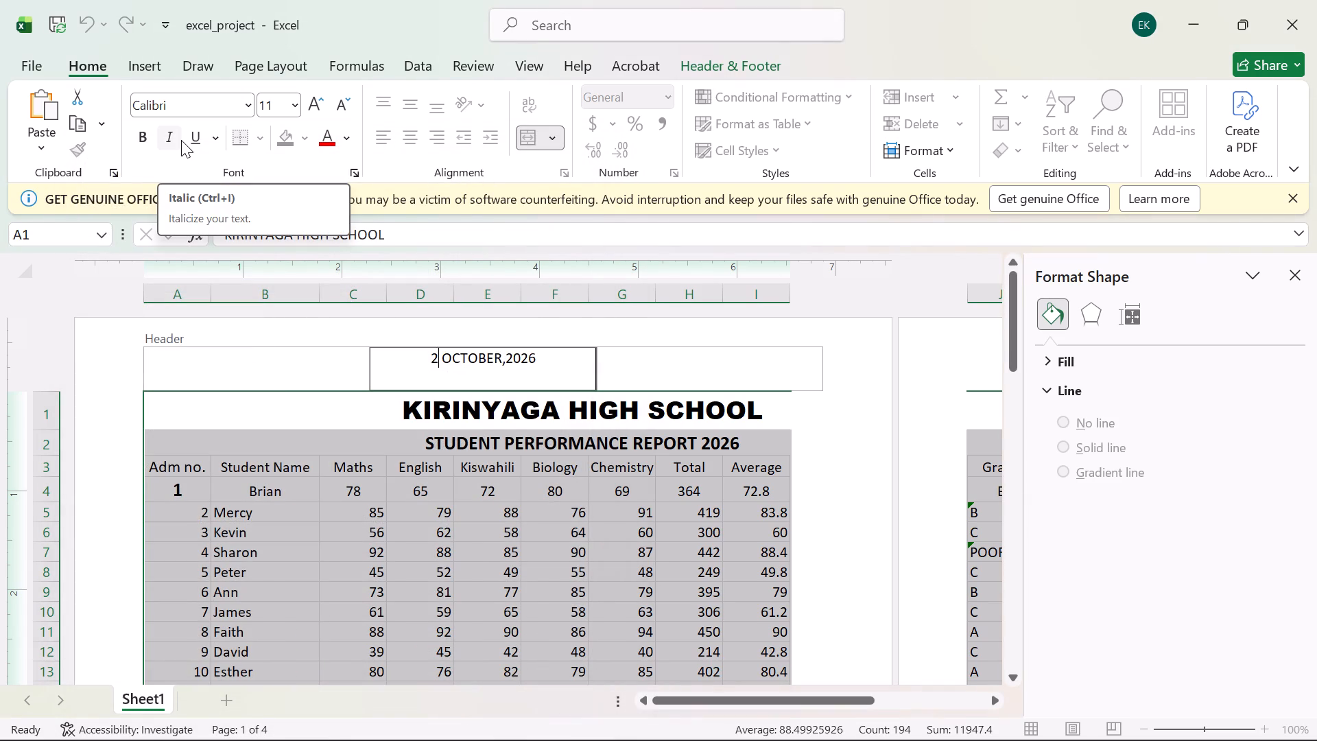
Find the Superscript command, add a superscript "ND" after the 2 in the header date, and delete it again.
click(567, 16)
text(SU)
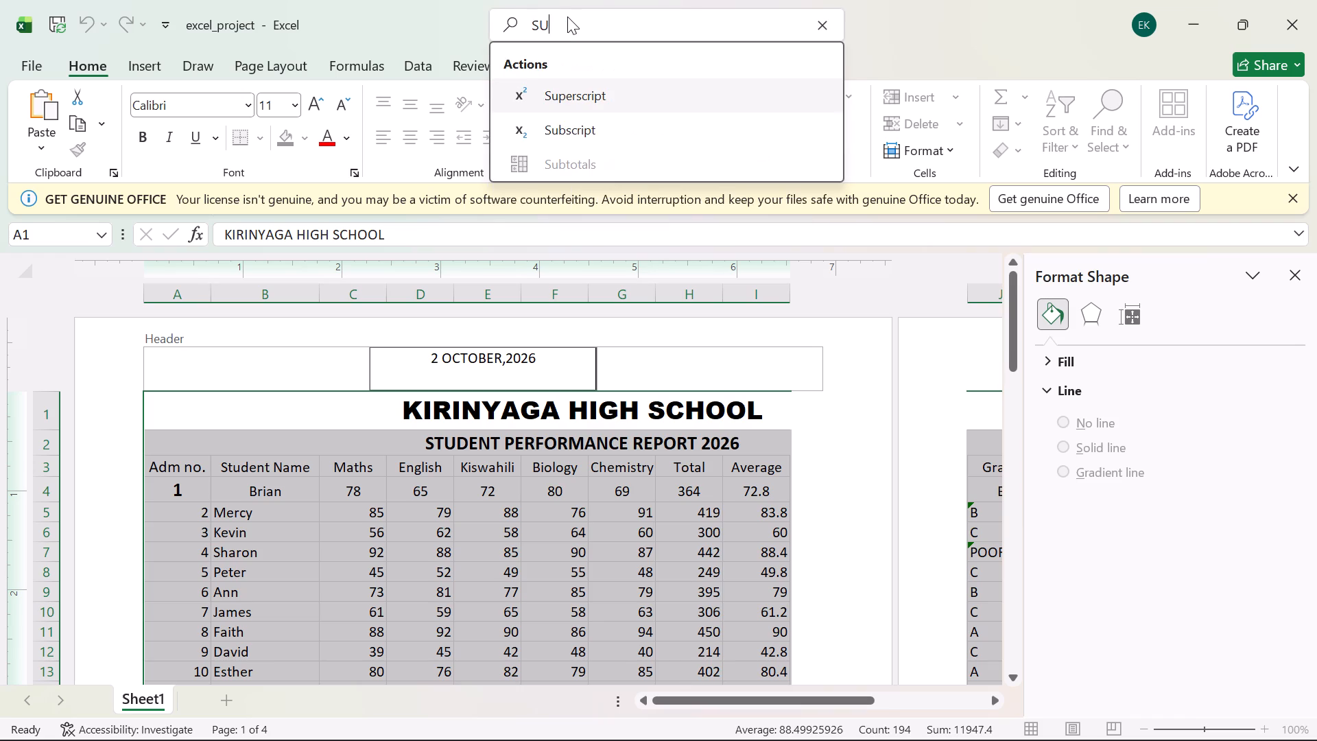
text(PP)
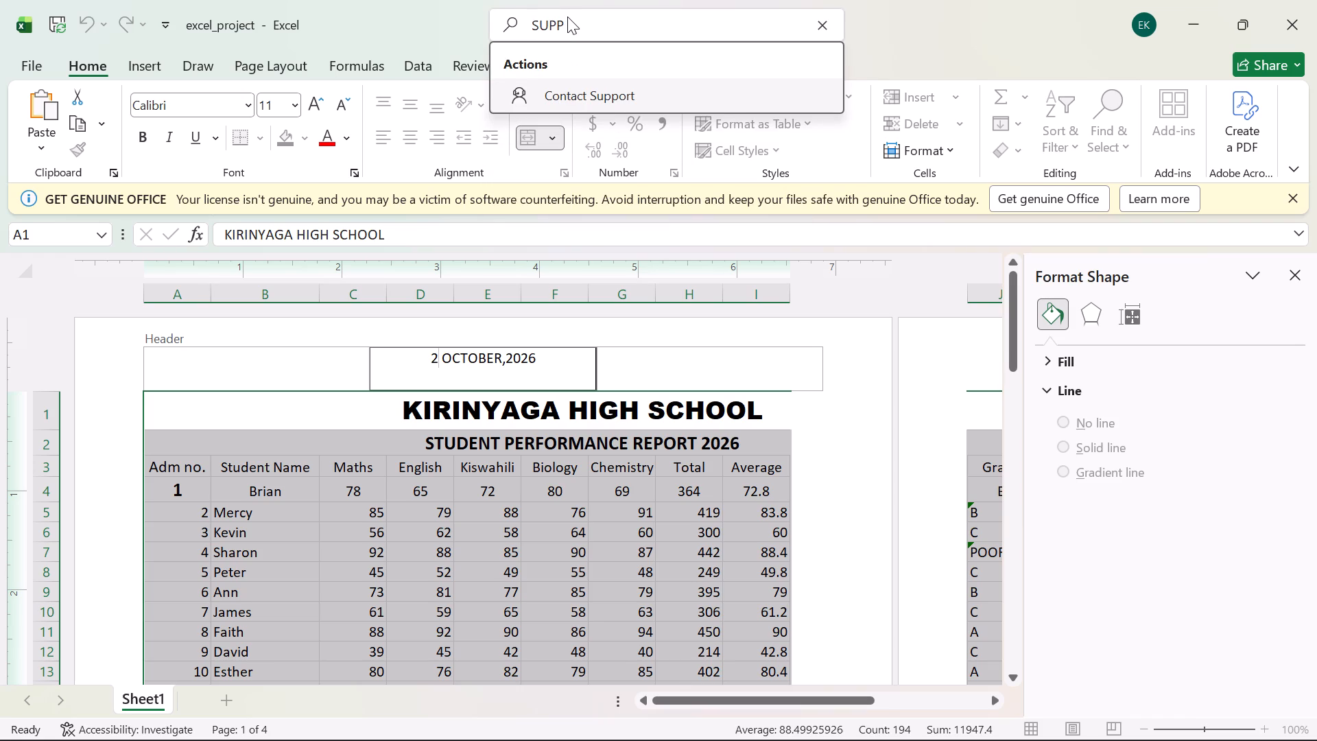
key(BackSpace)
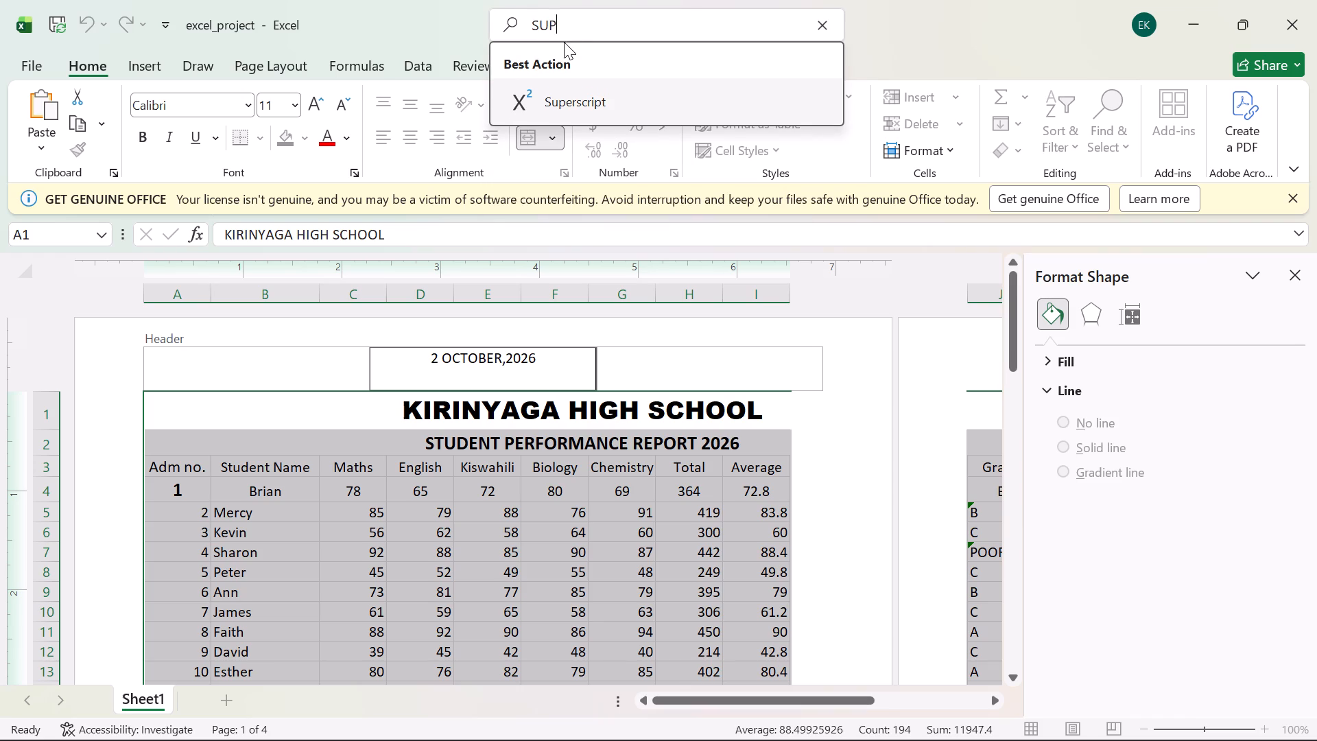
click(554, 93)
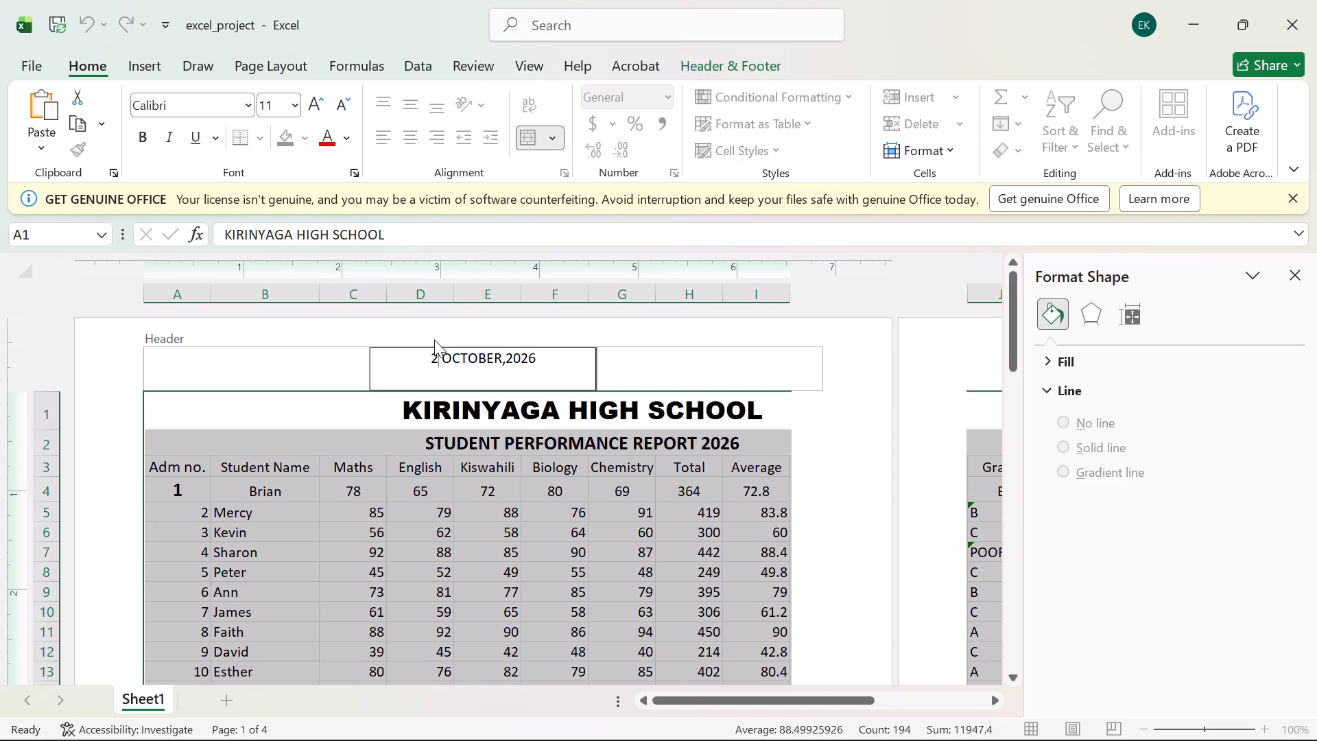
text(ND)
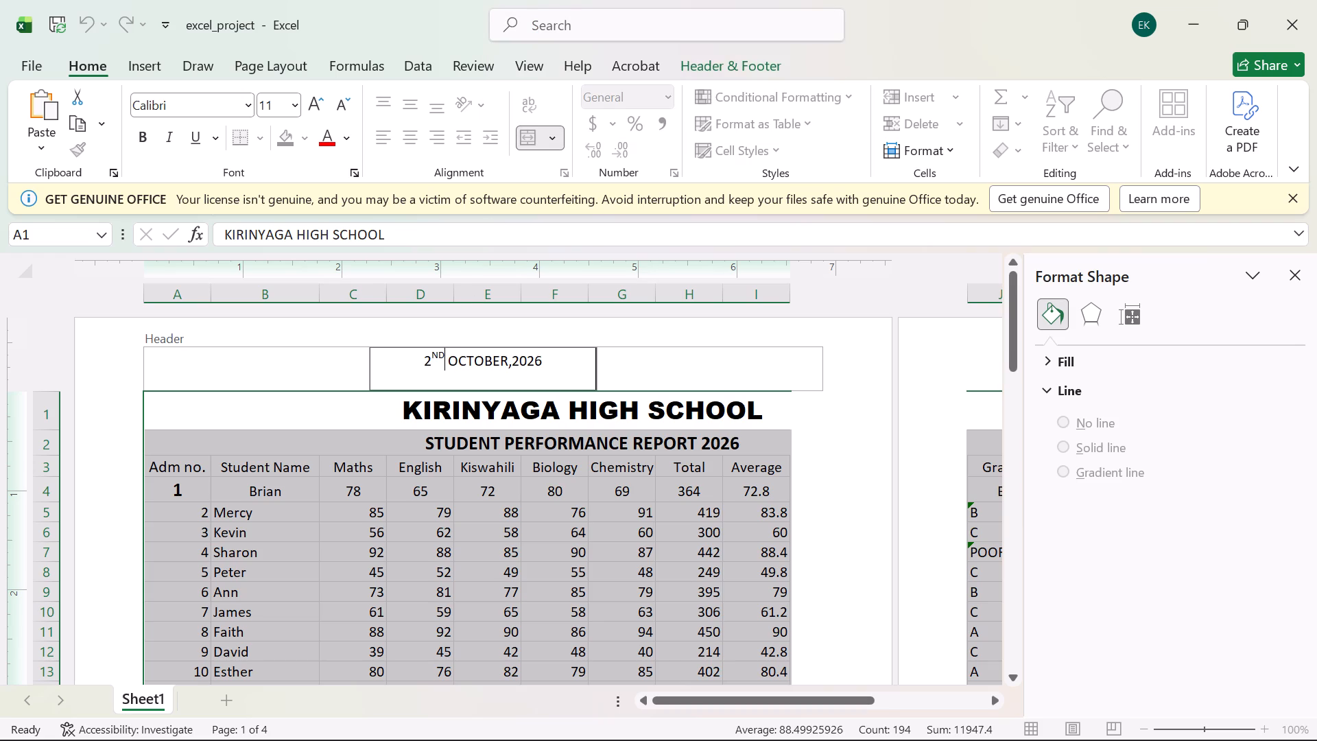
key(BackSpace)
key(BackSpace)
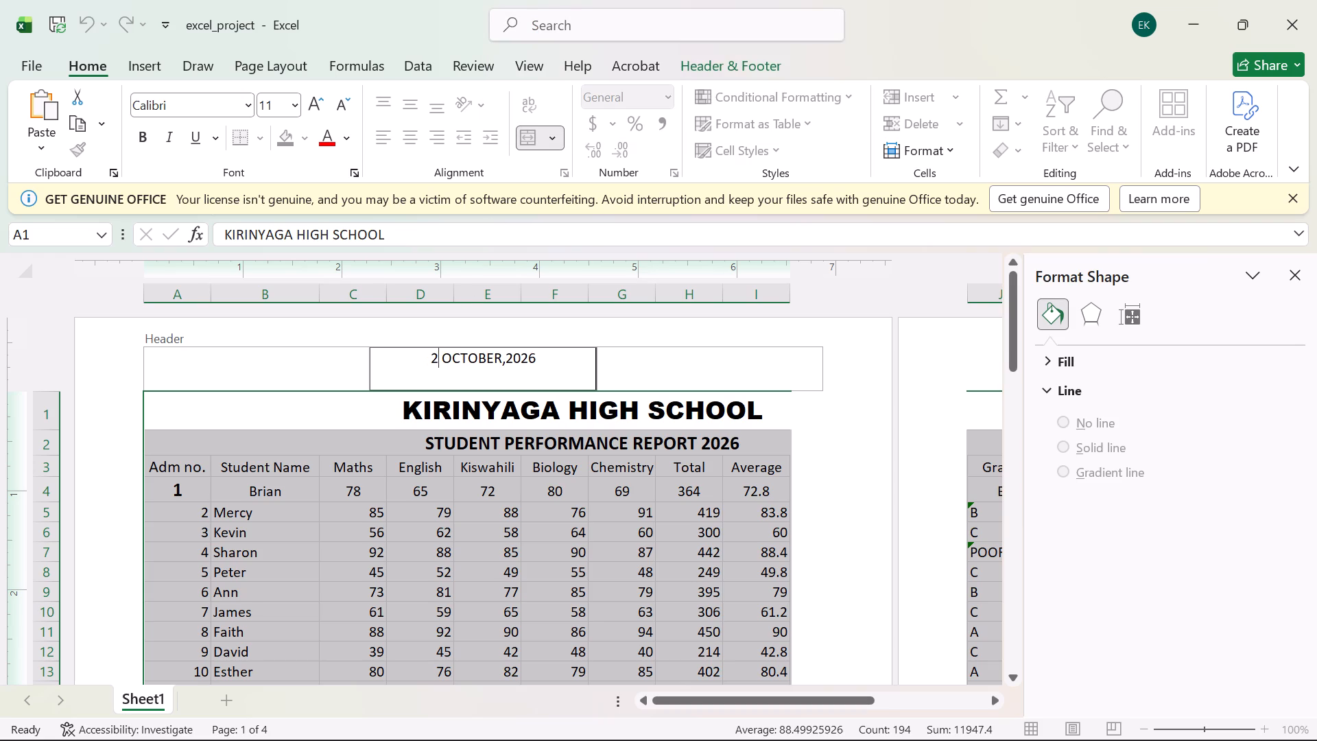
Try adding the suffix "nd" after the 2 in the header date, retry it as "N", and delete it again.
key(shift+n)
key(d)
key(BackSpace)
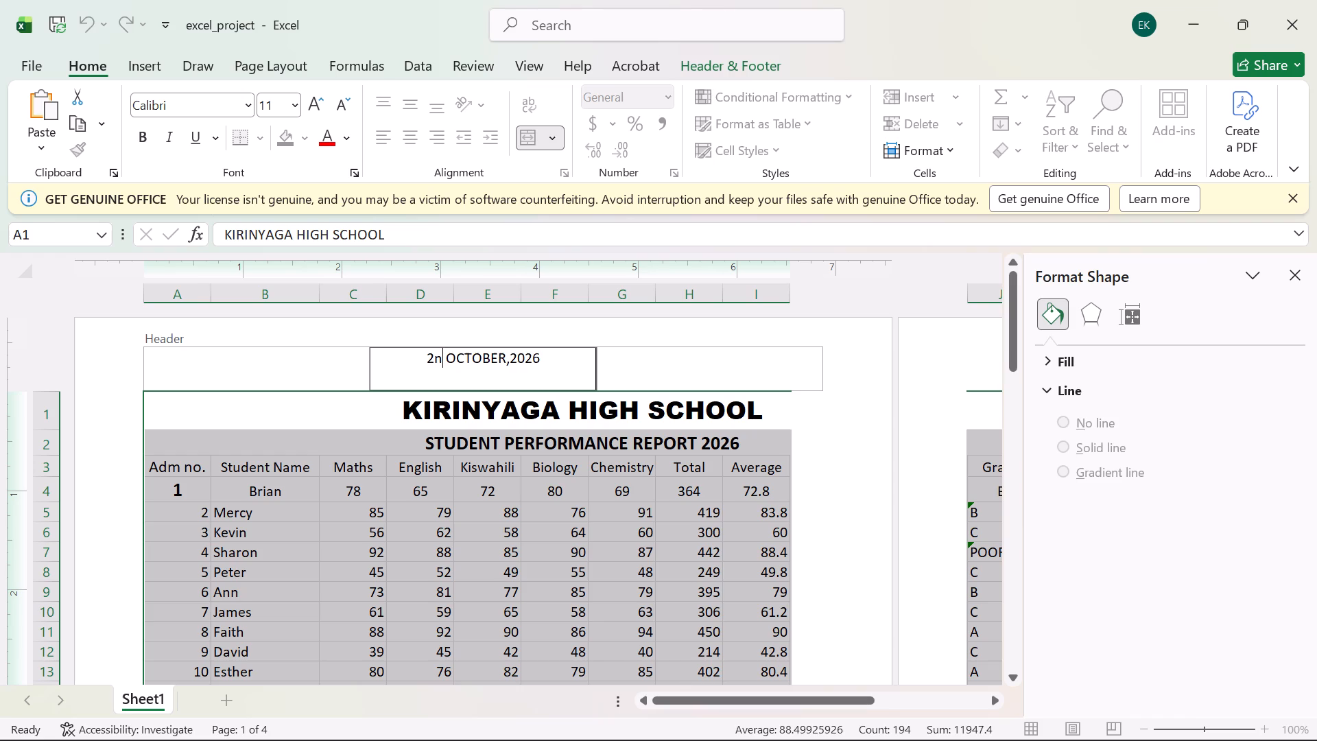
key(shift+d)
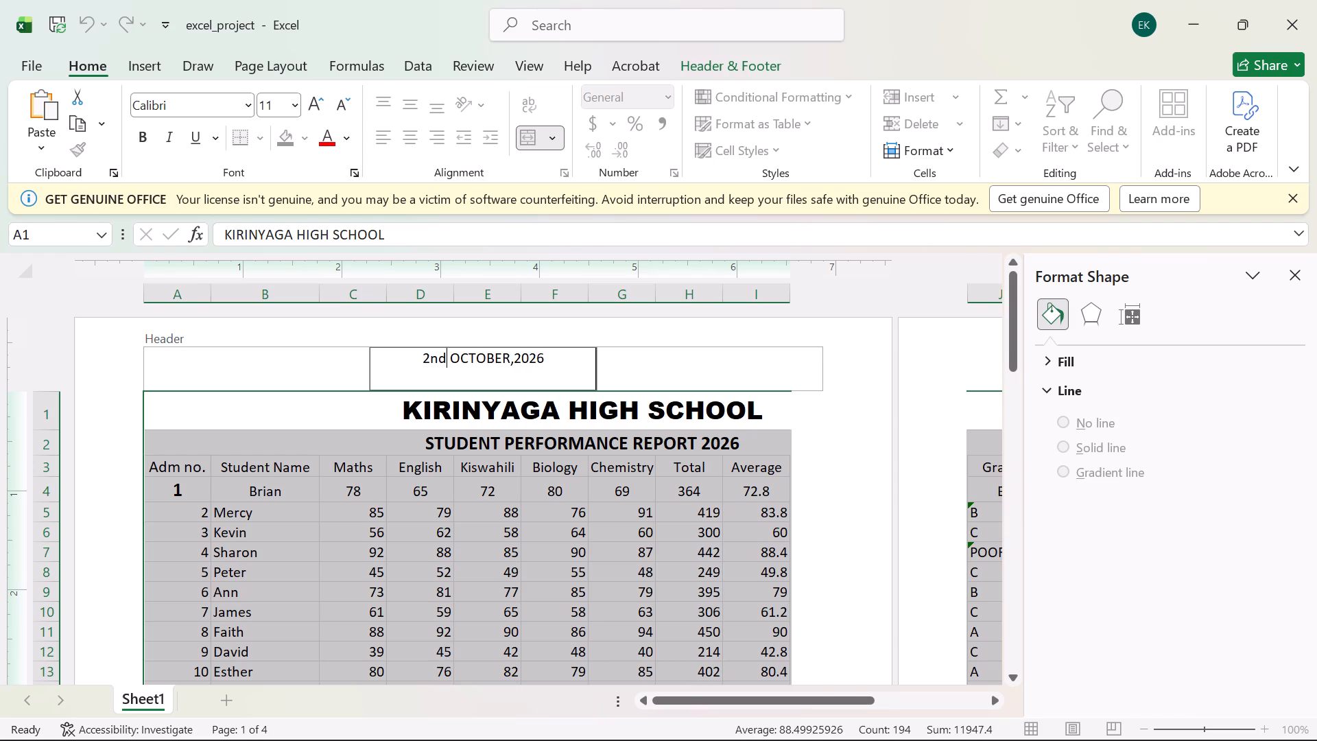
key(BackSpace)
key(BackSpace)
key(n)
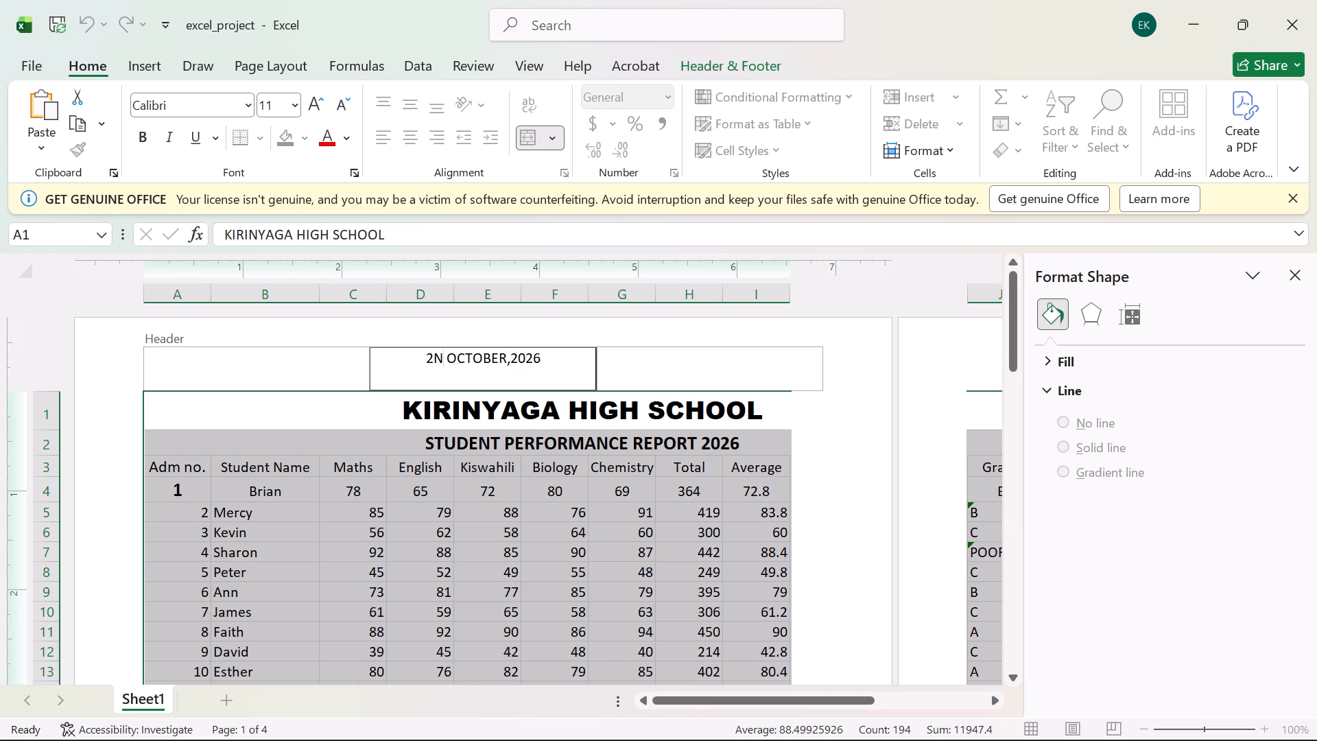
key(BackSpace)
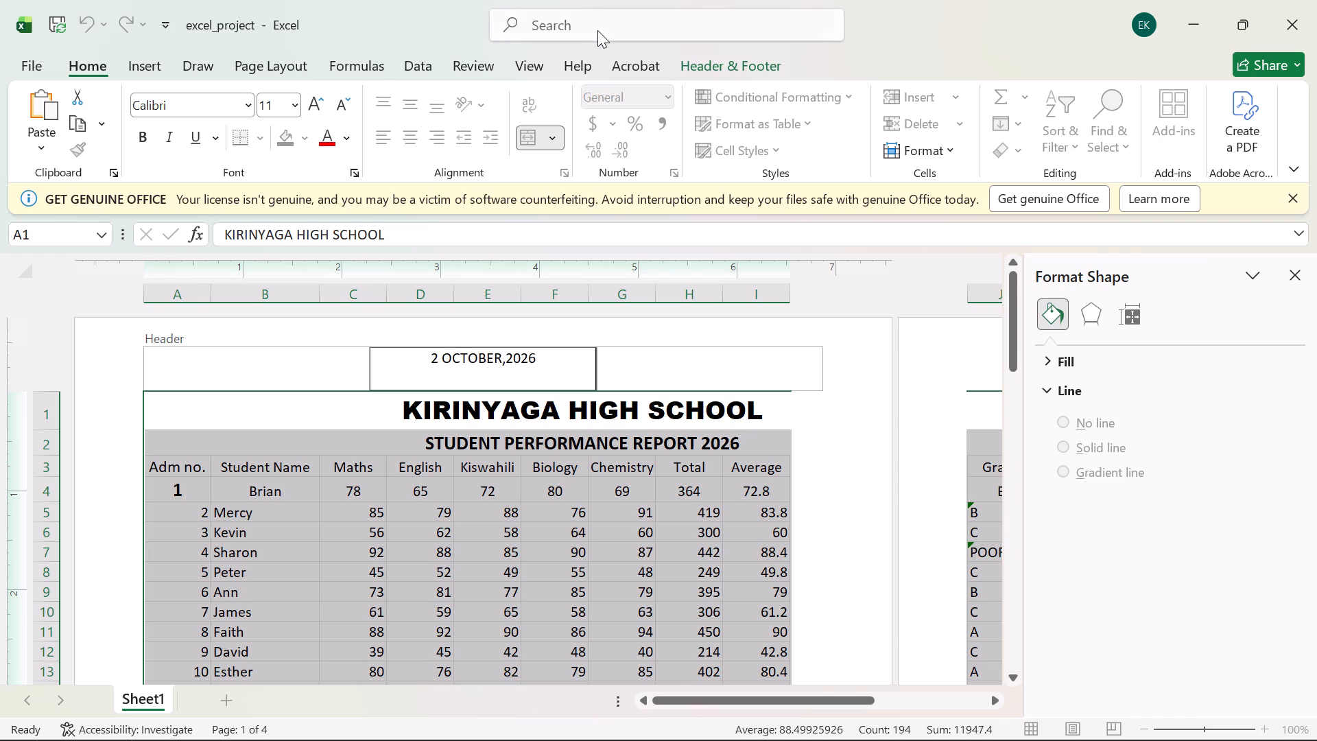
Apply Superscript and add a lowercase "nd" after the 2 in the header date.
click(603, 21)
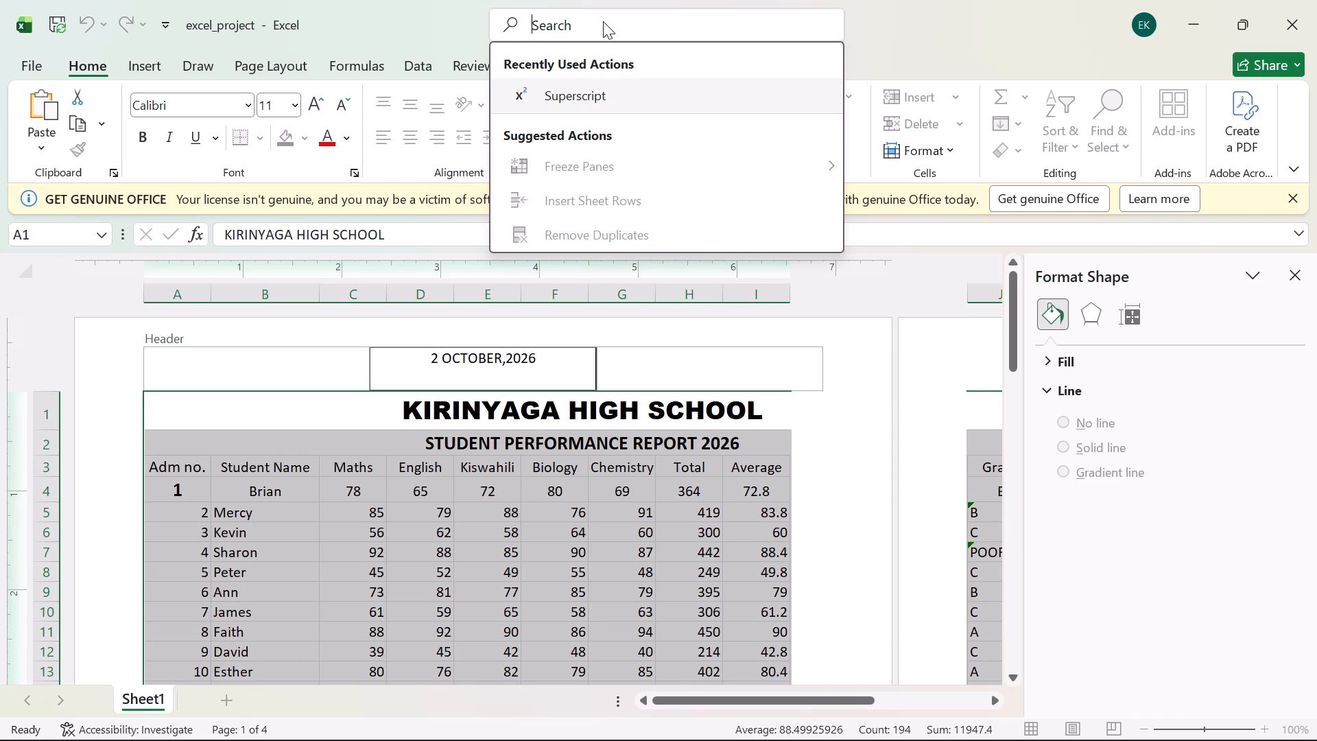
text(SU)
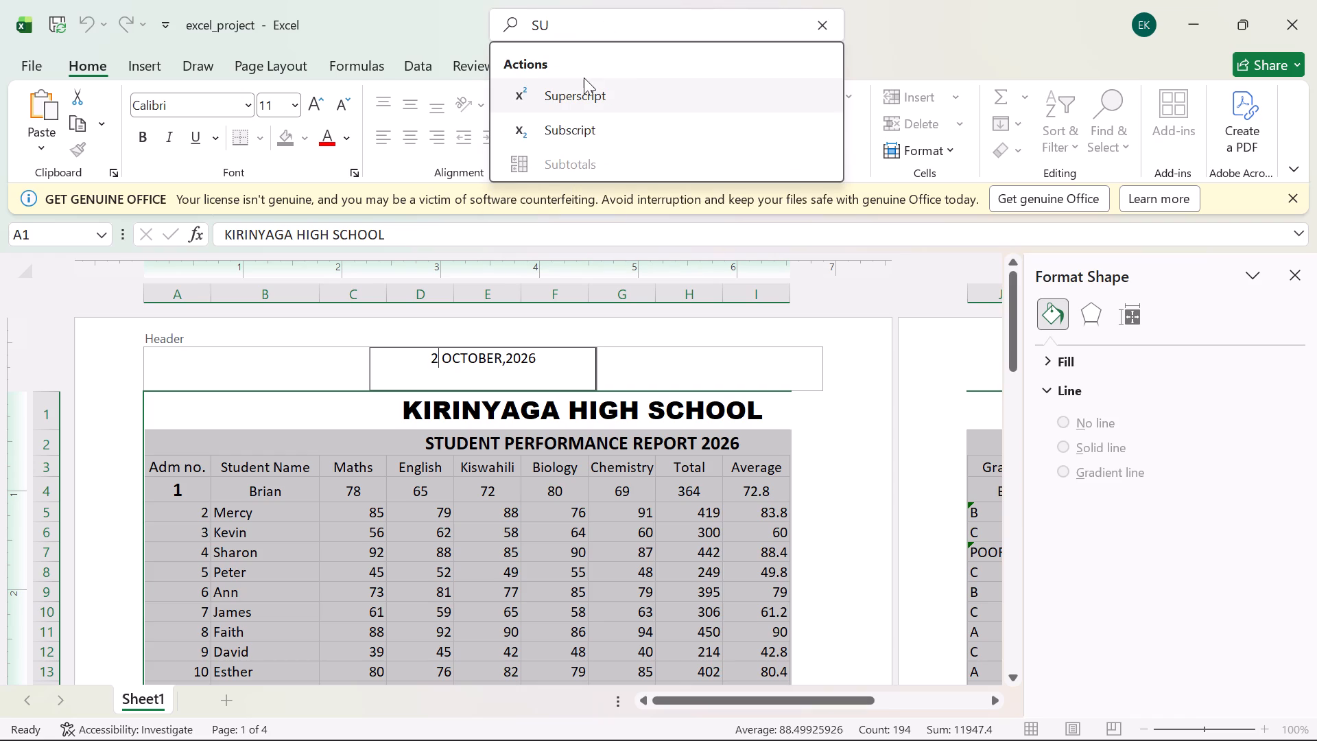
click(578, 94)
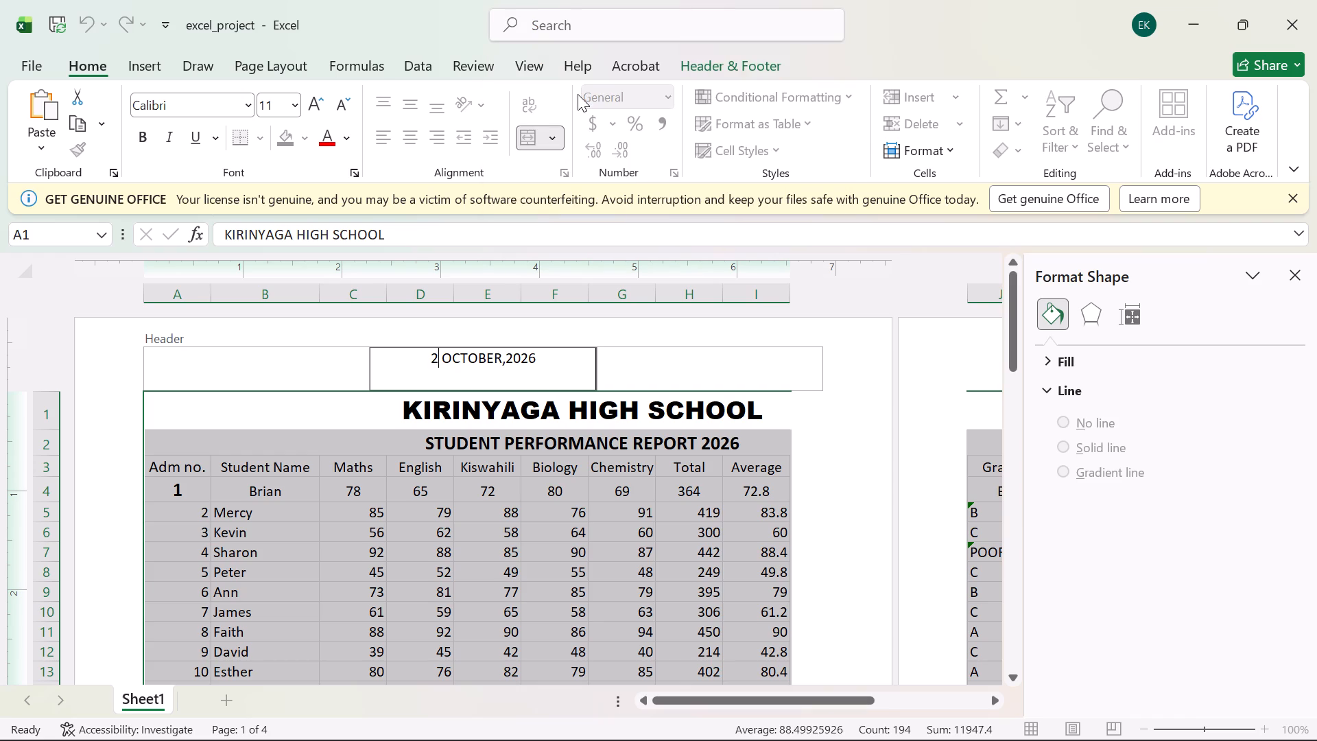
key(shift+n)
key(shift+d)
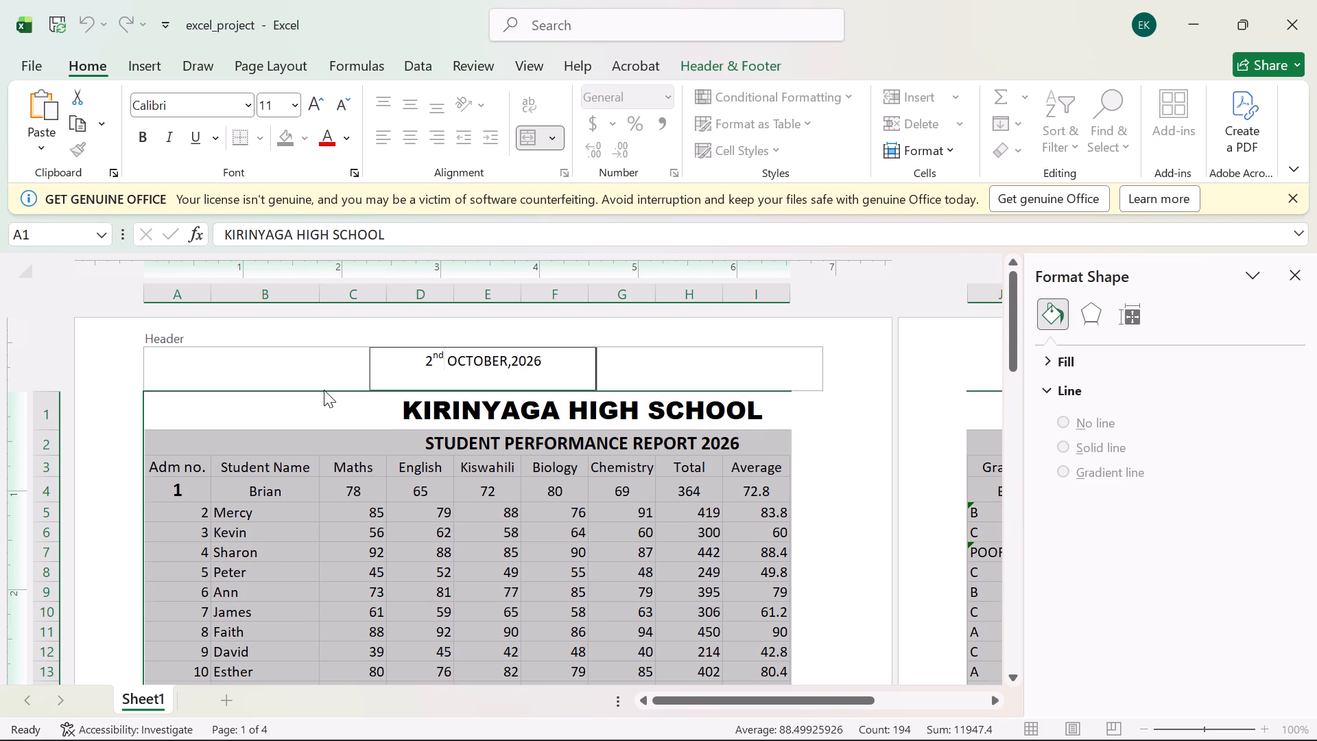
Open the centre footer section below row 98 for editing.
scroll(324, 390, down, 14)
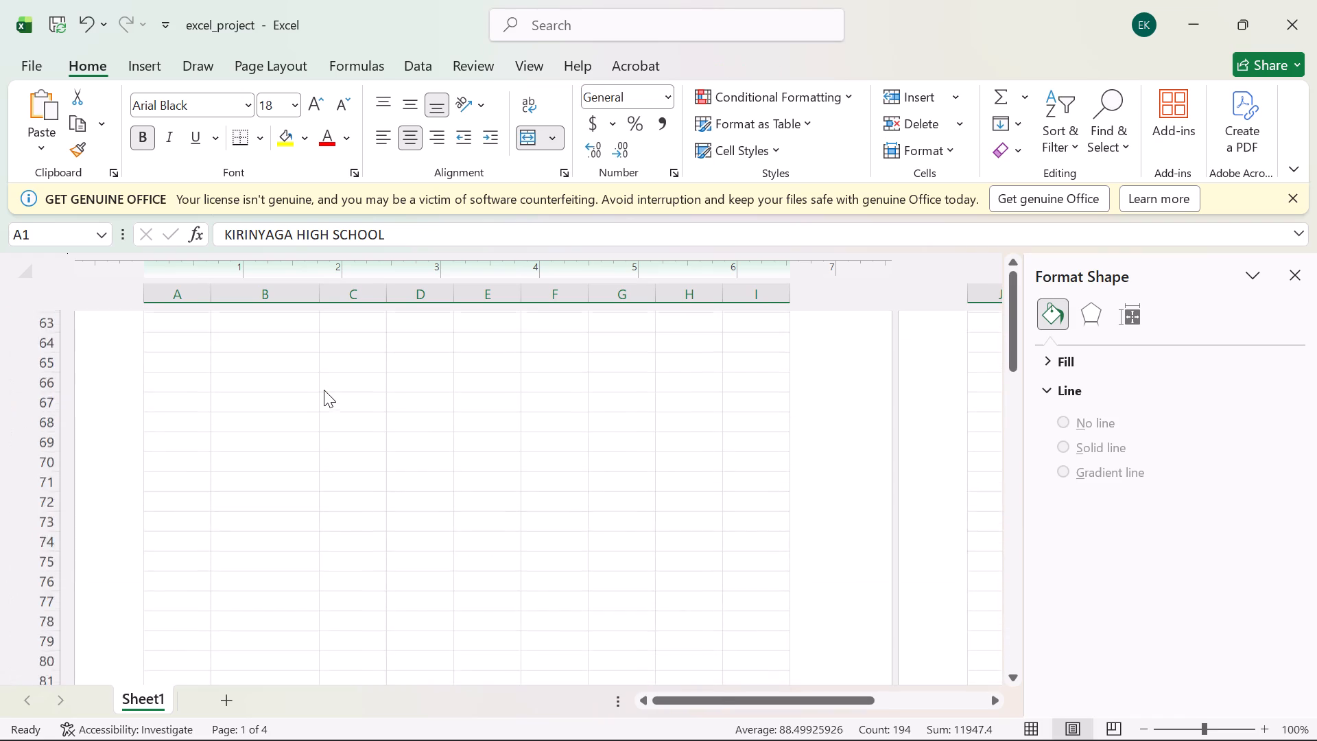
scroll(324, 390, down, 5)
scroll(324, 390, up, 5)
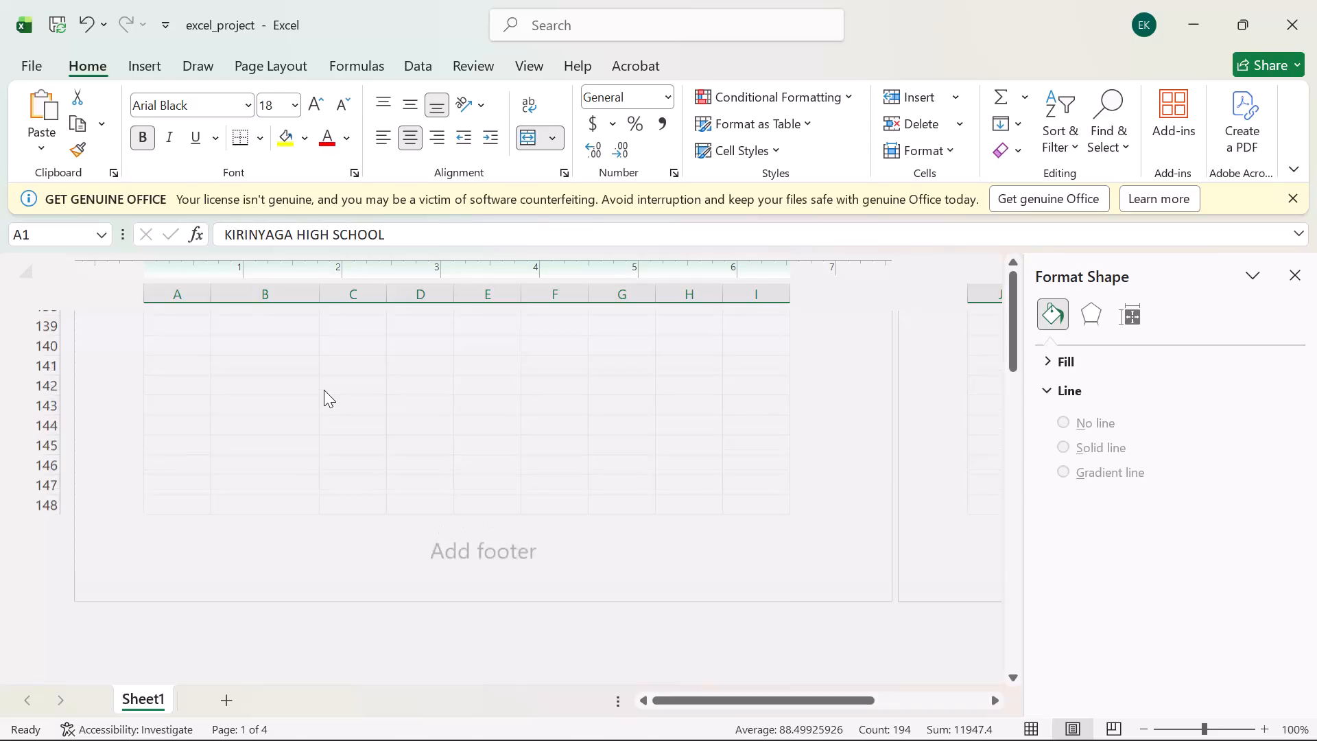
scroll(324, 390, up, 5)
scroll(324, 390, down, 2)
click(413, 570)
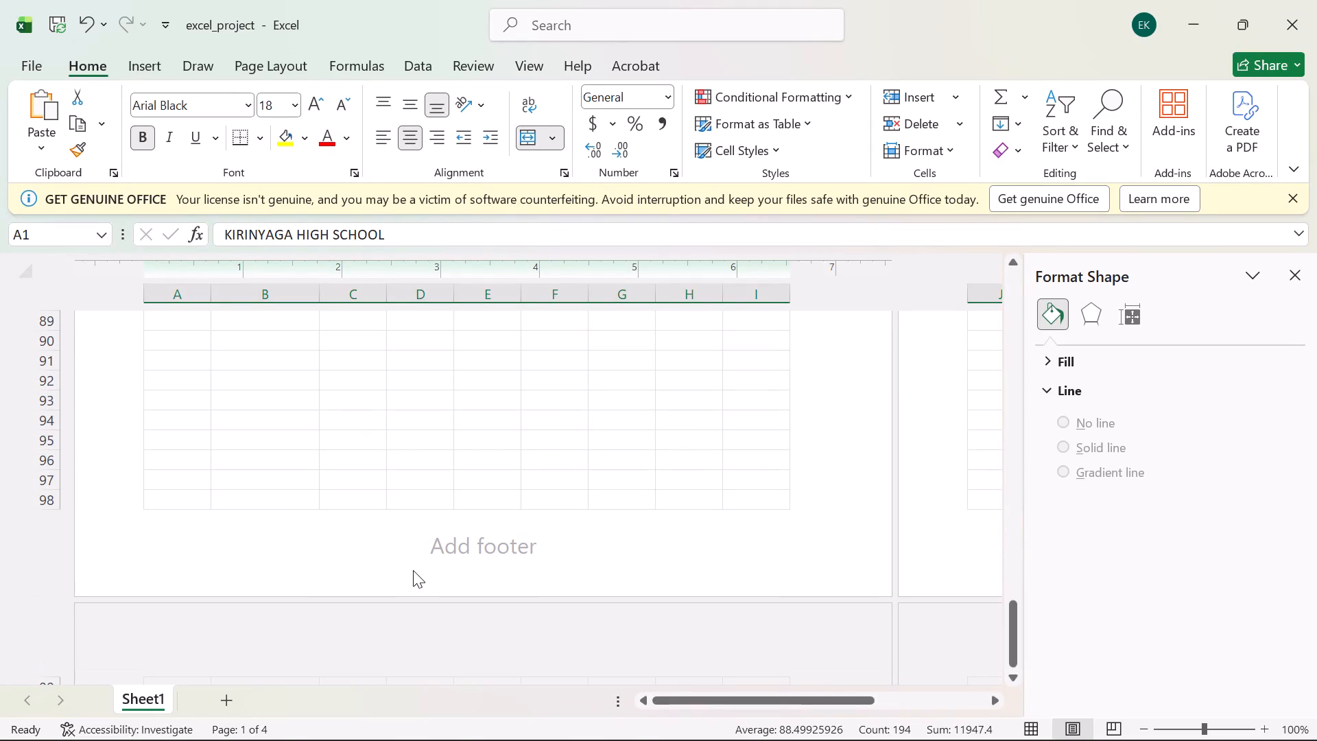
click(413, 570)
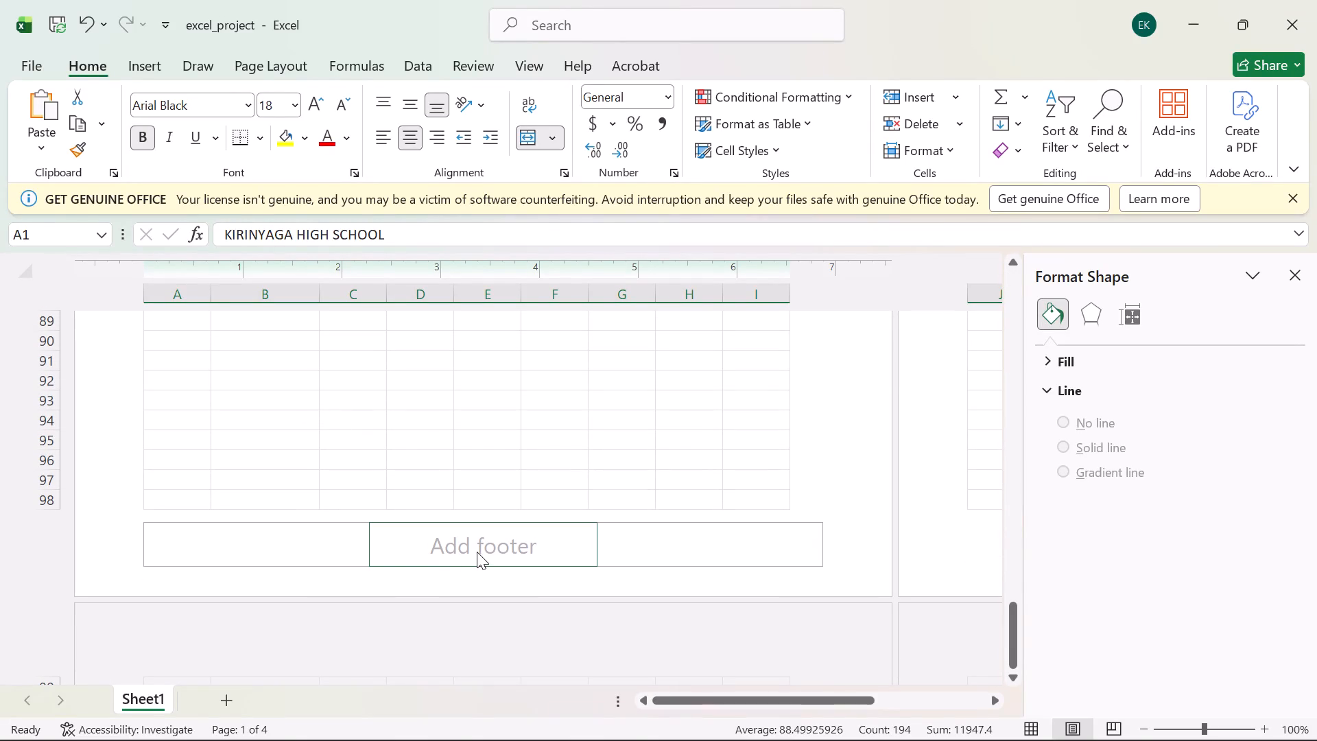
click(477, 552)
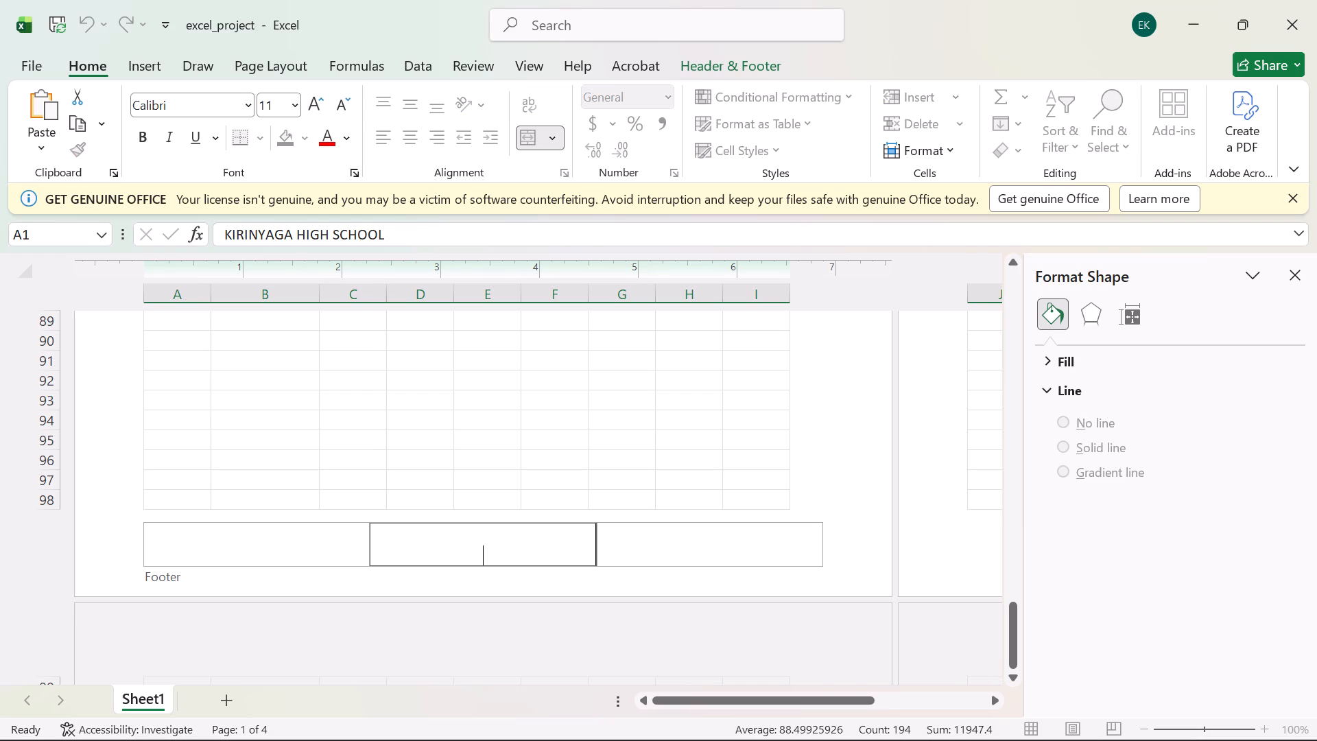
Search the commands for "PAGE NUM", clear the search, and look through the available commands for a page number option.
click(571, 21)
text(PAGE)
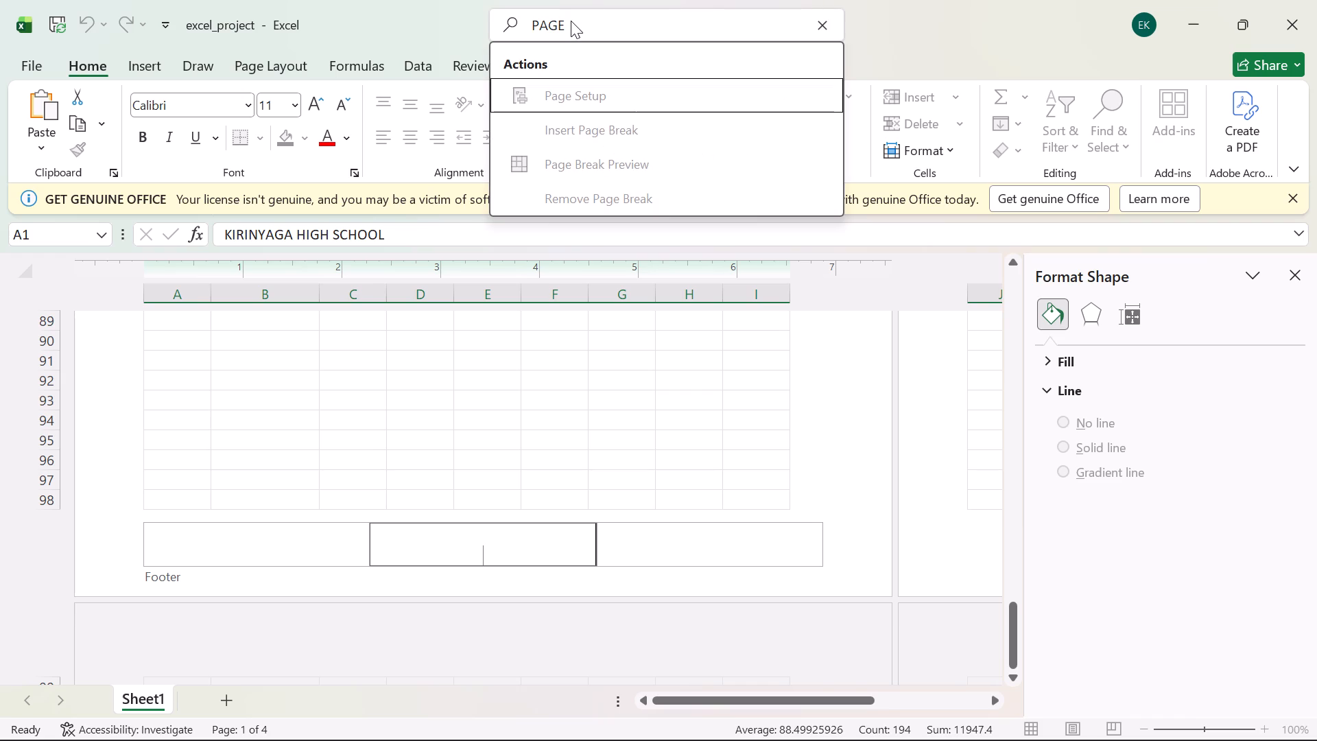
key(space)
text(NUM)
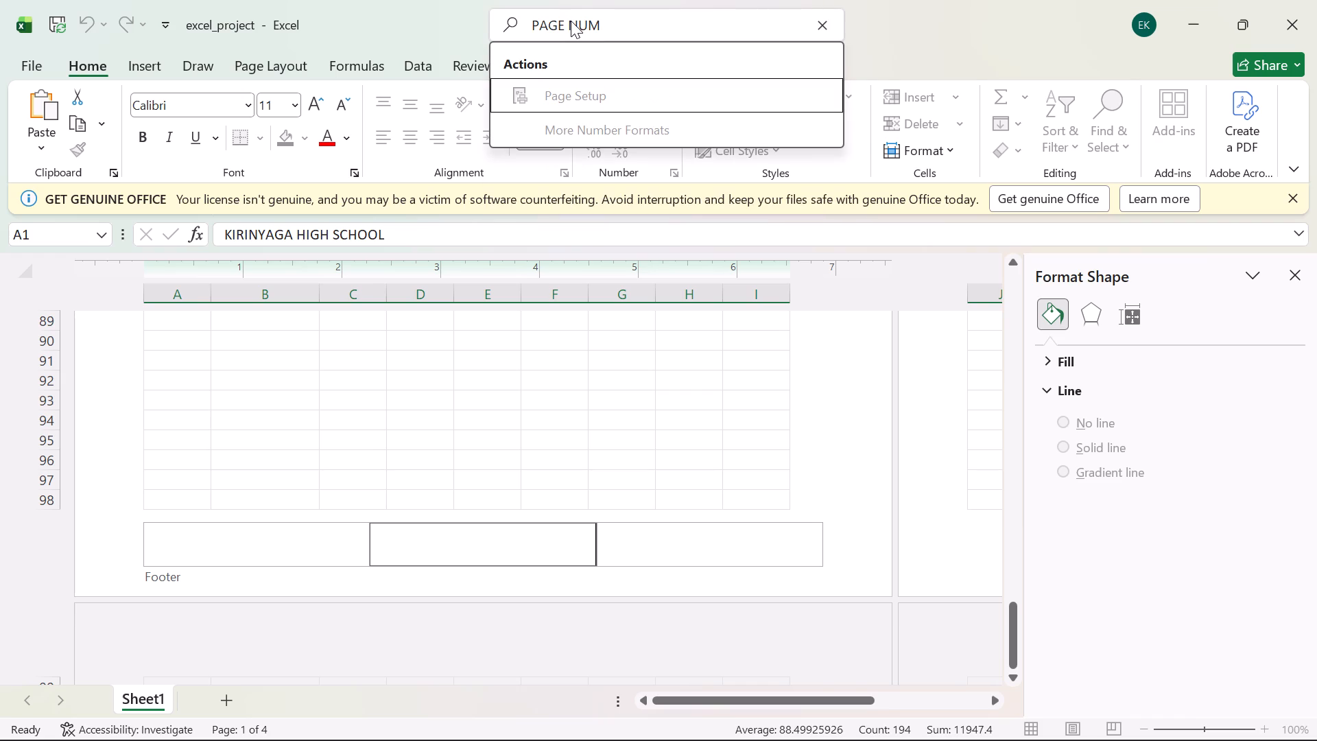
key(BackSpace)
key(BackSpace)
key(BackSpace)
key(BackSpace)
key(BackSpace)
key(BackSpace)
key(BackSpace)
key(BackSpace)
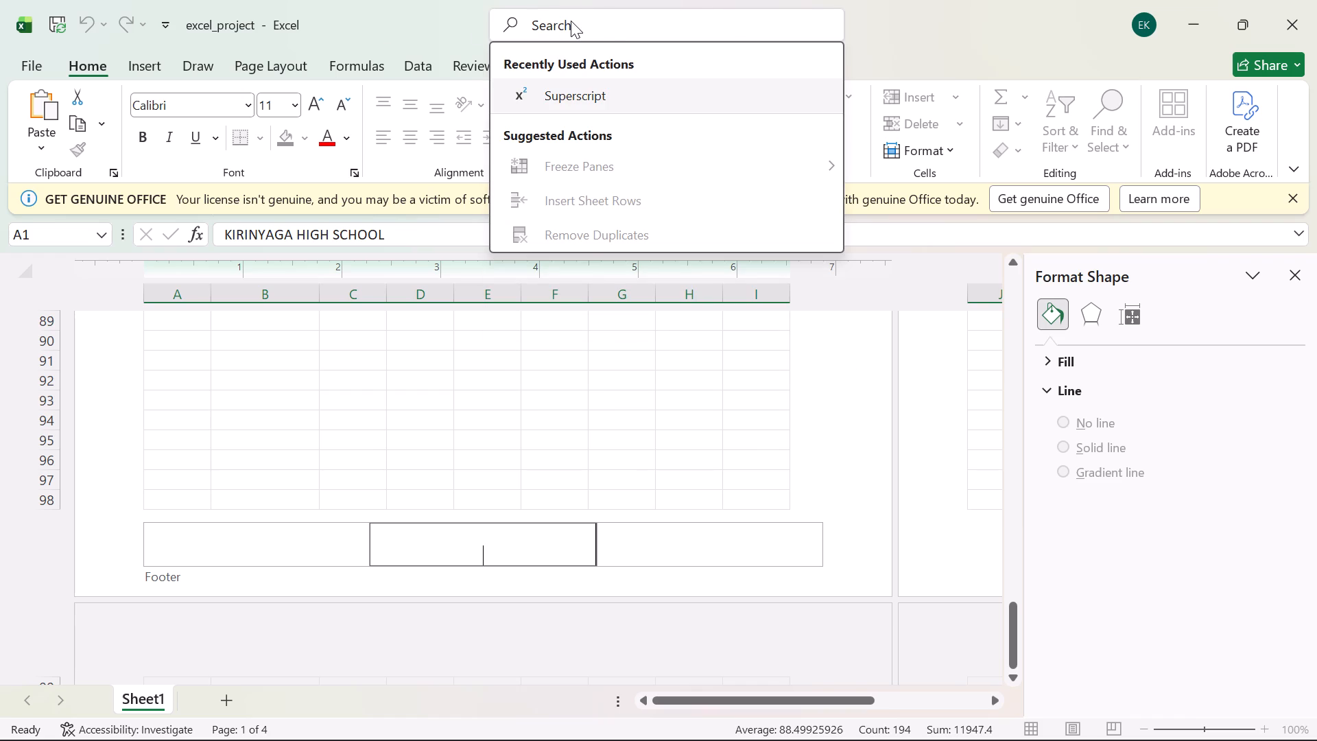
click(161, 64)
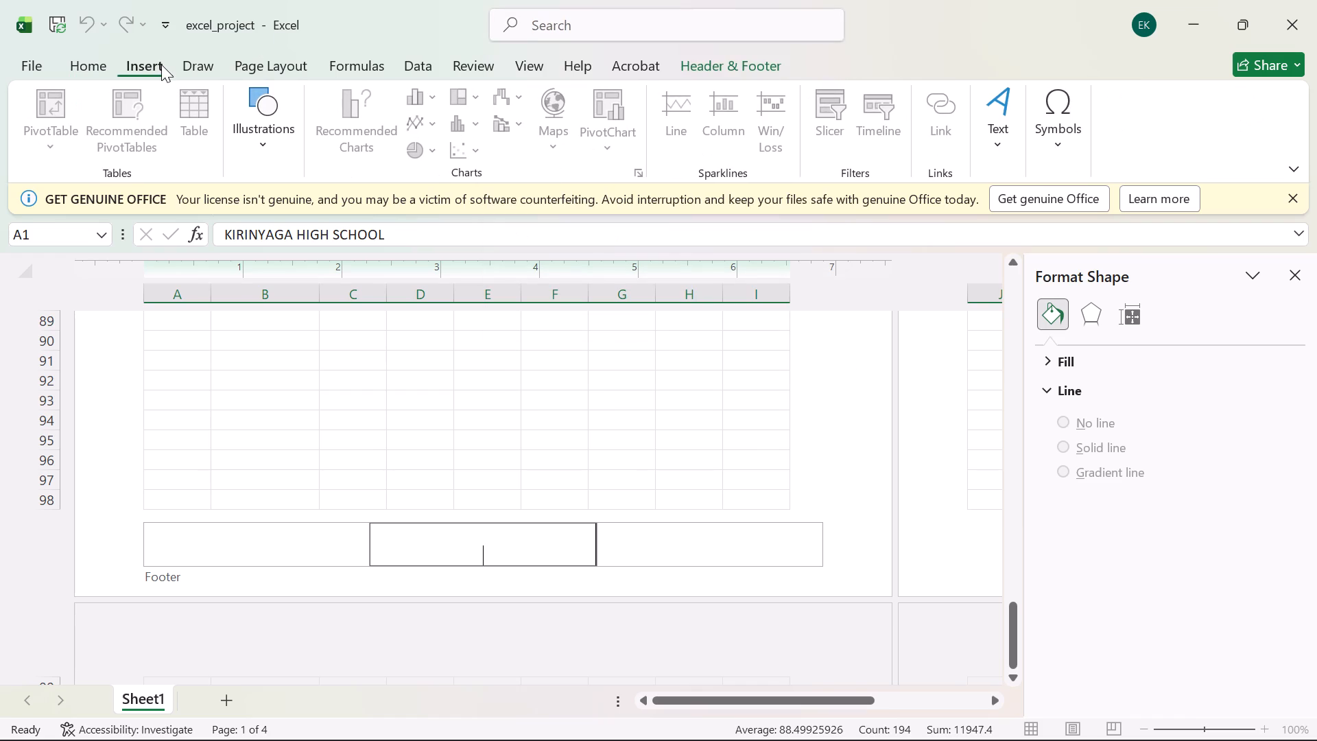
click(236, 57)
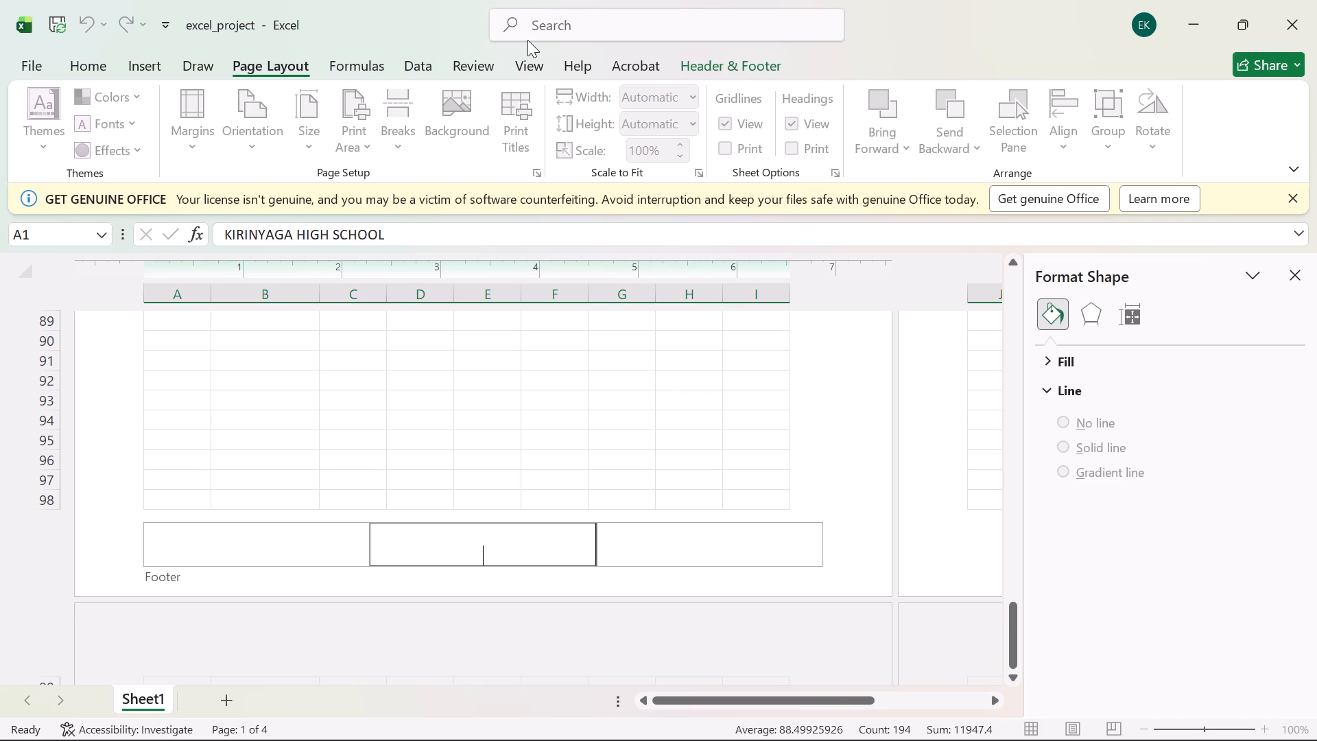
click(528, 61)
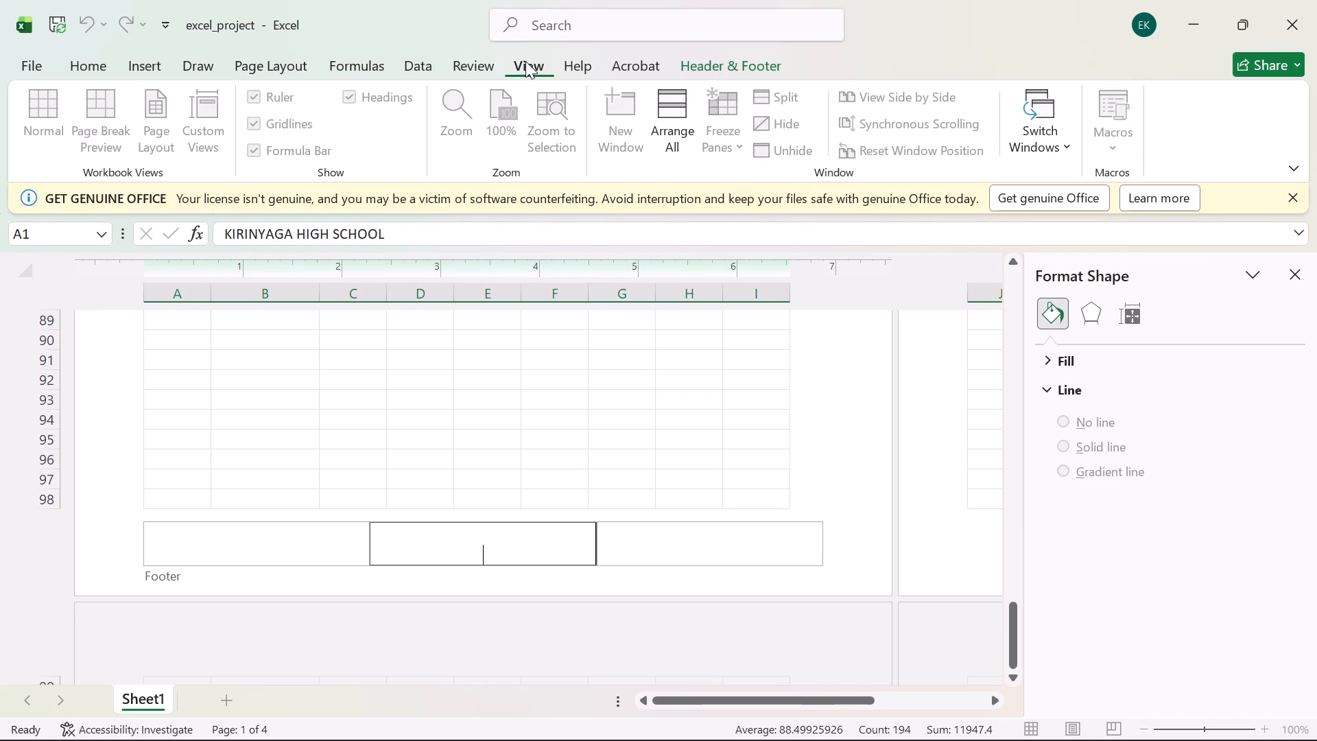
click(478, 60)
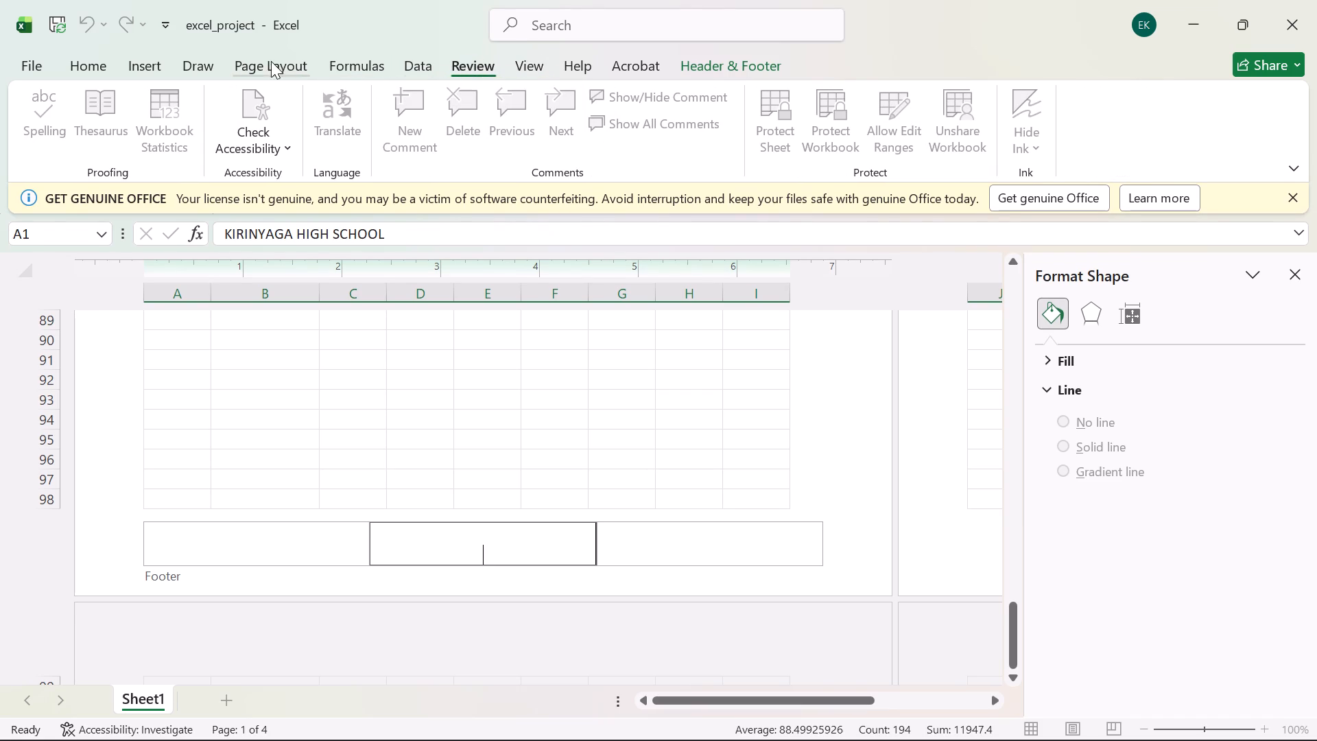
click(256, 60)
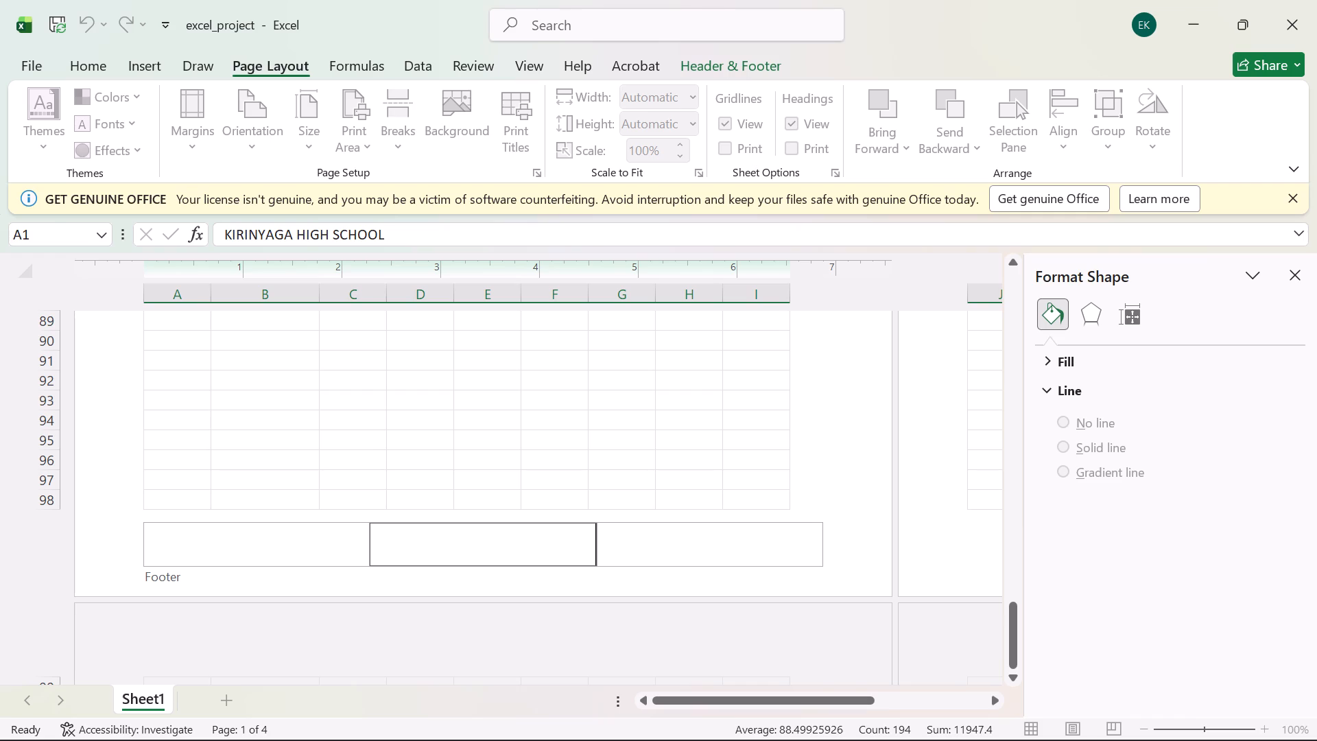
Leave the footer, return to the top of the report, and save the excel_project workbook.
key(ctrl+s)
scroll(401, 443, up, 6)
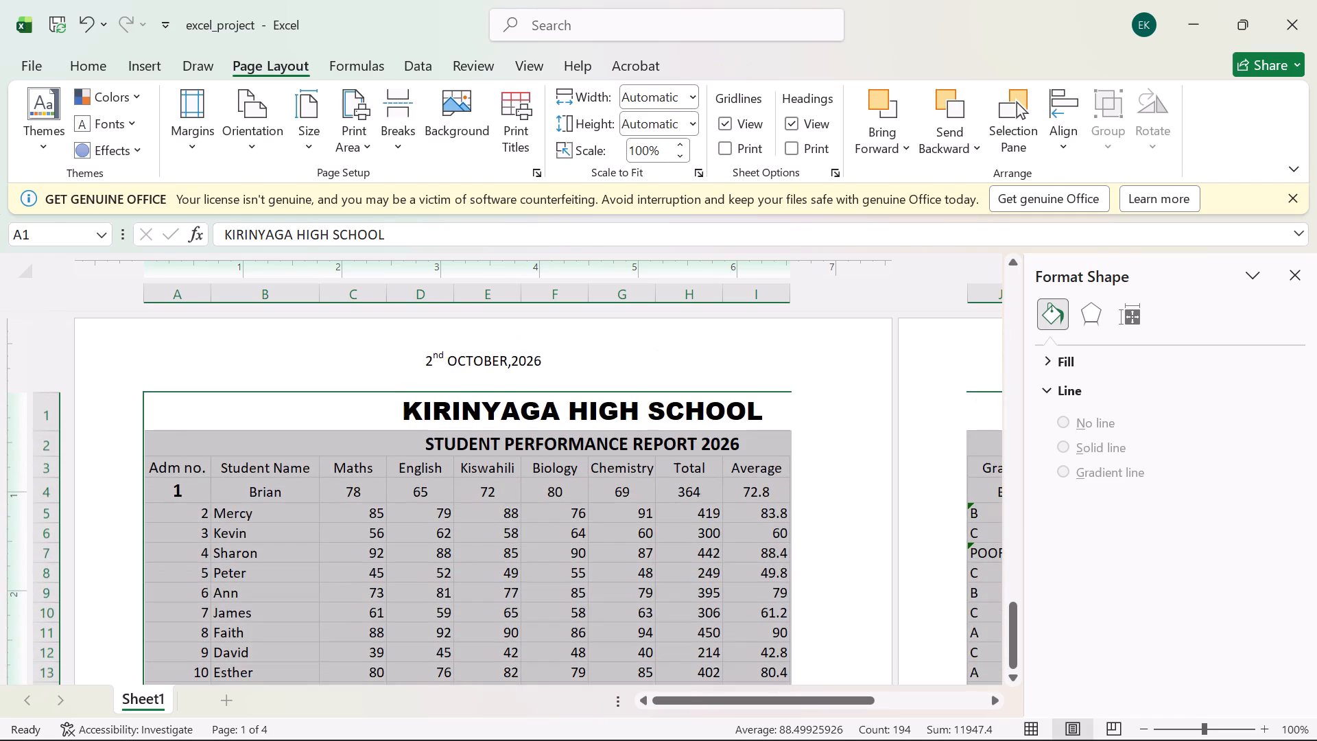
scroll(486, 467, left, 2)
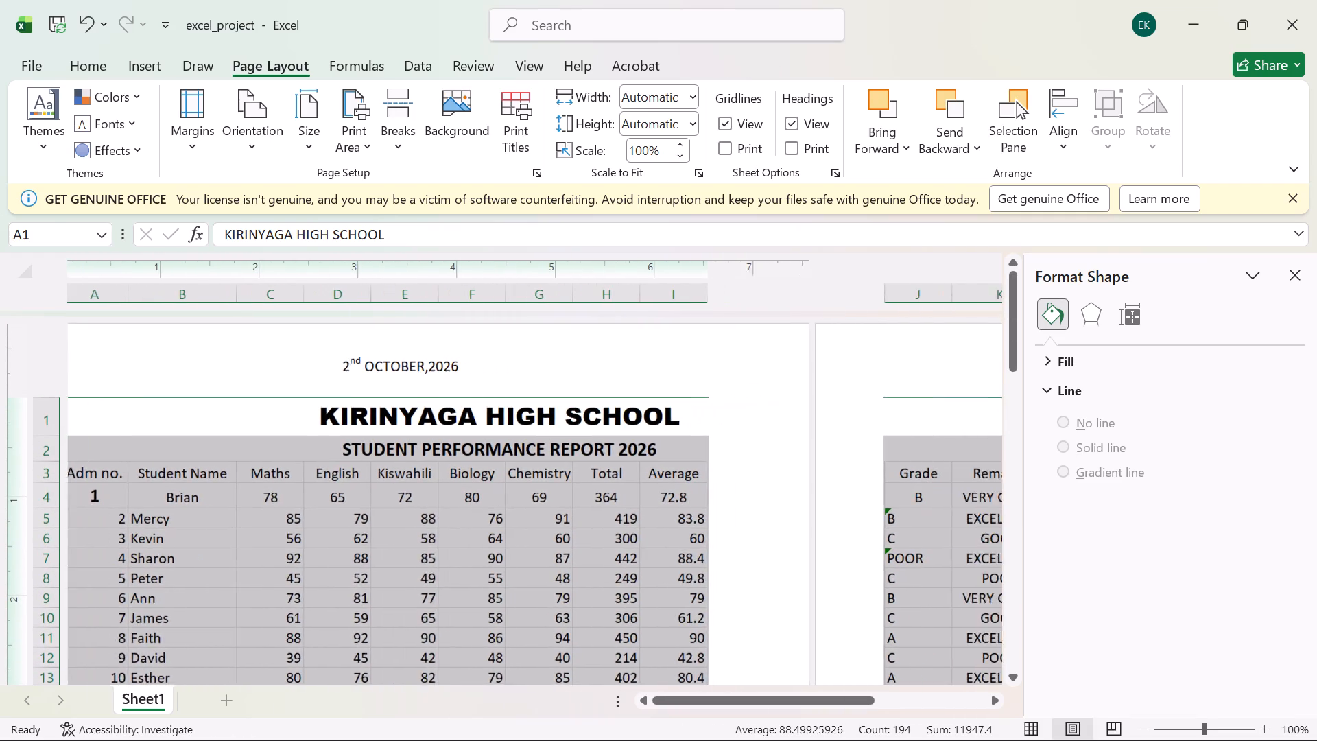
scroll(486, 467, left, 5)
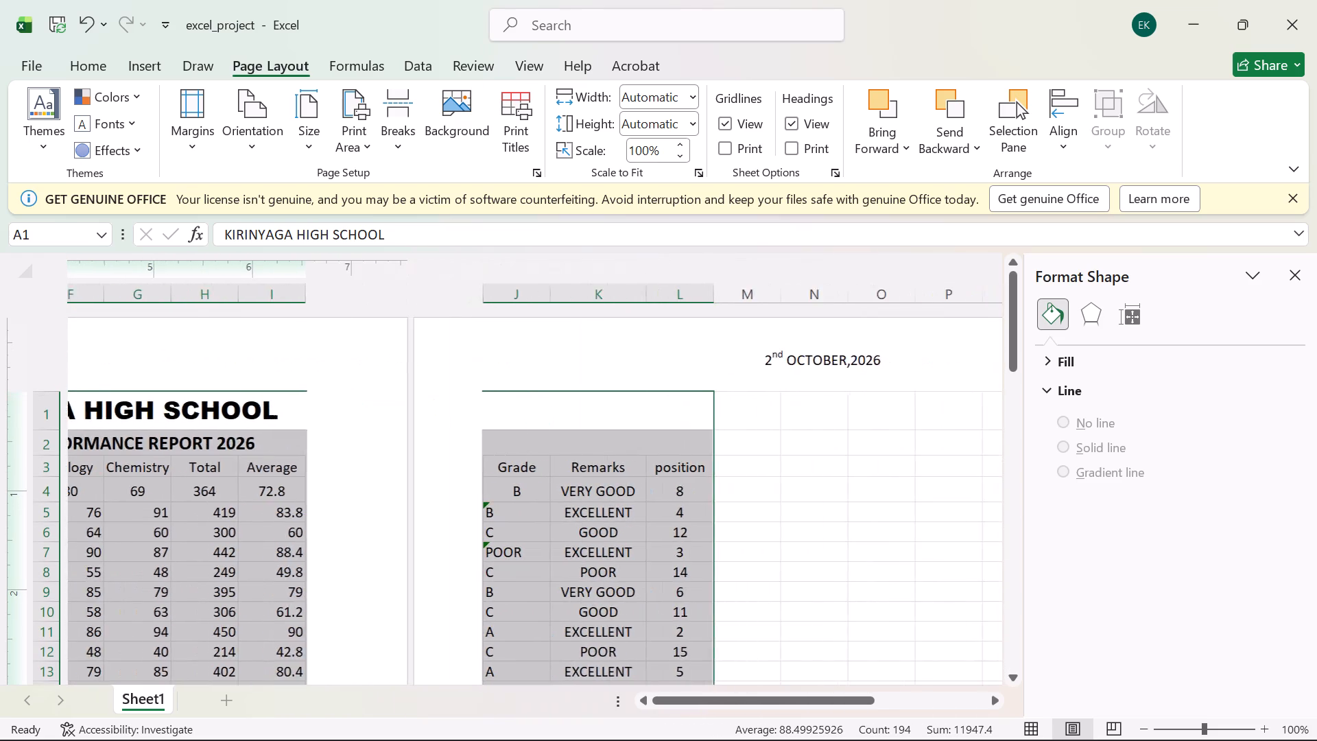
scroll(486, 467, left, 1)
scroll(486, 467, right, 4)
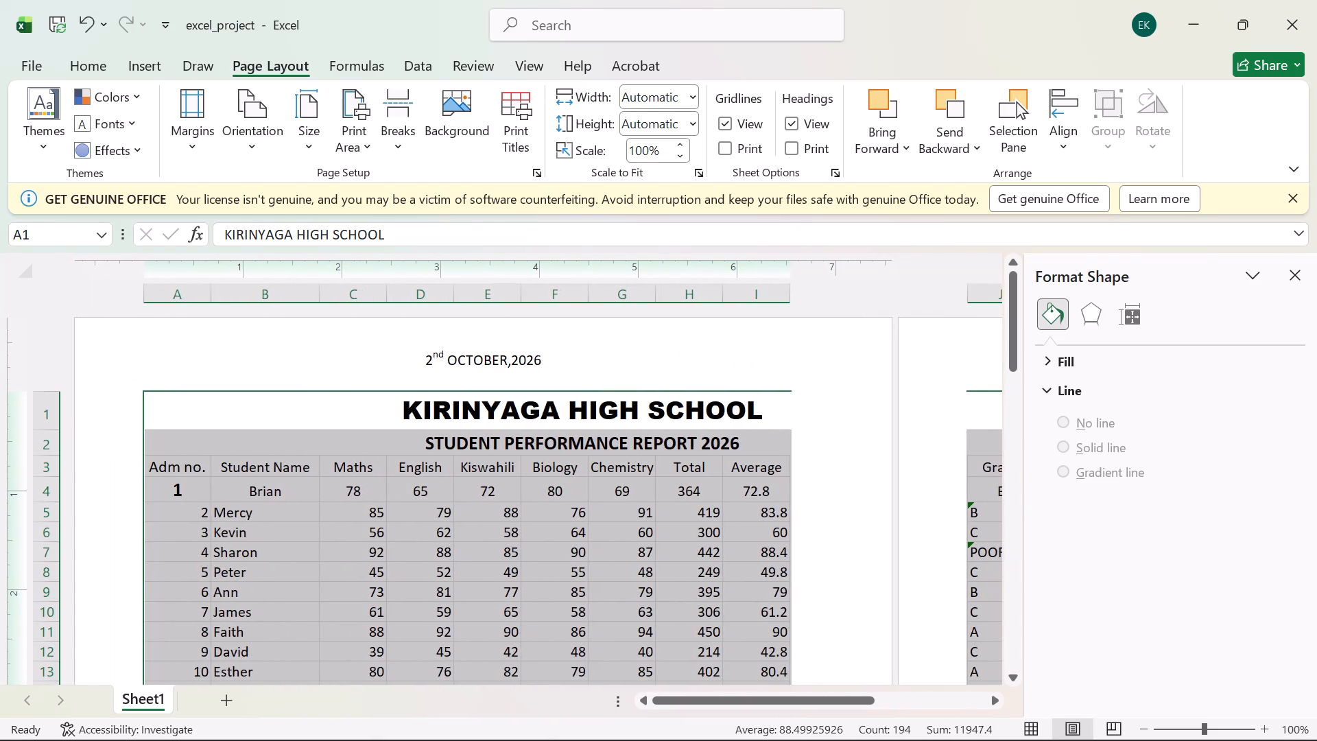
key(ctrl+s)
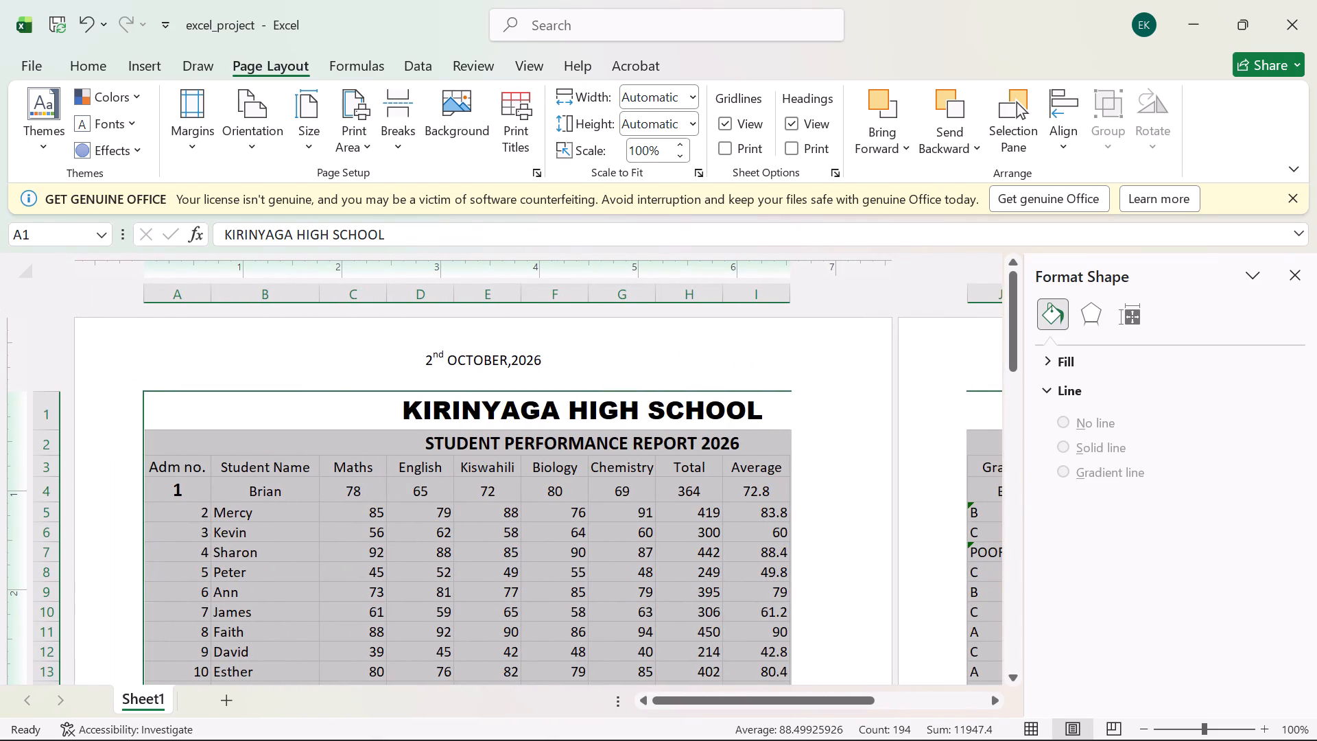
Look through the available commands for a footer option and search the commands for "FOO".
click(470, 462)
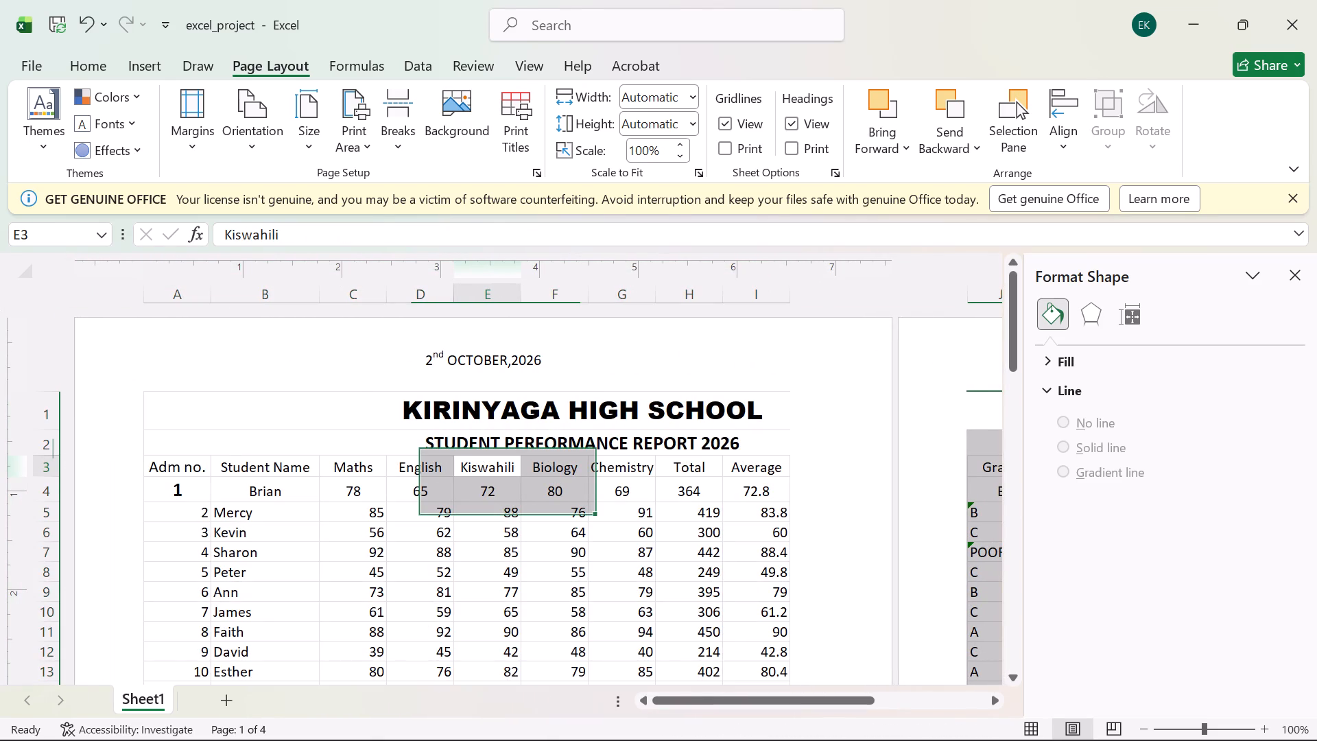
scroll(333, 495, down, 6)
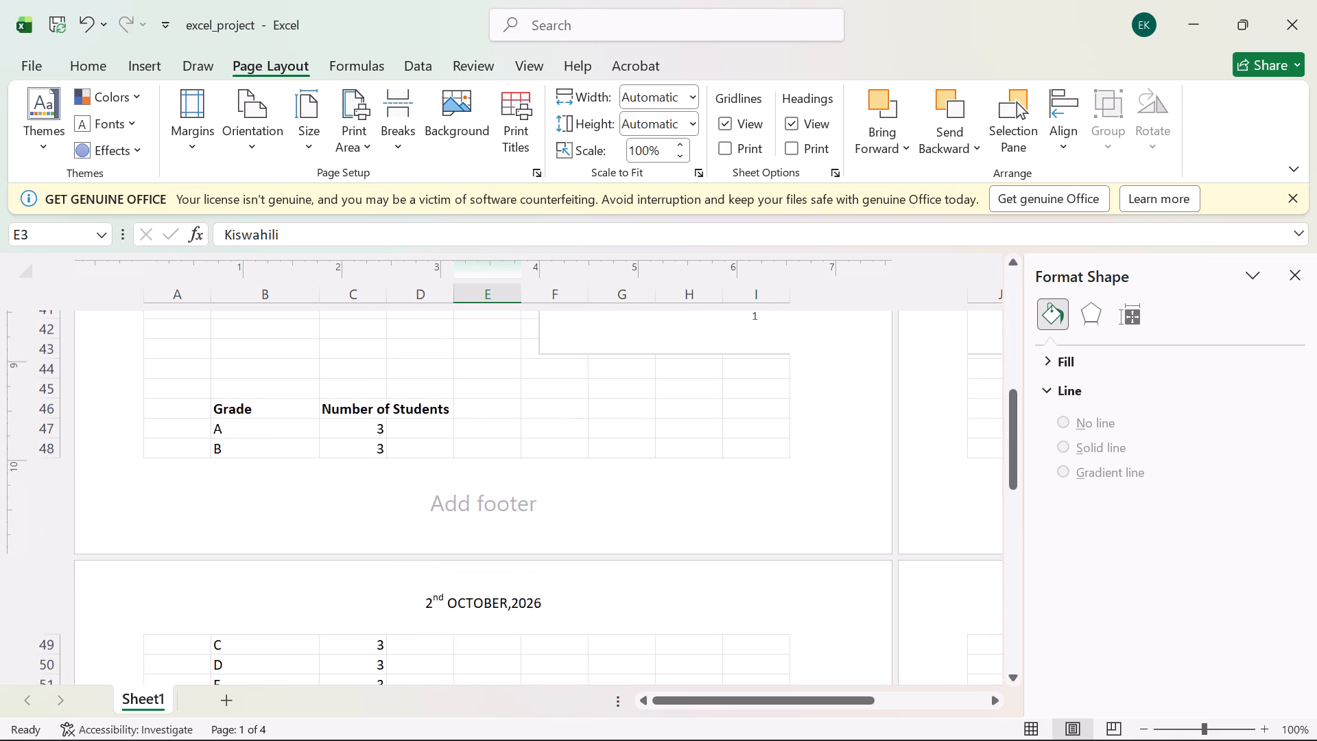
click(139, 60)
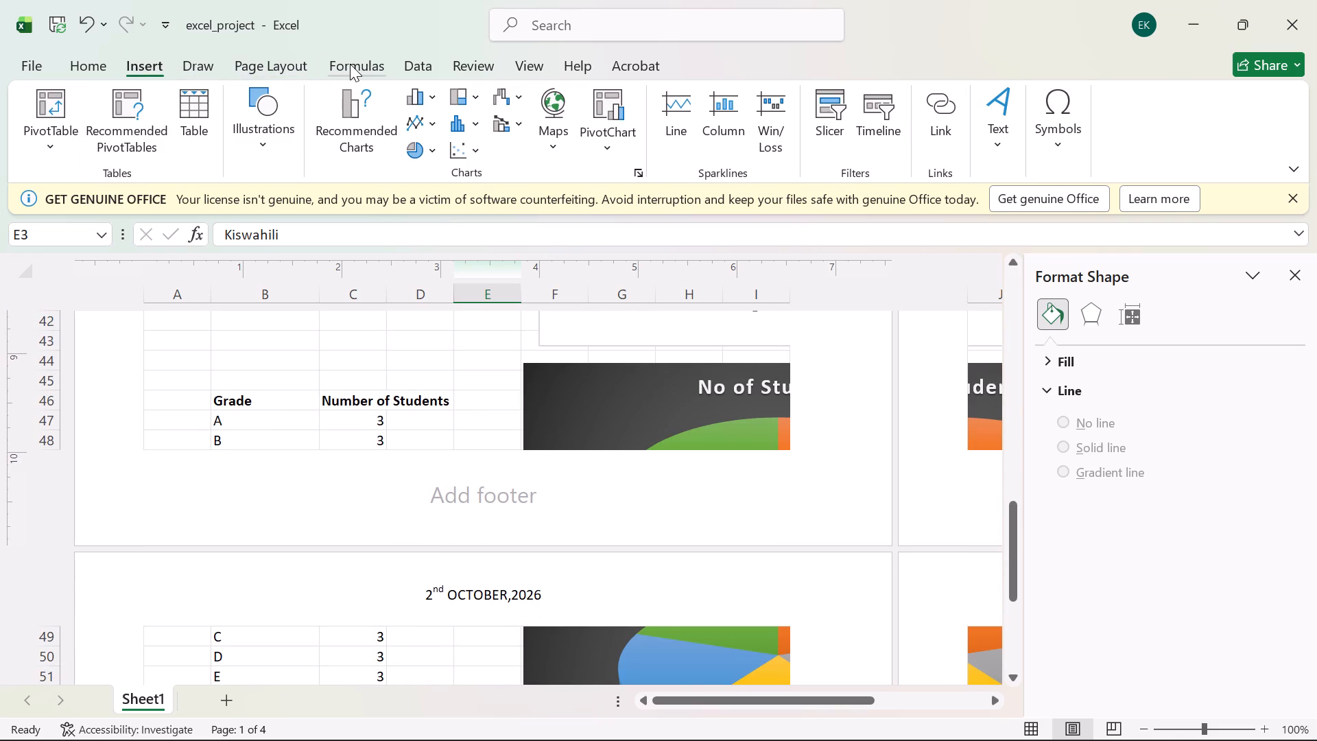
click(350, 64)
click(274, 57)
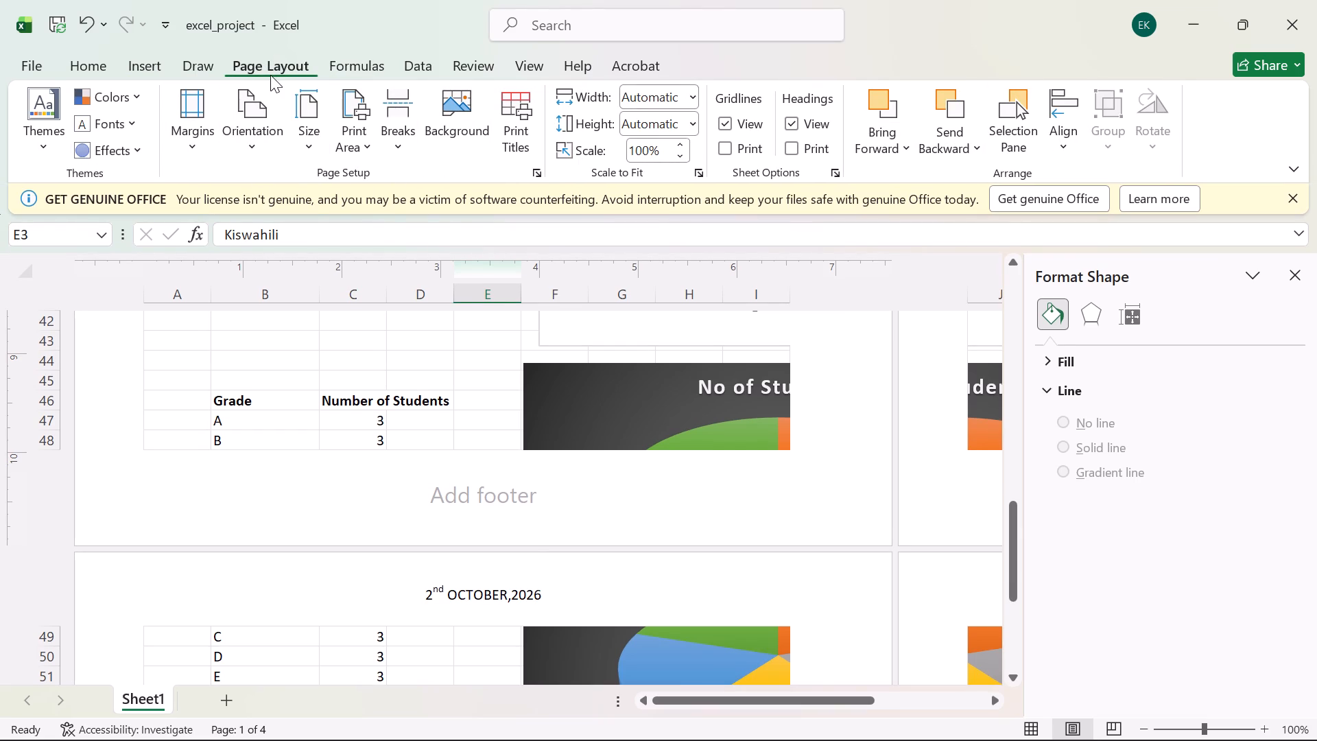
click(153, 63)
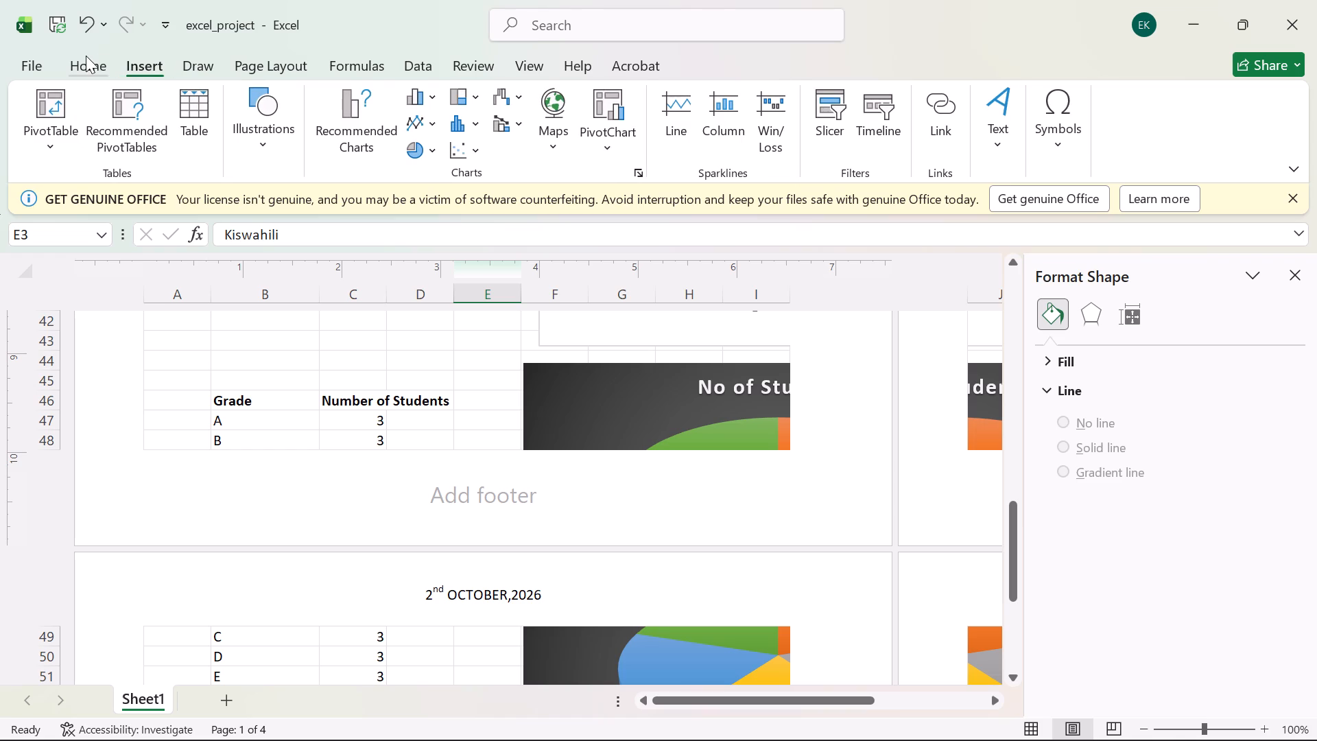
click(86, 56)
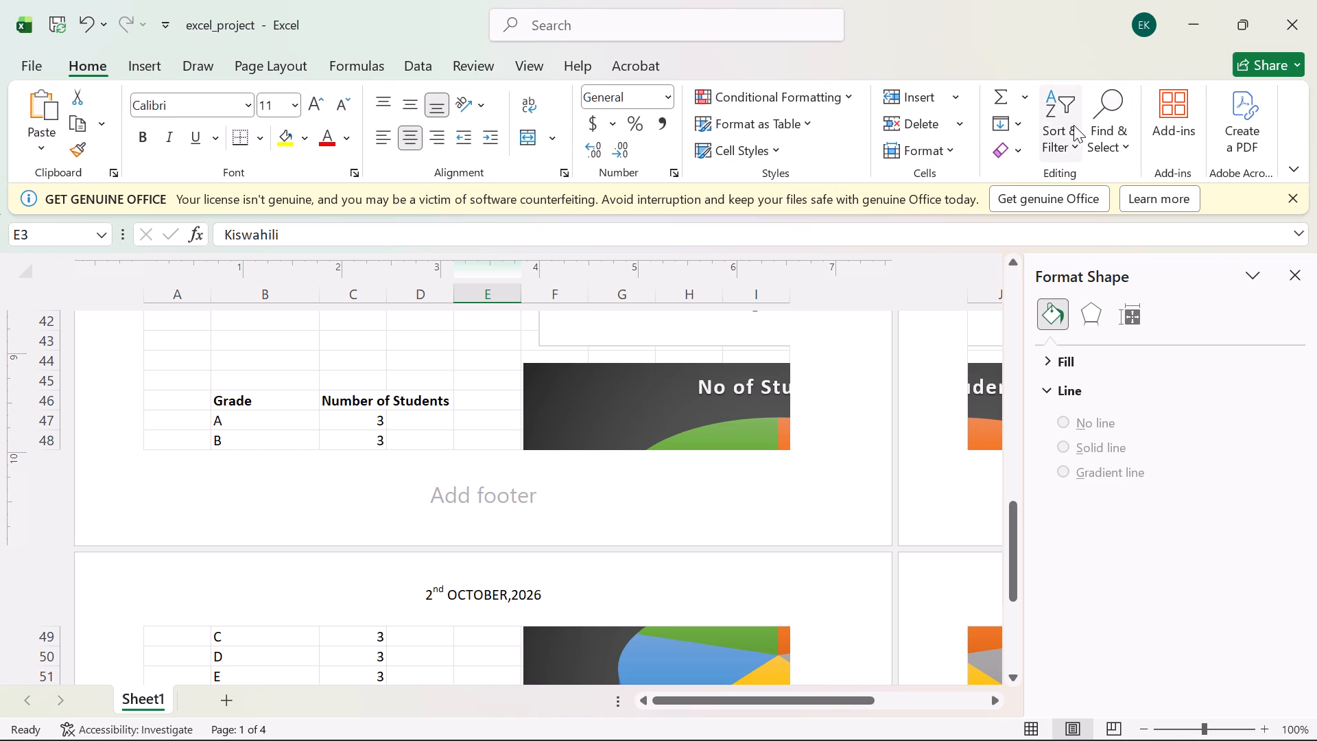
click(688, 19)
text(FF)
key(BackSpace)
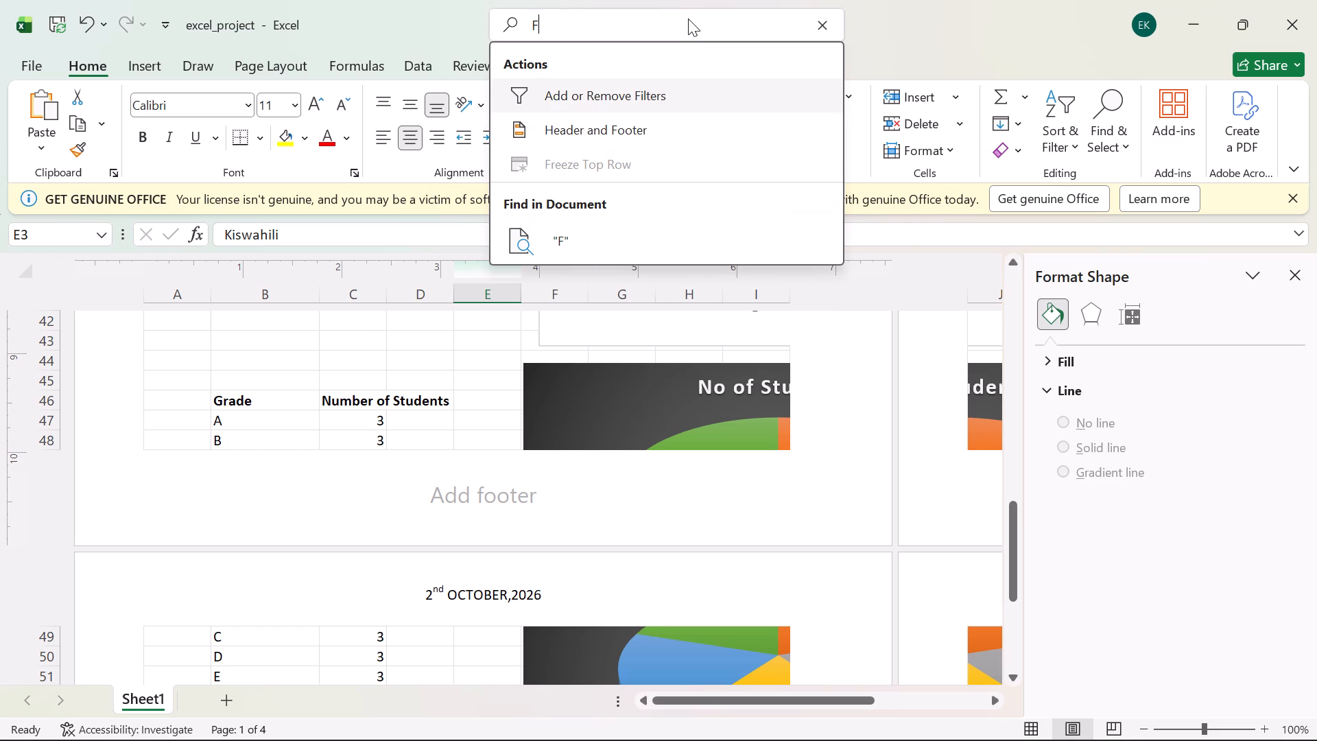
text(OO)
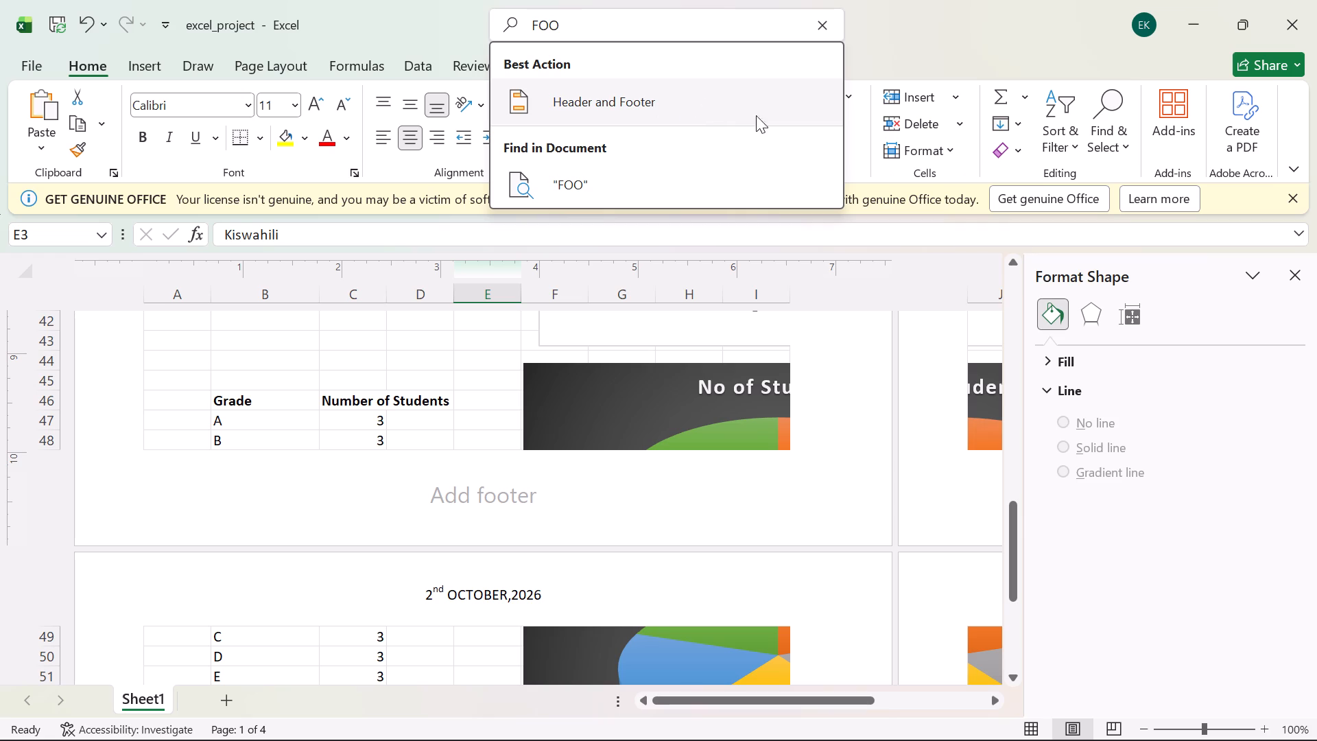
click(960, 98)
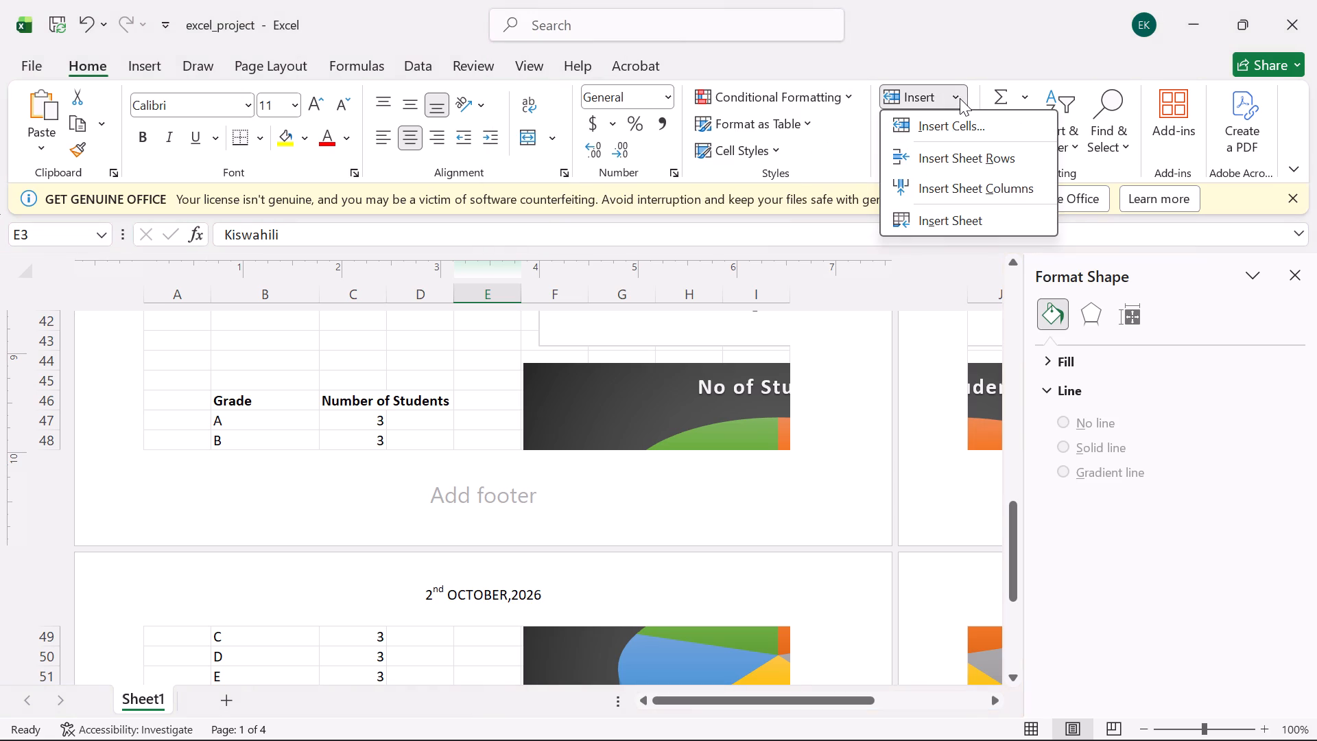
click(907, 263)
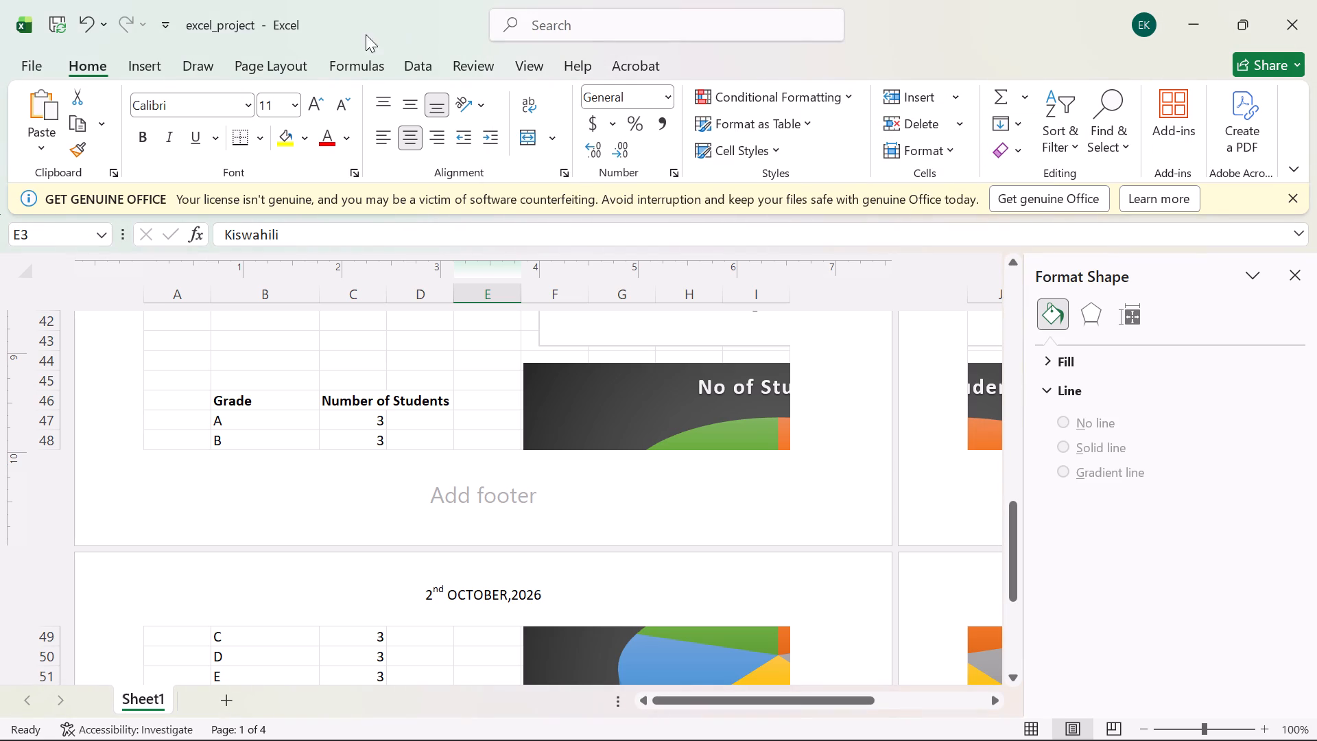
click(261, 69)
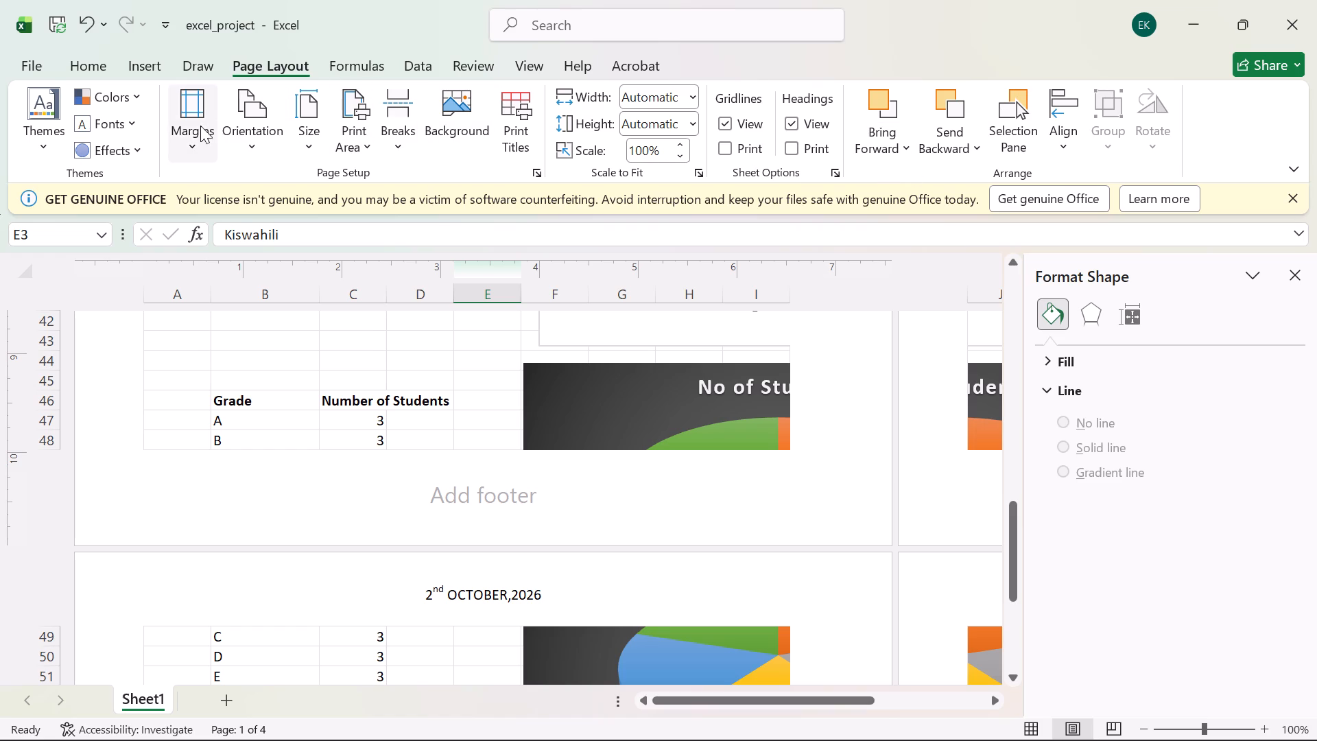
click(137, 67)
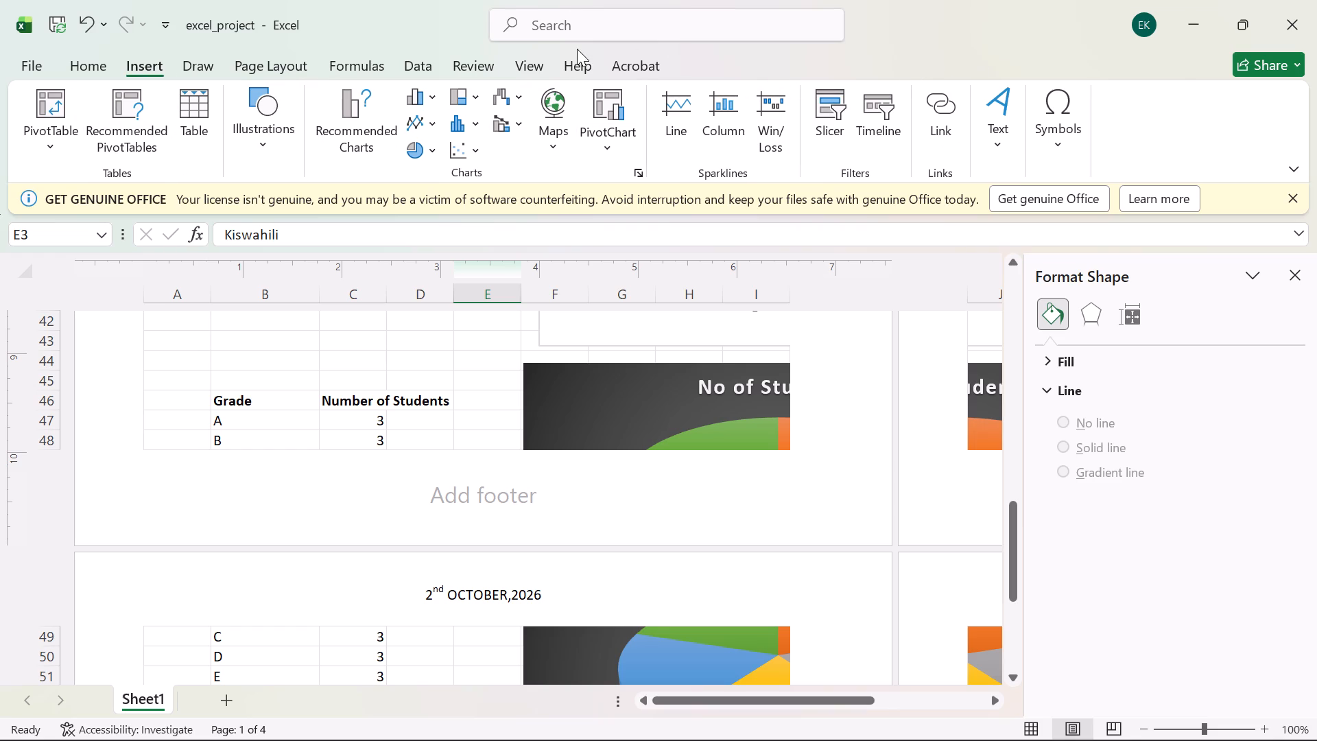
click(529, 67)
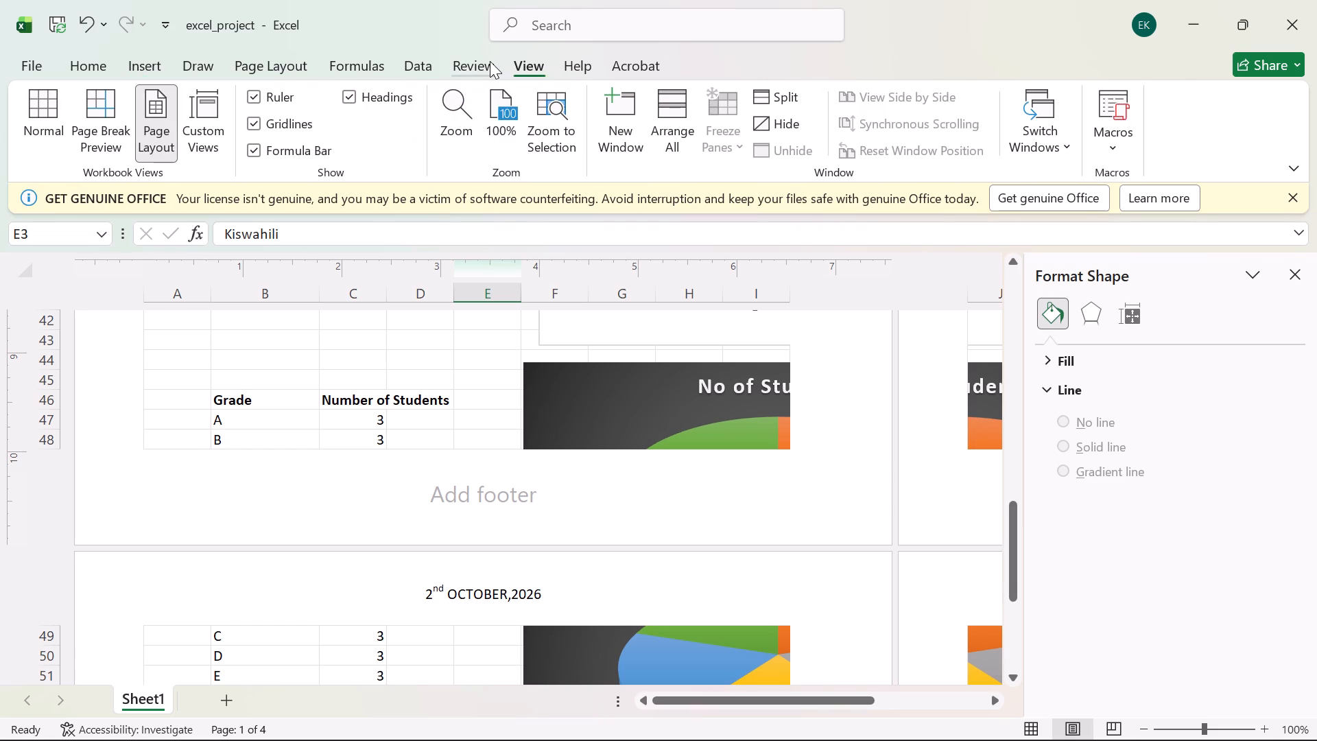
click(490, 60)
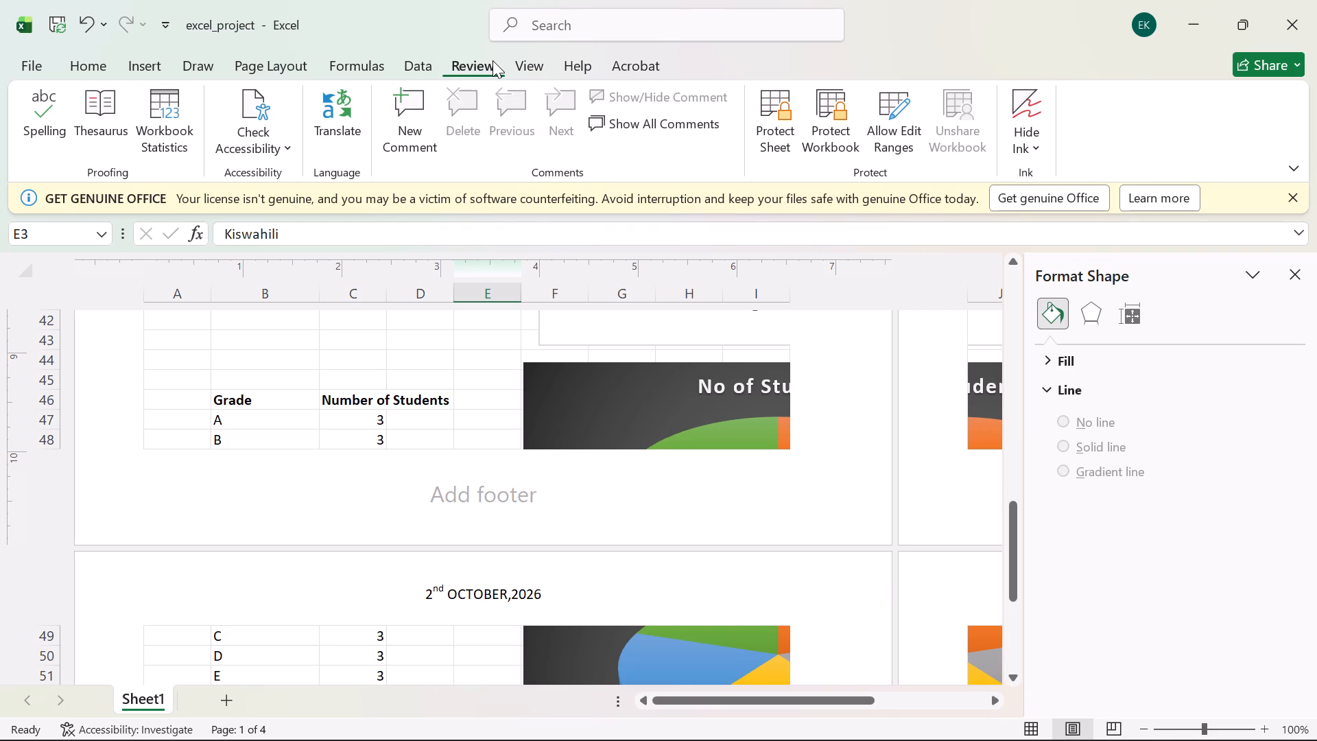
Examine the report's pages in Page Layout view, from the dated header to the empty footer areas below rows 48 and 98.
click(545, 56)
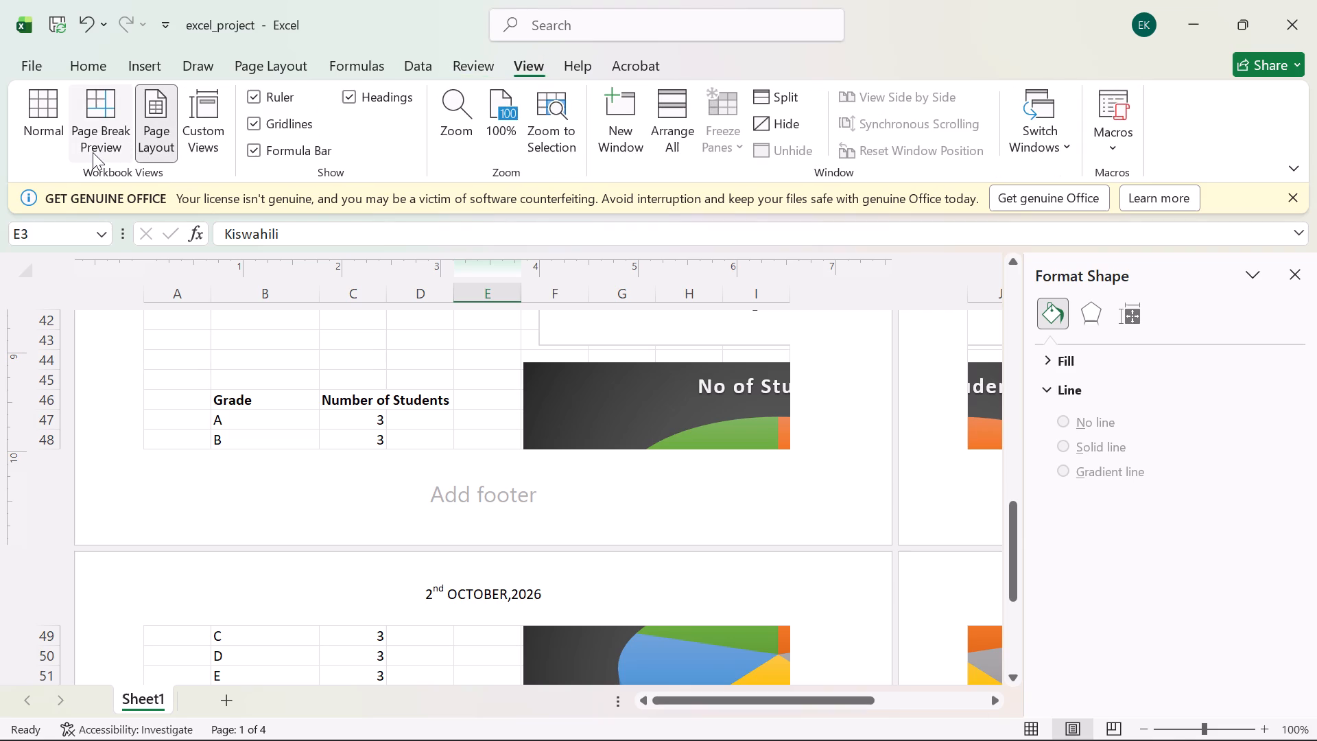
click(165, 130)
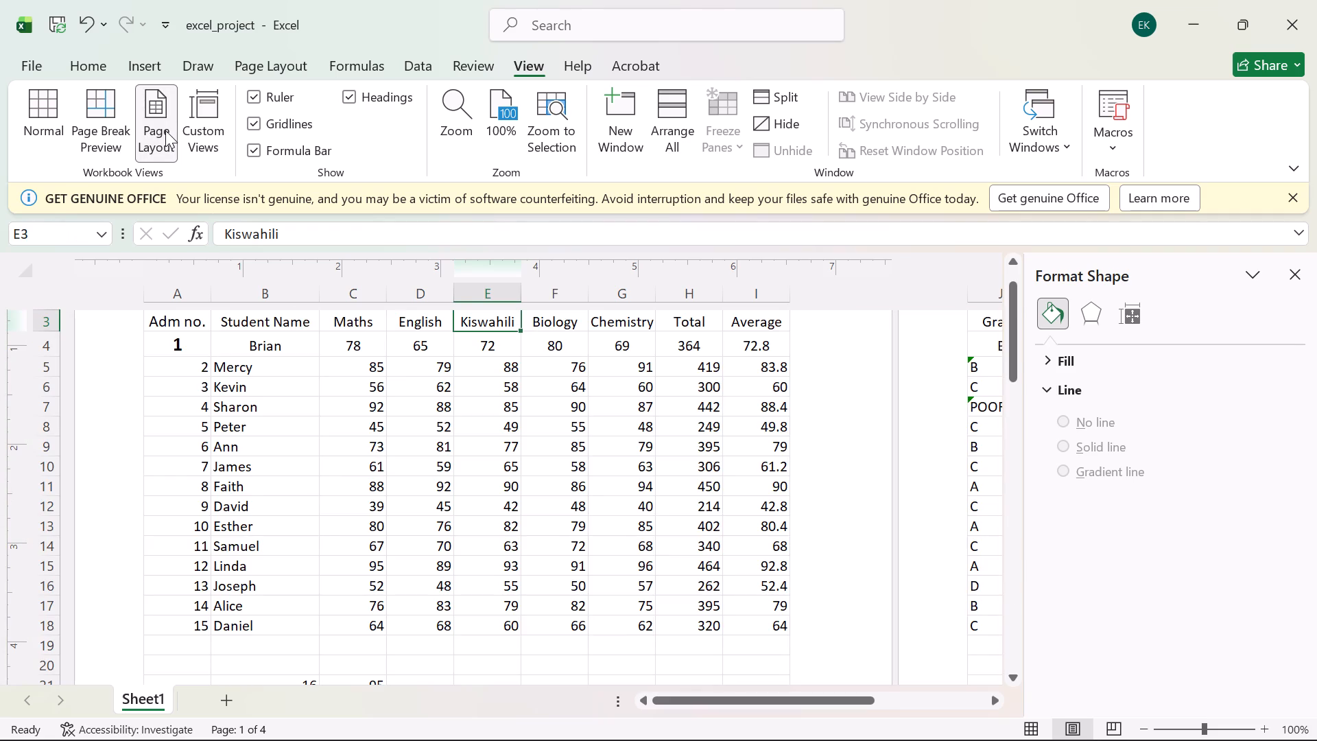
scroll(226, 371, up, 1)
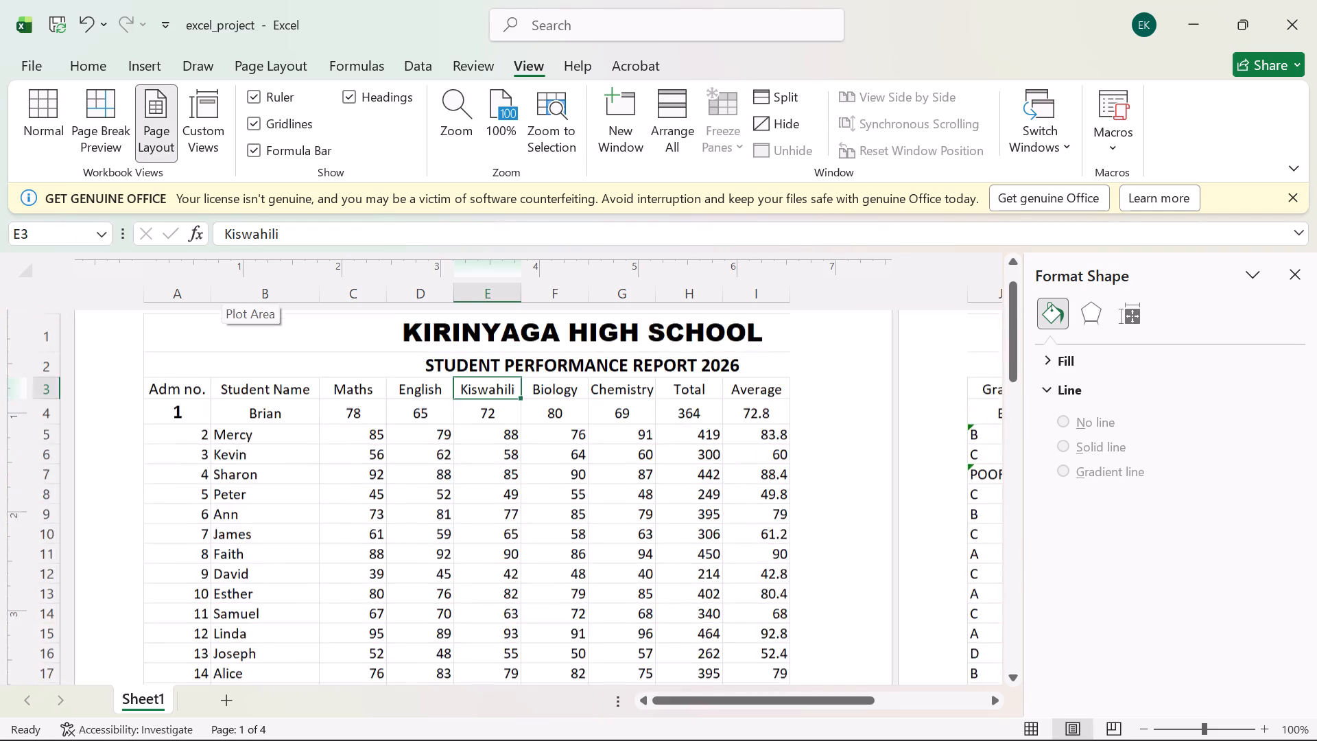
scroll(226, 371, up, 2)
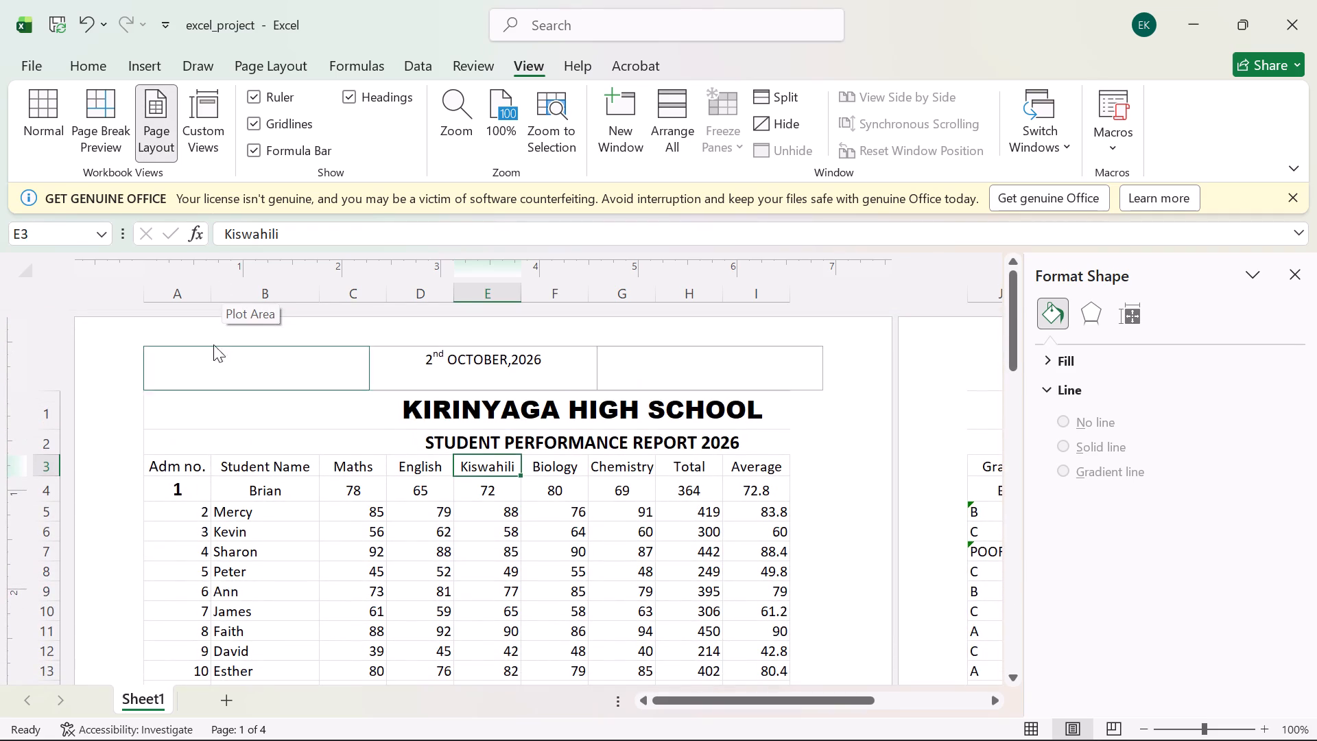
scroll(189, 435, down, 7)
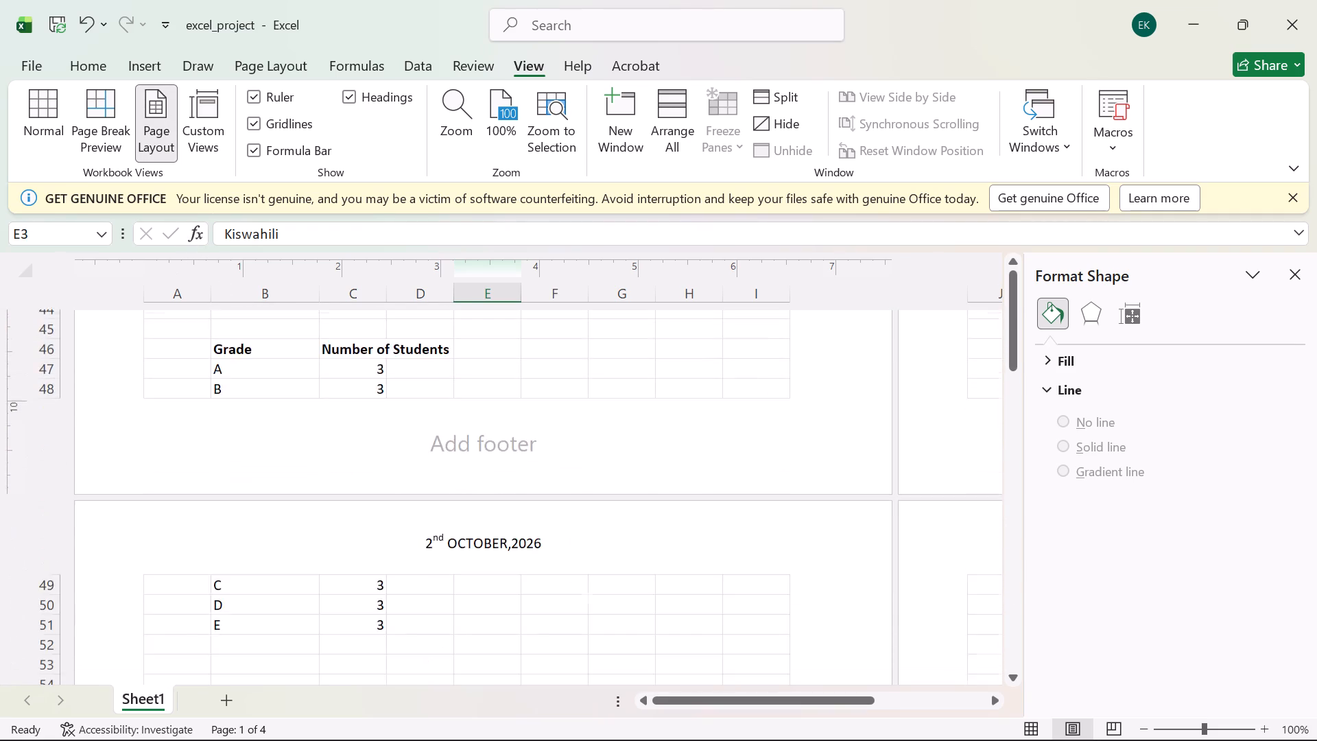
scroll(189, 435, down, 8)
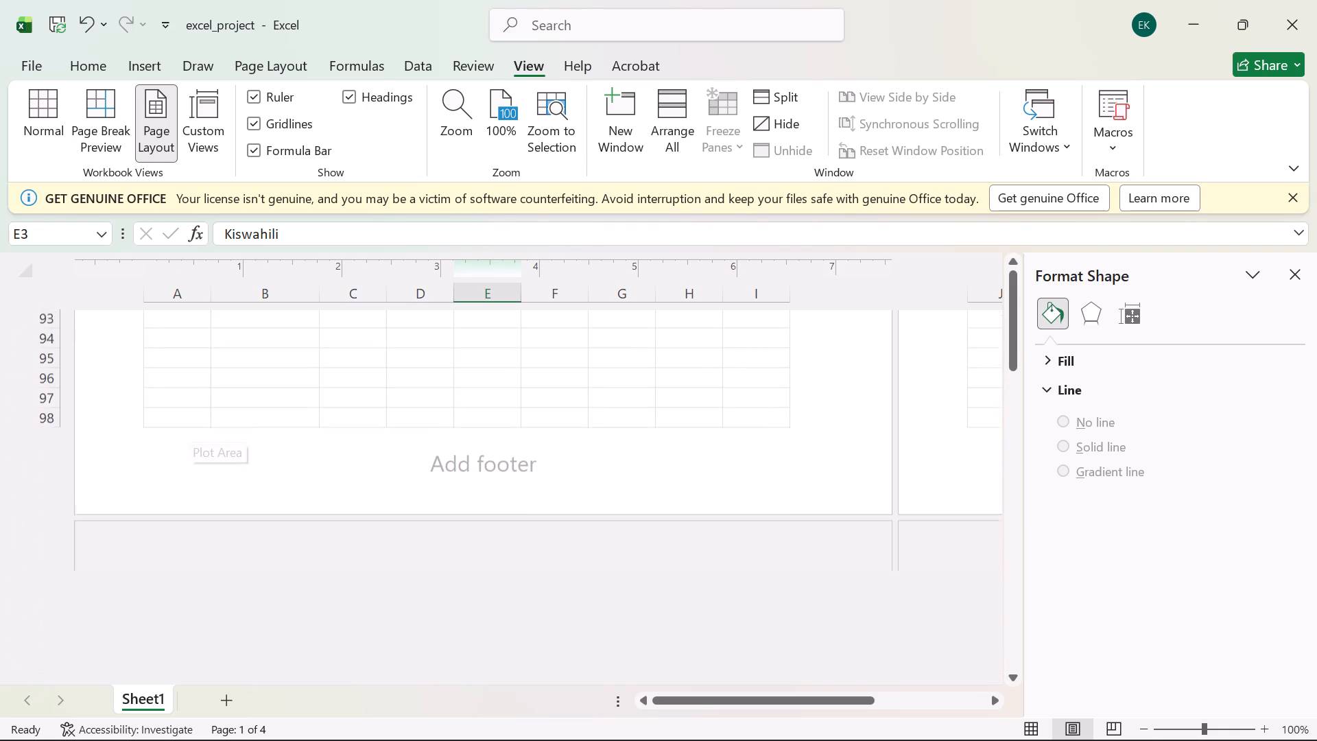
scroll(189, 435, down, 8)
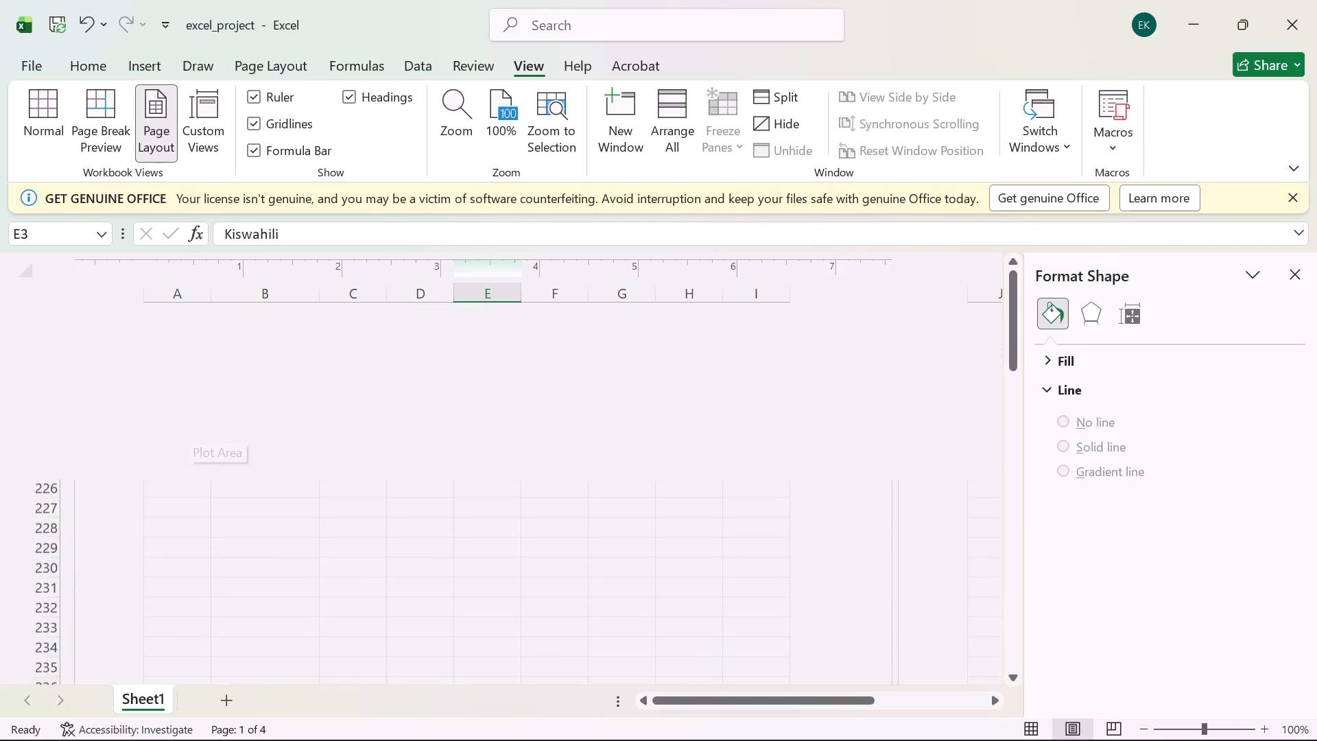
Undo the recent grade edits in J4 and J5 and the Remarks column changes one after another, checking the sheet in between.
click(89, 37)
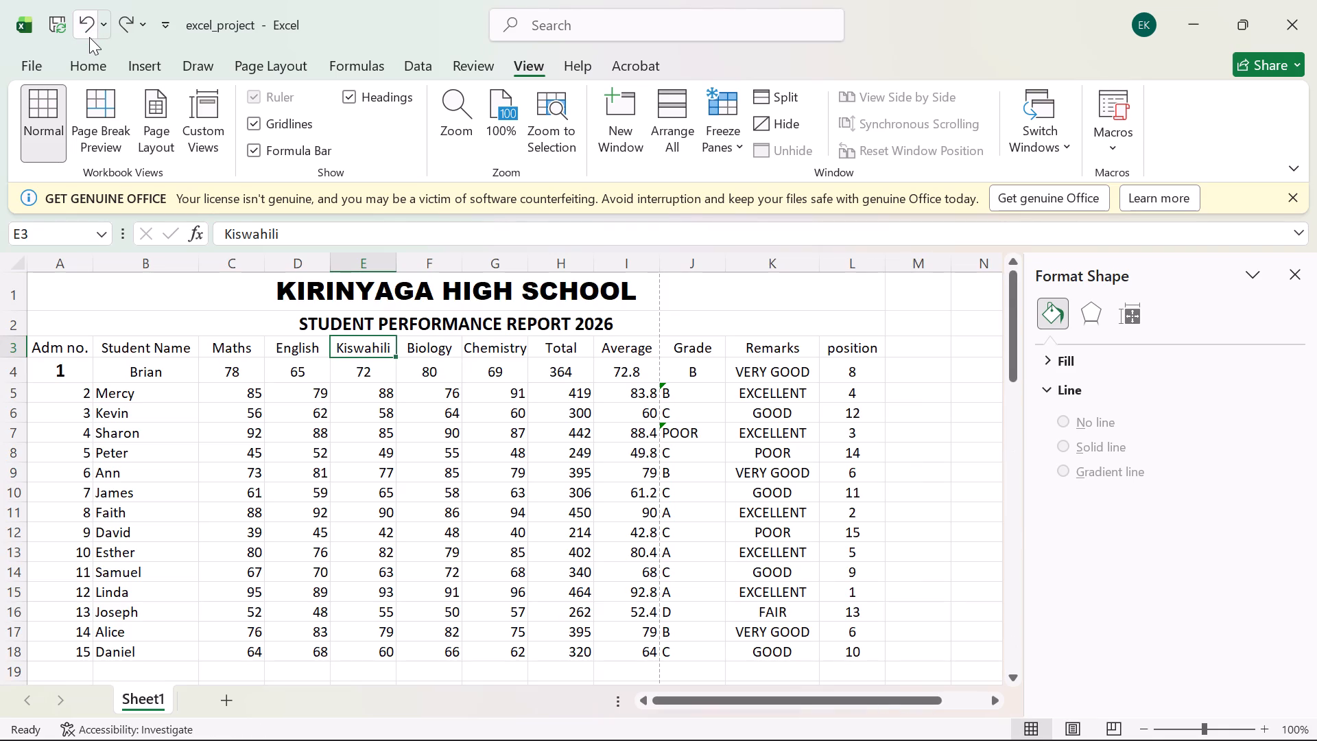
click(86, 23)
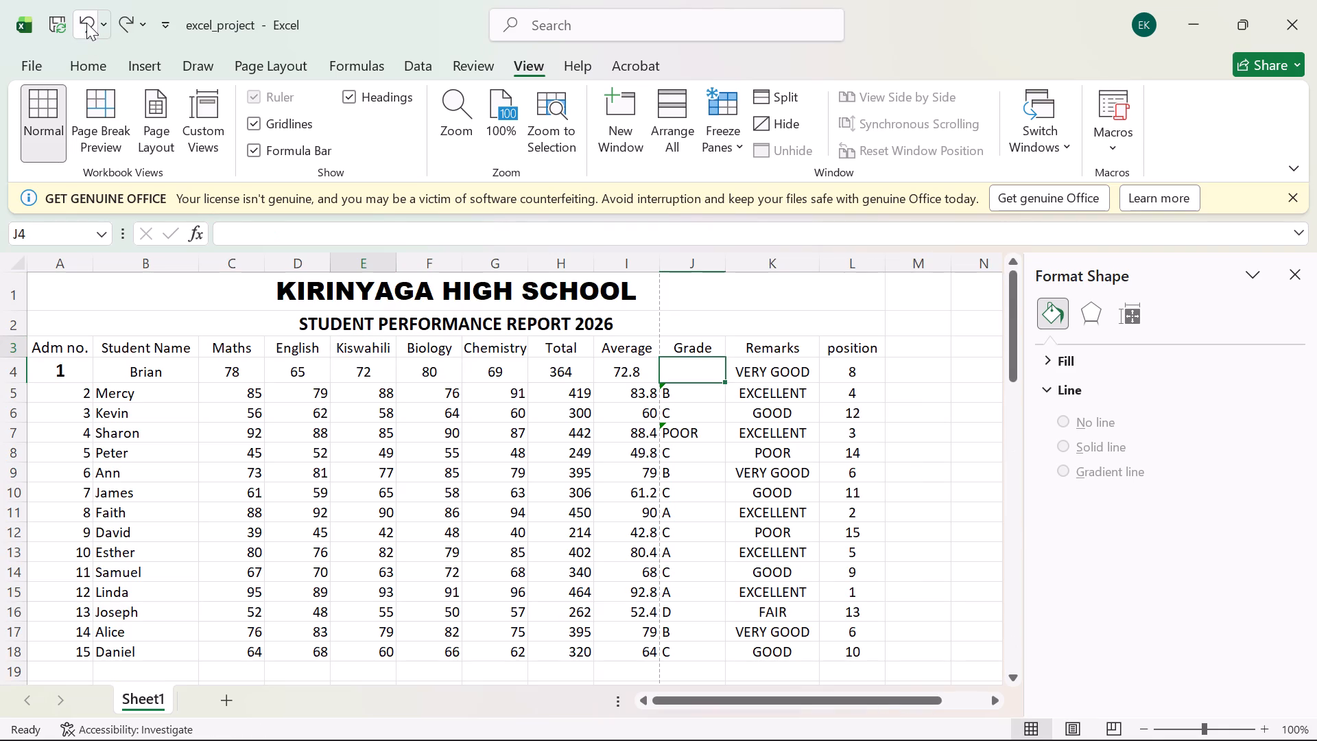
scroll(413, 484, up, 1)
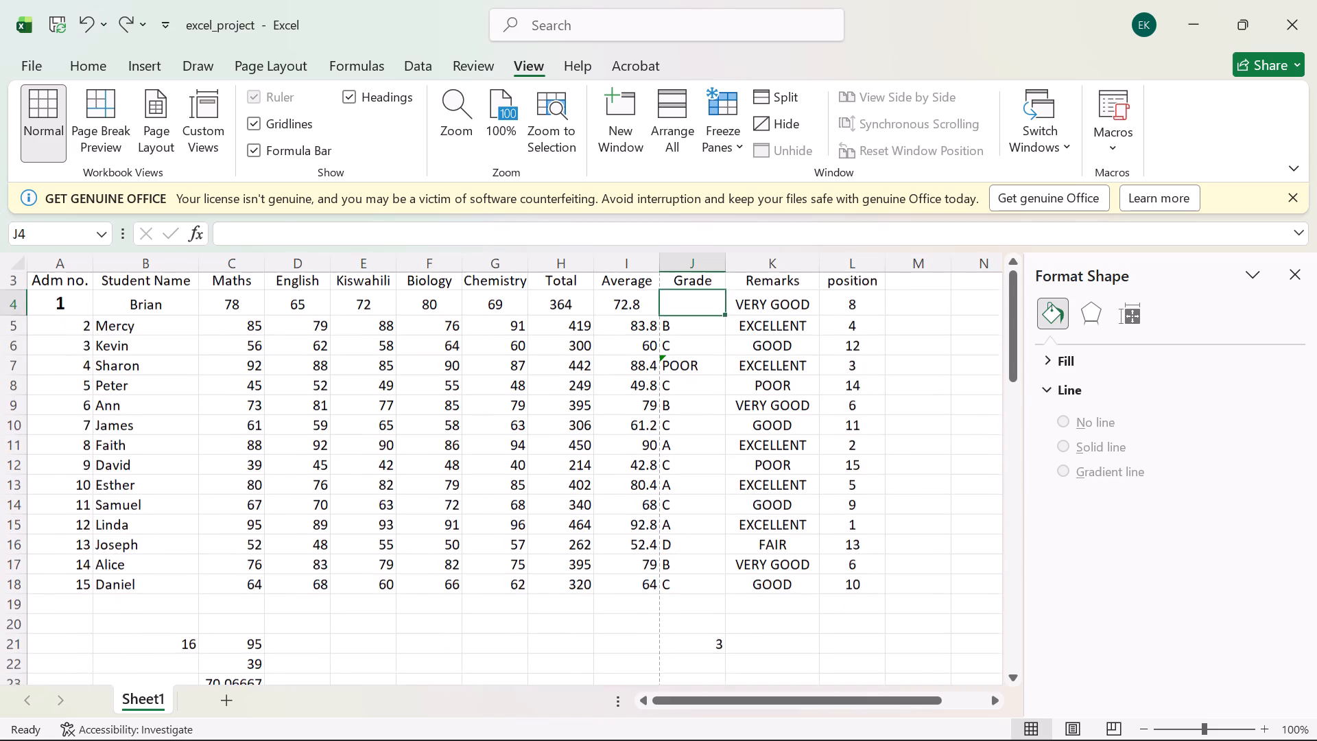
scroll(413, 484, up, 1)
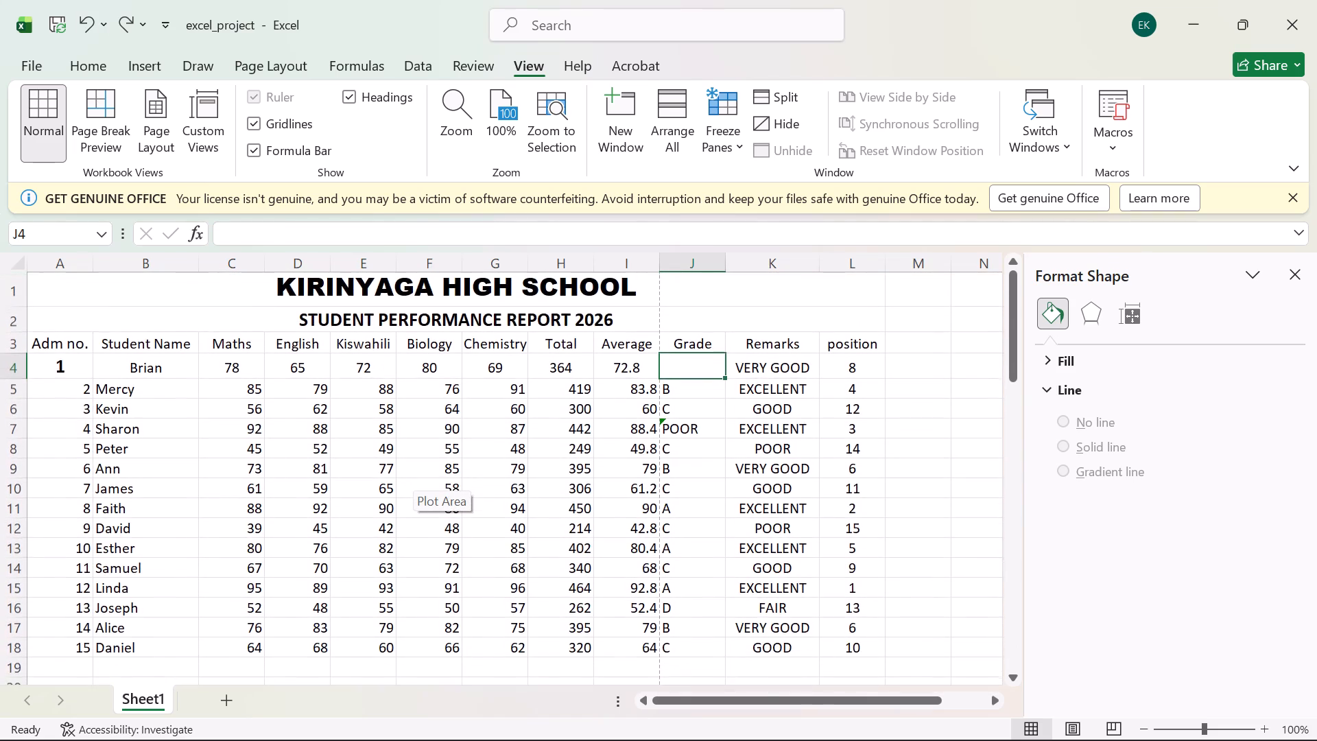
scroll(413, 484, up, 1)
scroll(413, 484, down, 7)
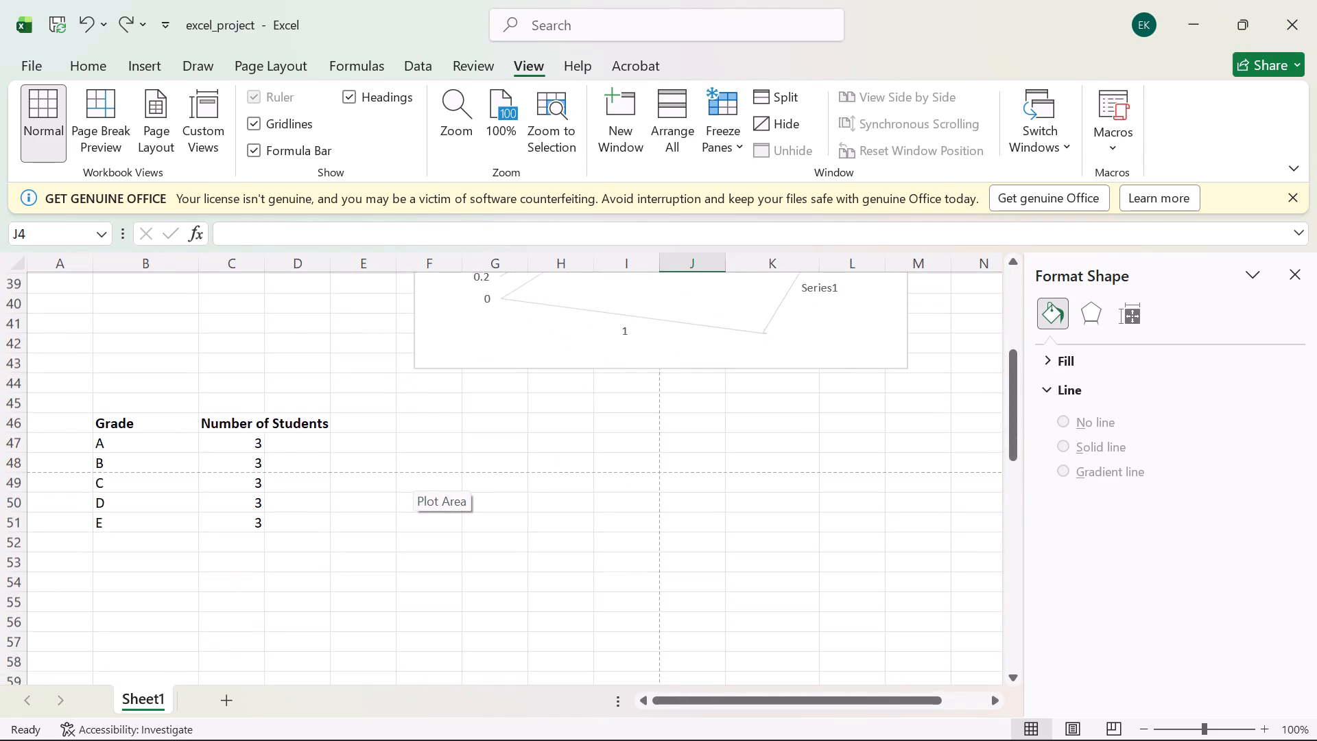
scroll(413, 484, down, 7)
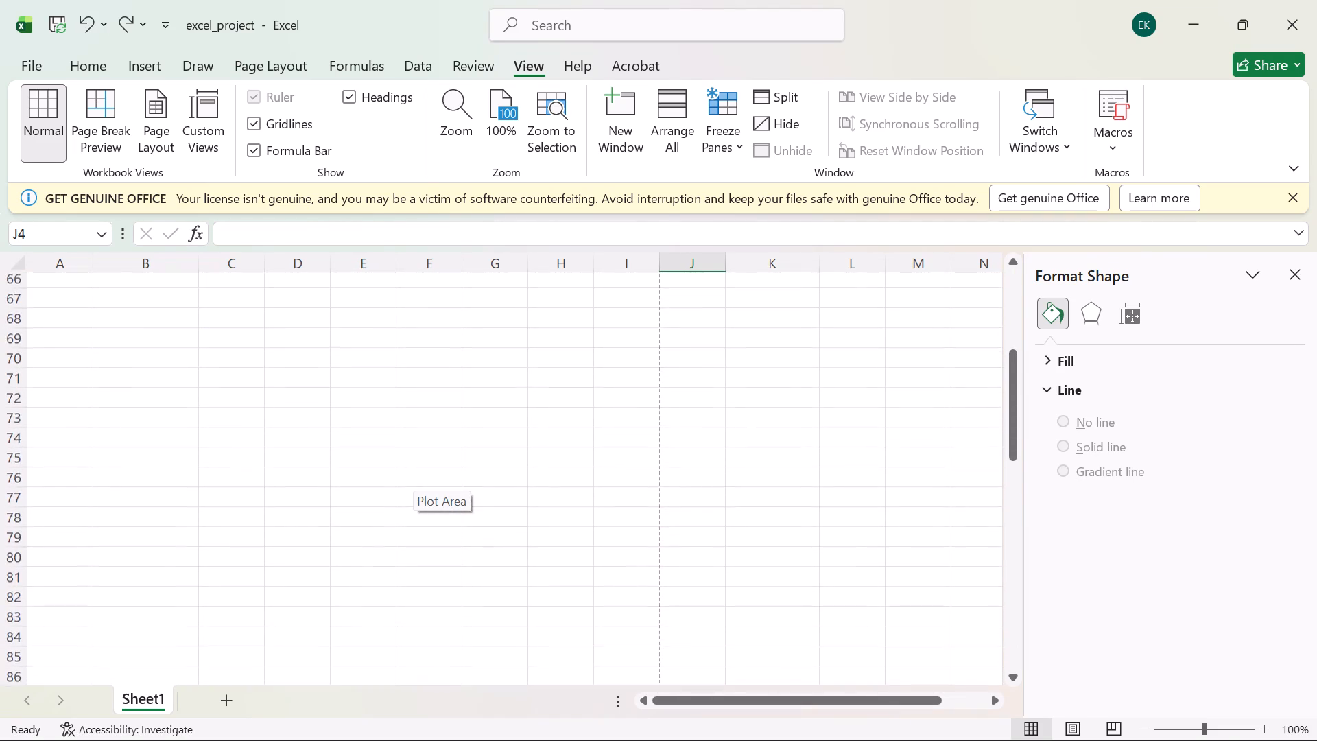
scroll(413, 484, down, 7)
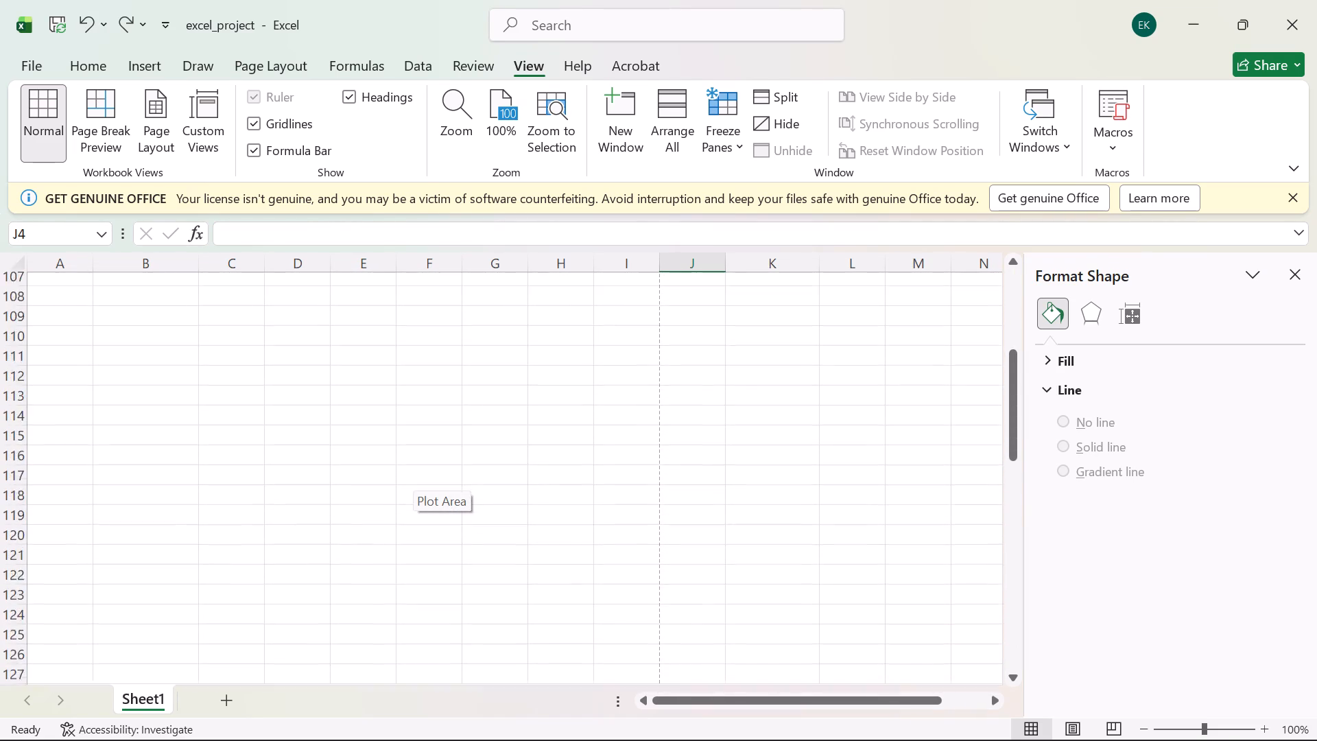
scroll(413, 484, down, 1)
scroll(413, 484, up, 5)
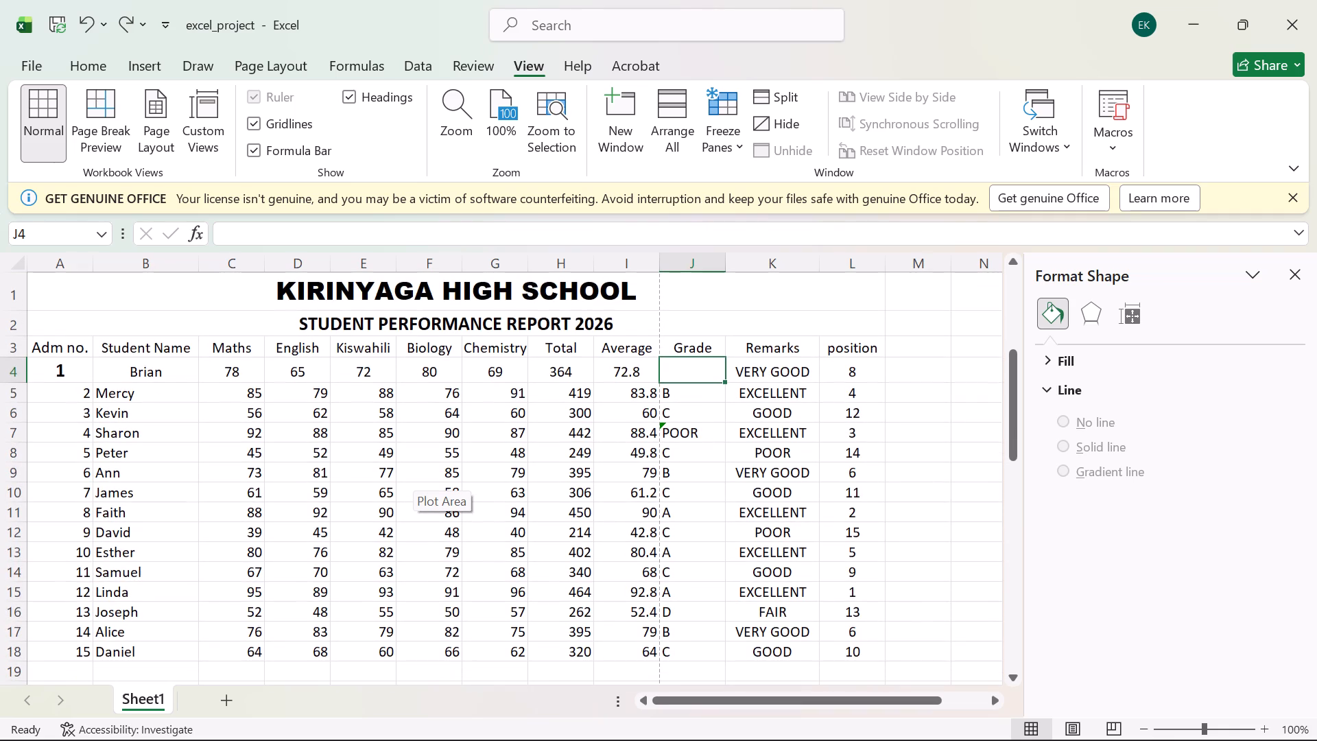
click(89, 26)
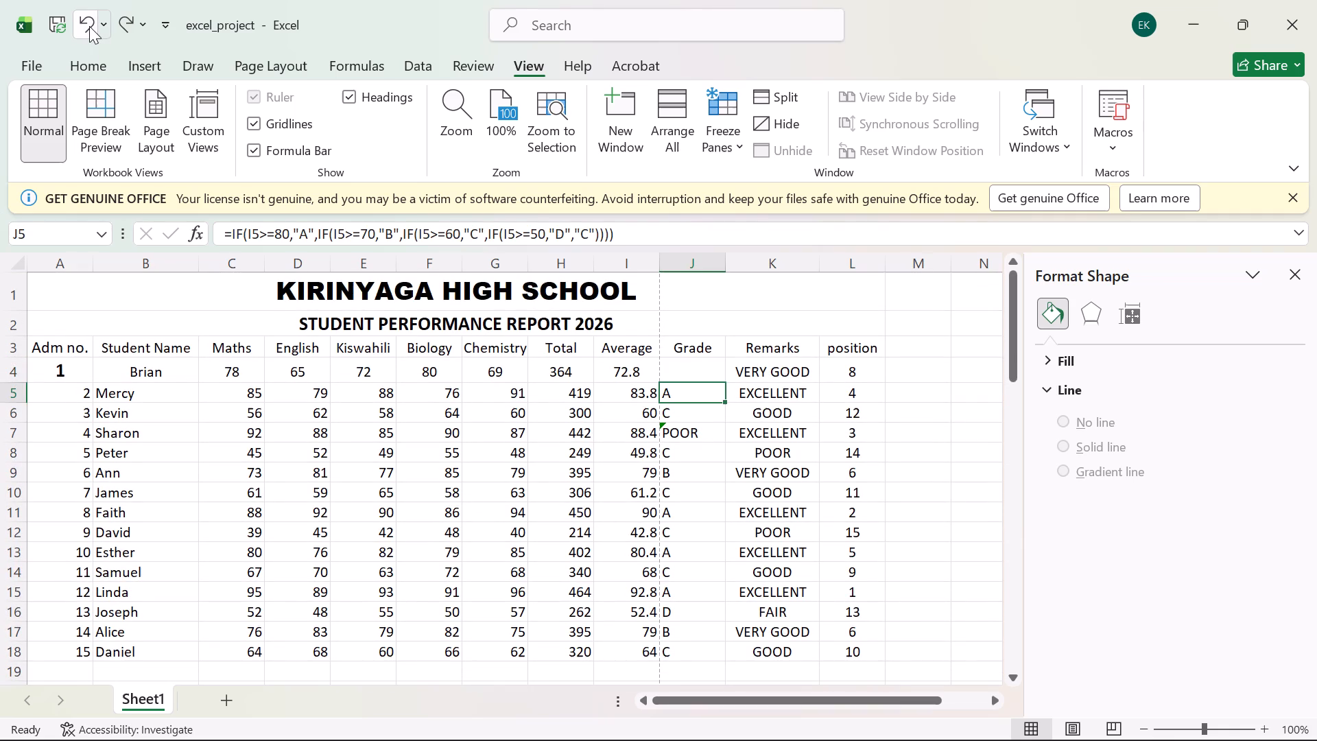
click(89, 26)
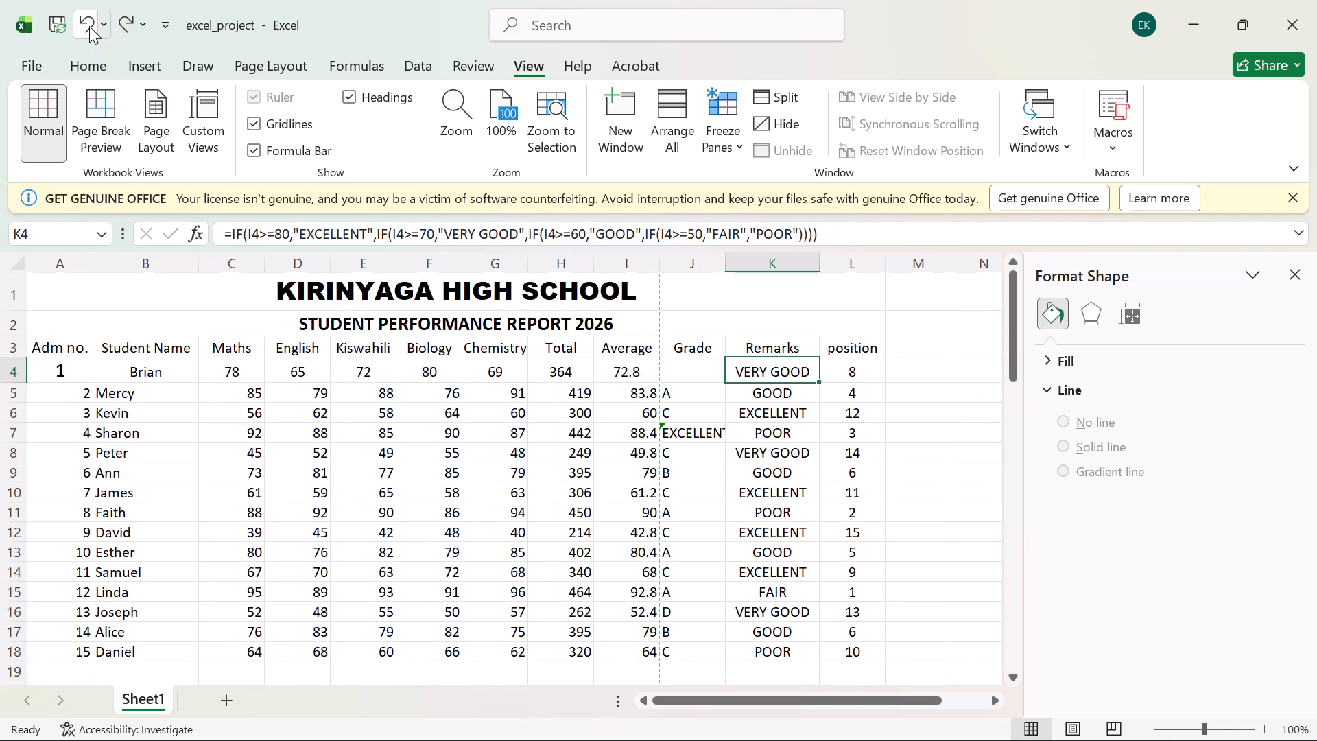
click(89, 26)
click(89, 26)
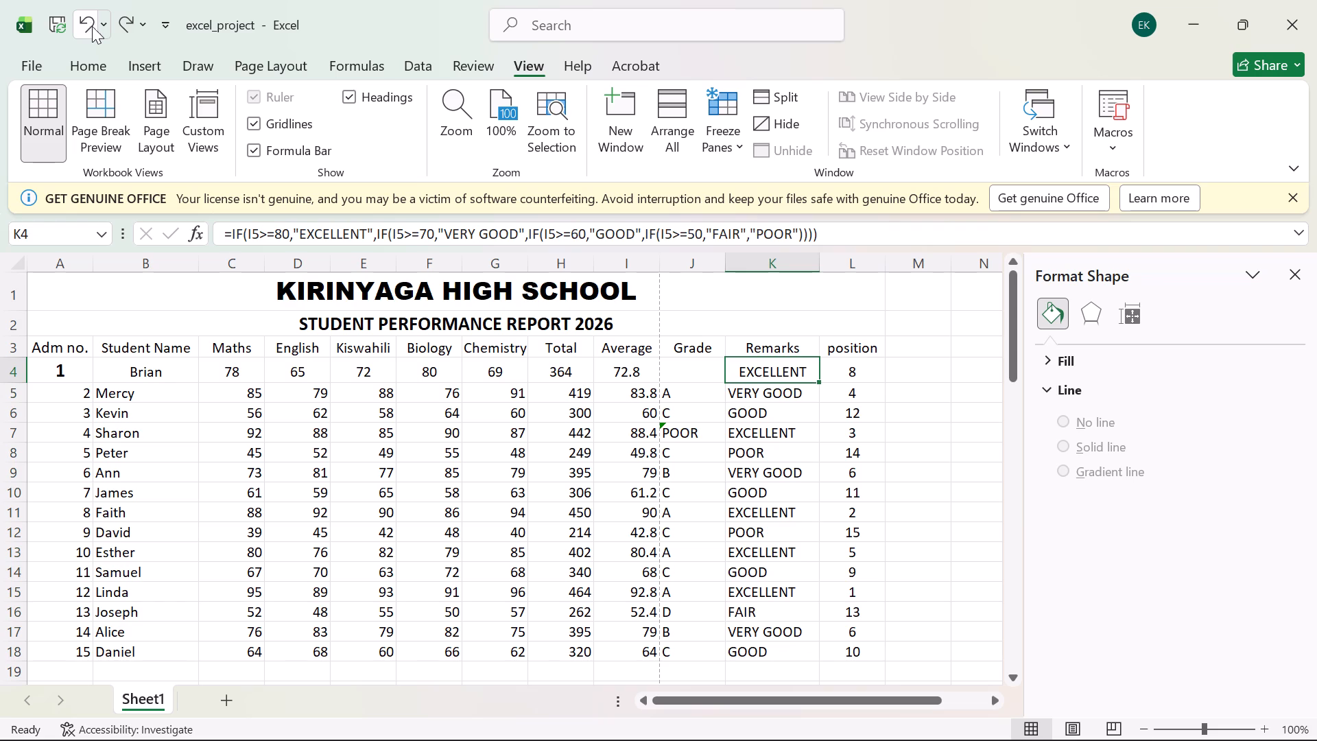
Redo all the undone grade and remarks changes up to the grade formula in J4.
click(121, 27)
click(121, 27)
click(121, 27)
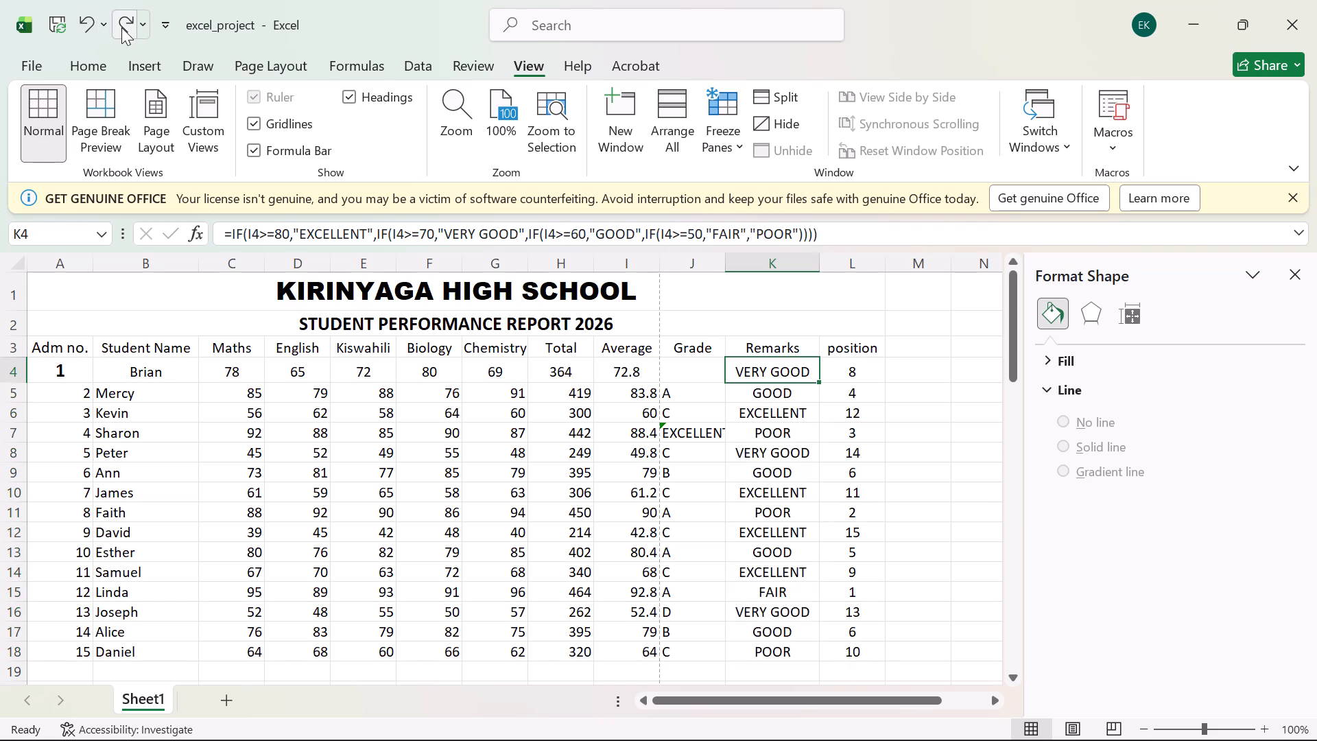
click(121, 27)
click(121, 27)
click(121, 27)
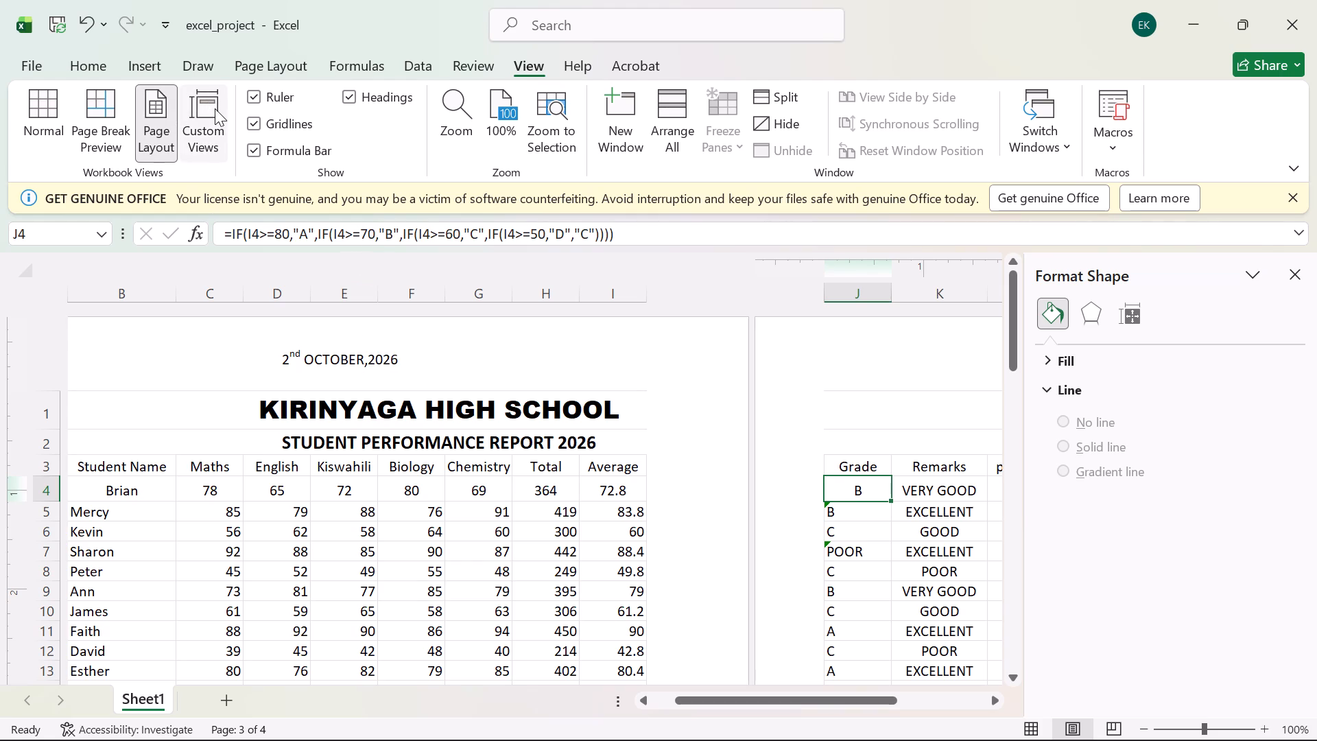
Open Header and Footer editing and replace the date in the centre header with the Page Number and Number of Pages elements.
click(170, 138)
click(147, 62)
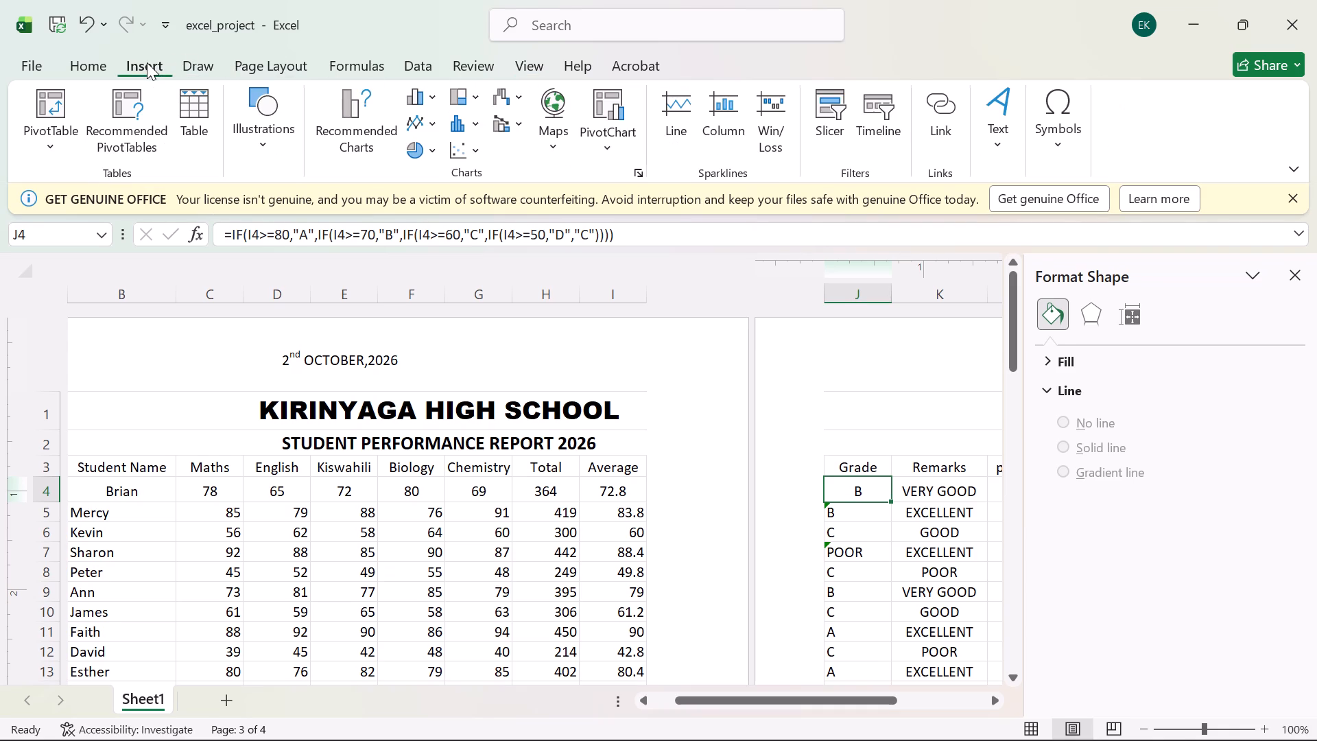
click(104, 61)
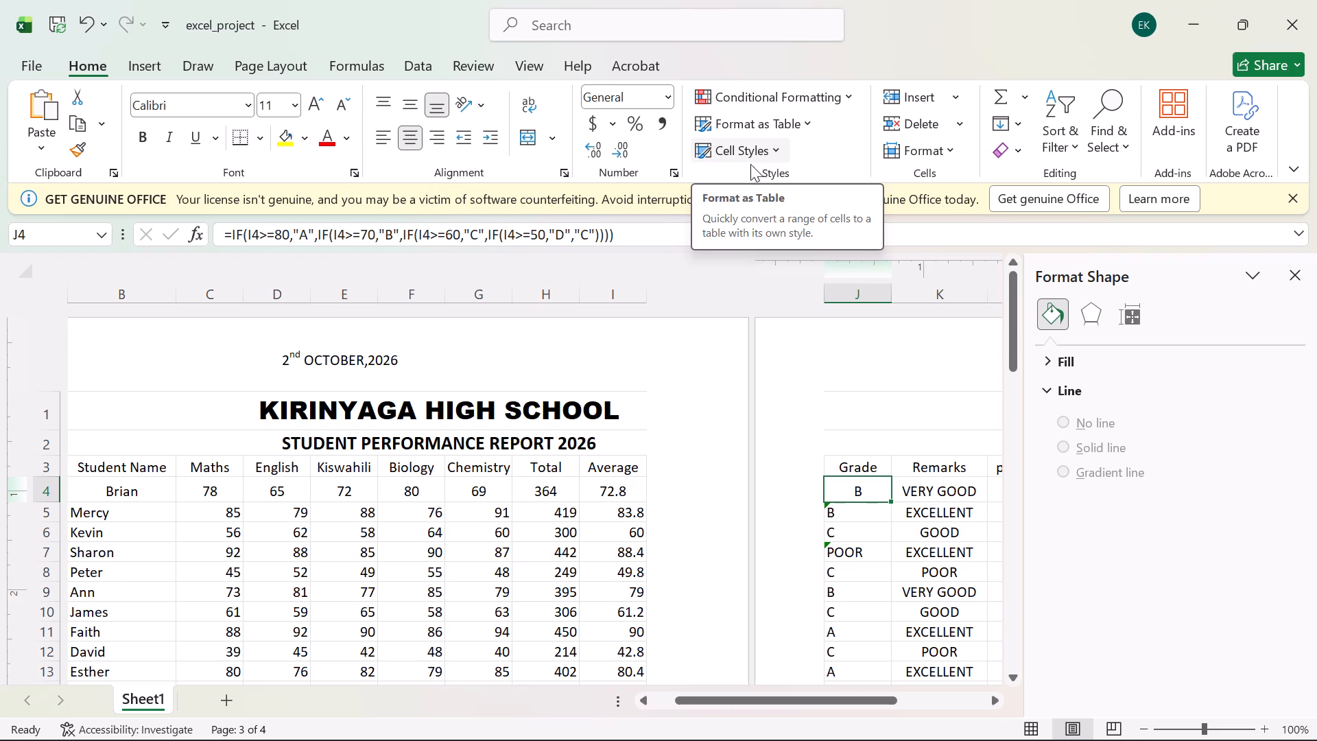
click(594, 22)
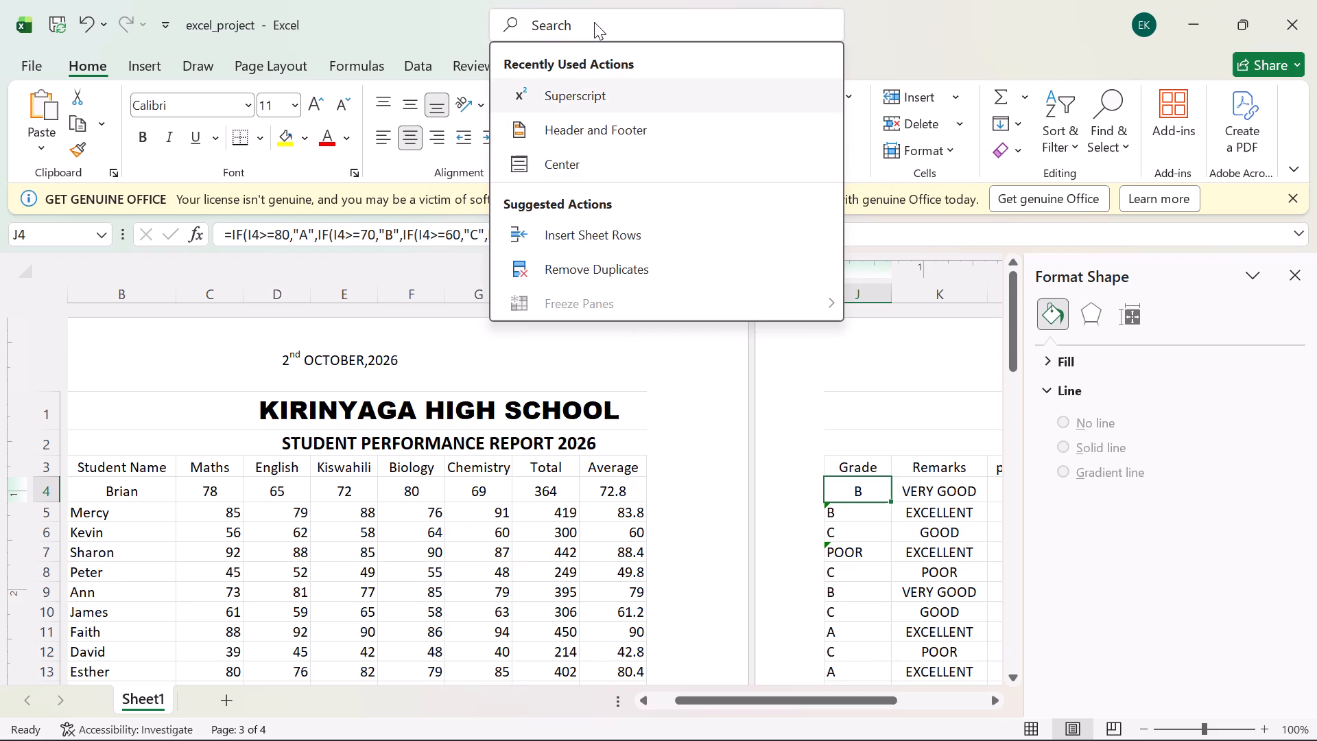
click(579, 116)
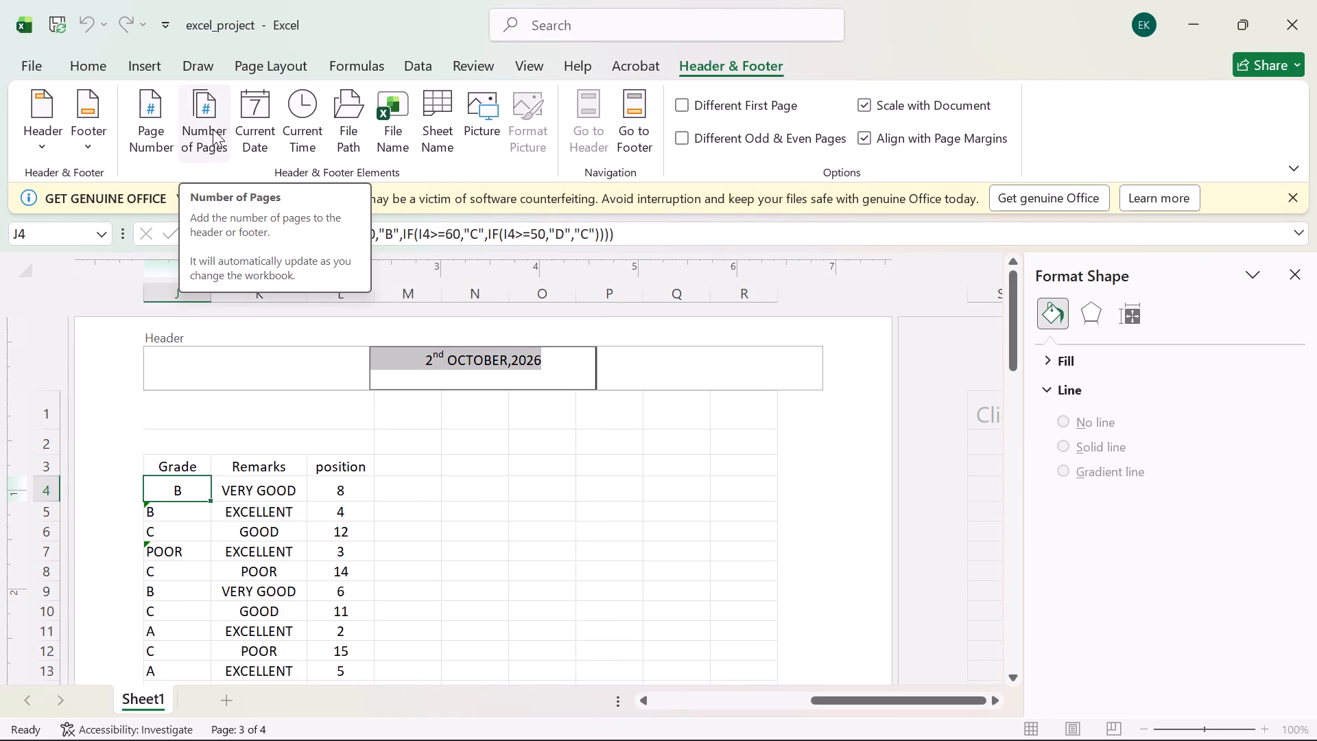
click(156, 126)
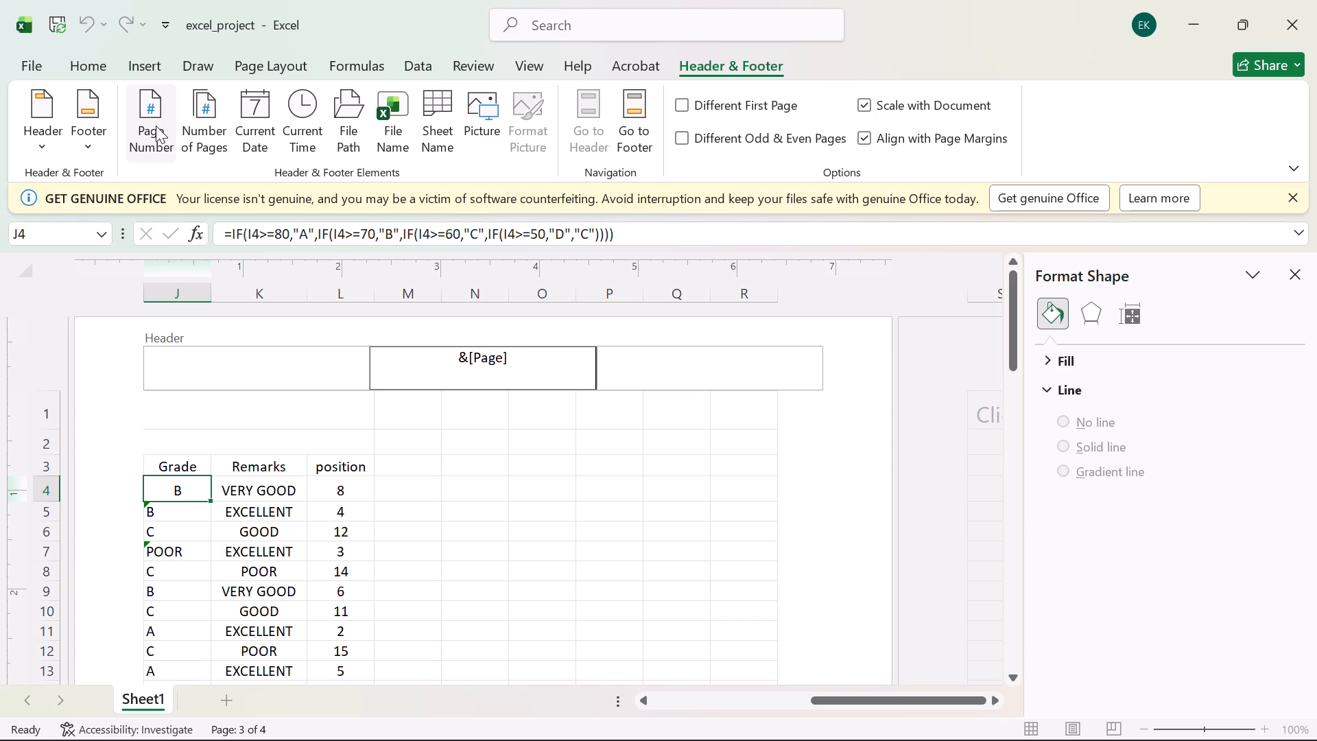
click(199, 126)
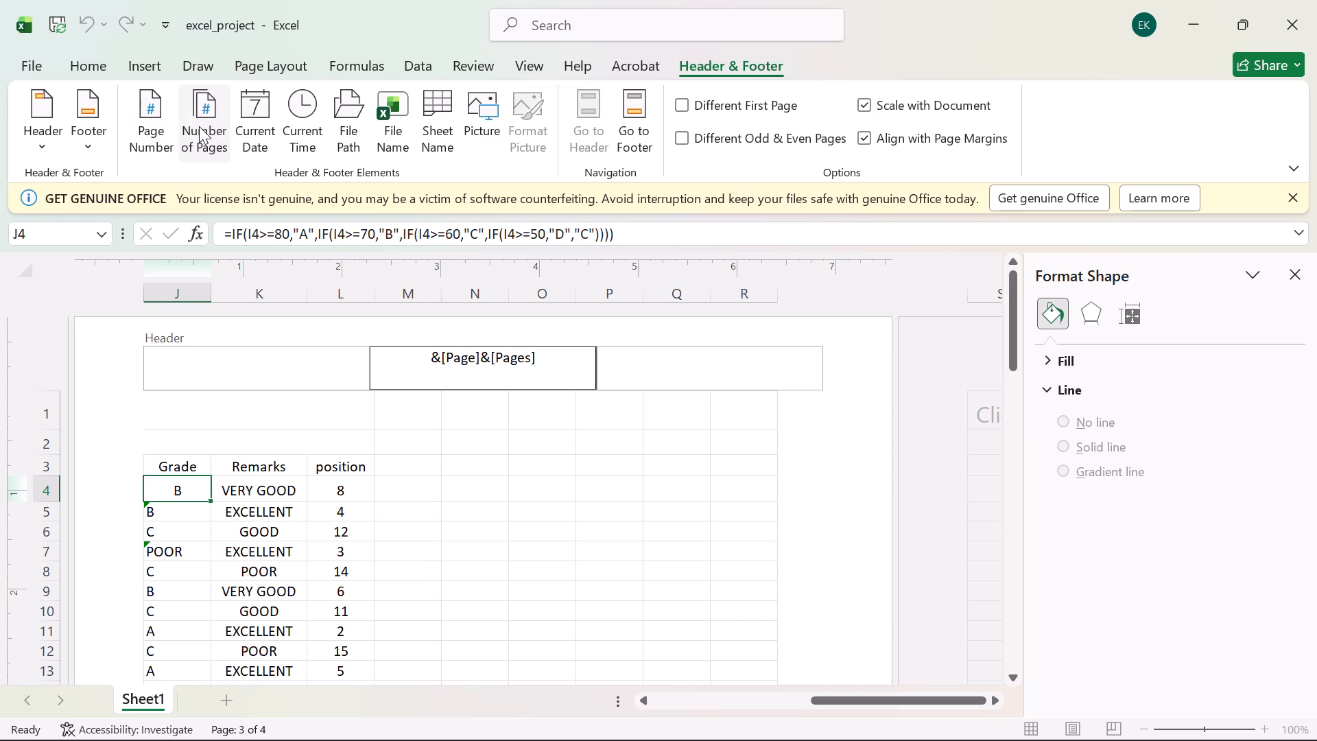
scroll(331, 421, right, 5)
scroll(331, 421, left, 6)
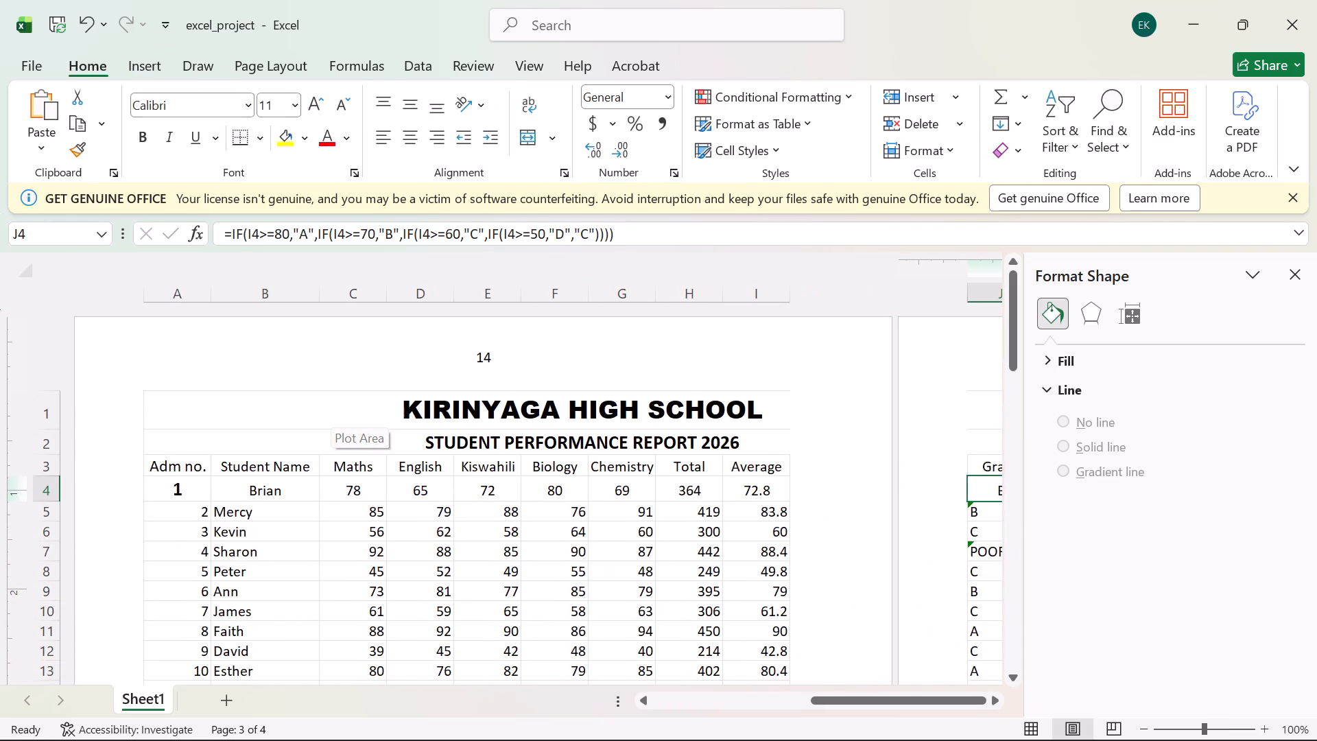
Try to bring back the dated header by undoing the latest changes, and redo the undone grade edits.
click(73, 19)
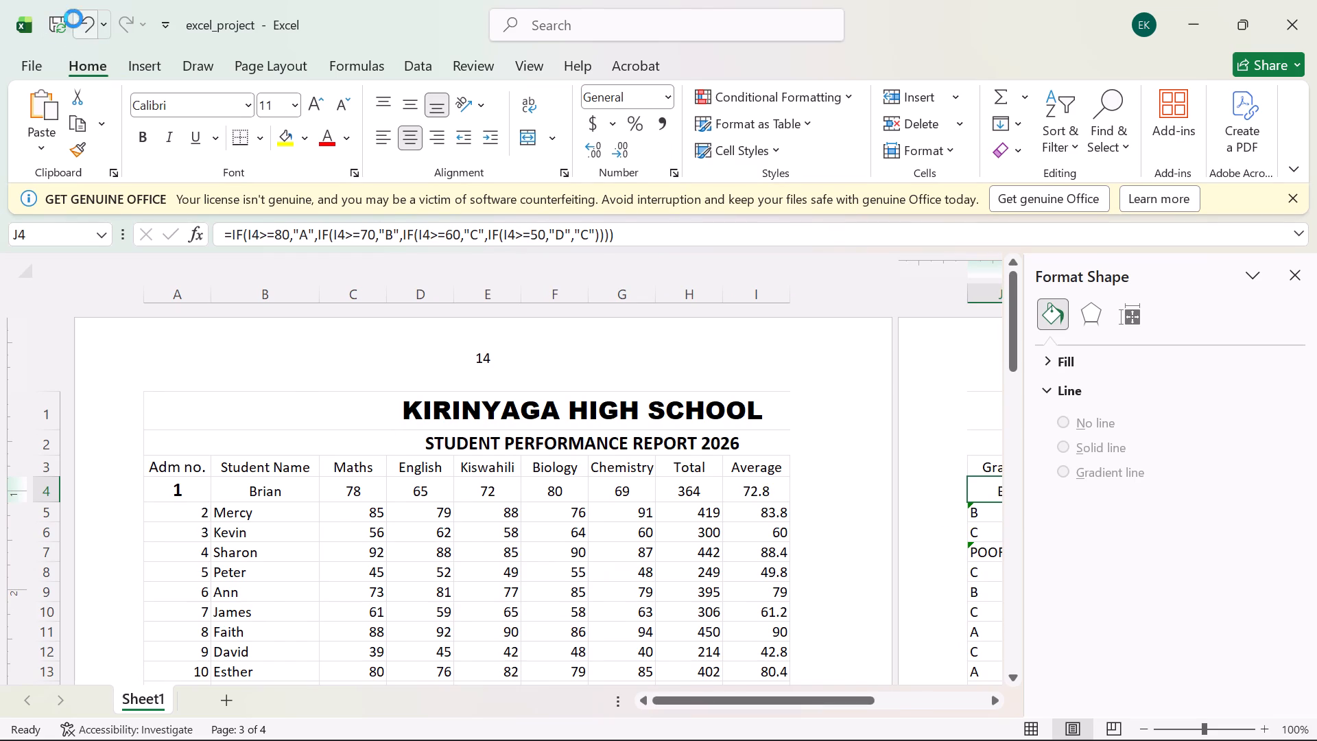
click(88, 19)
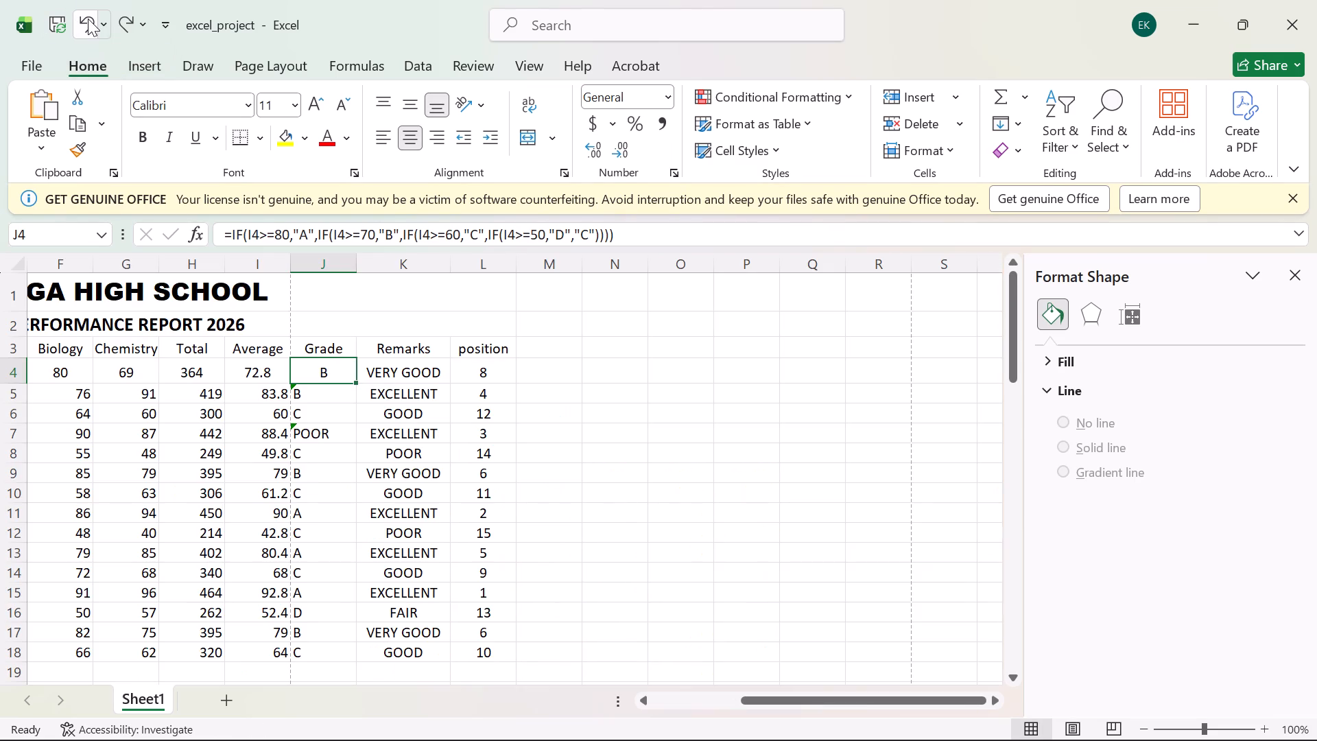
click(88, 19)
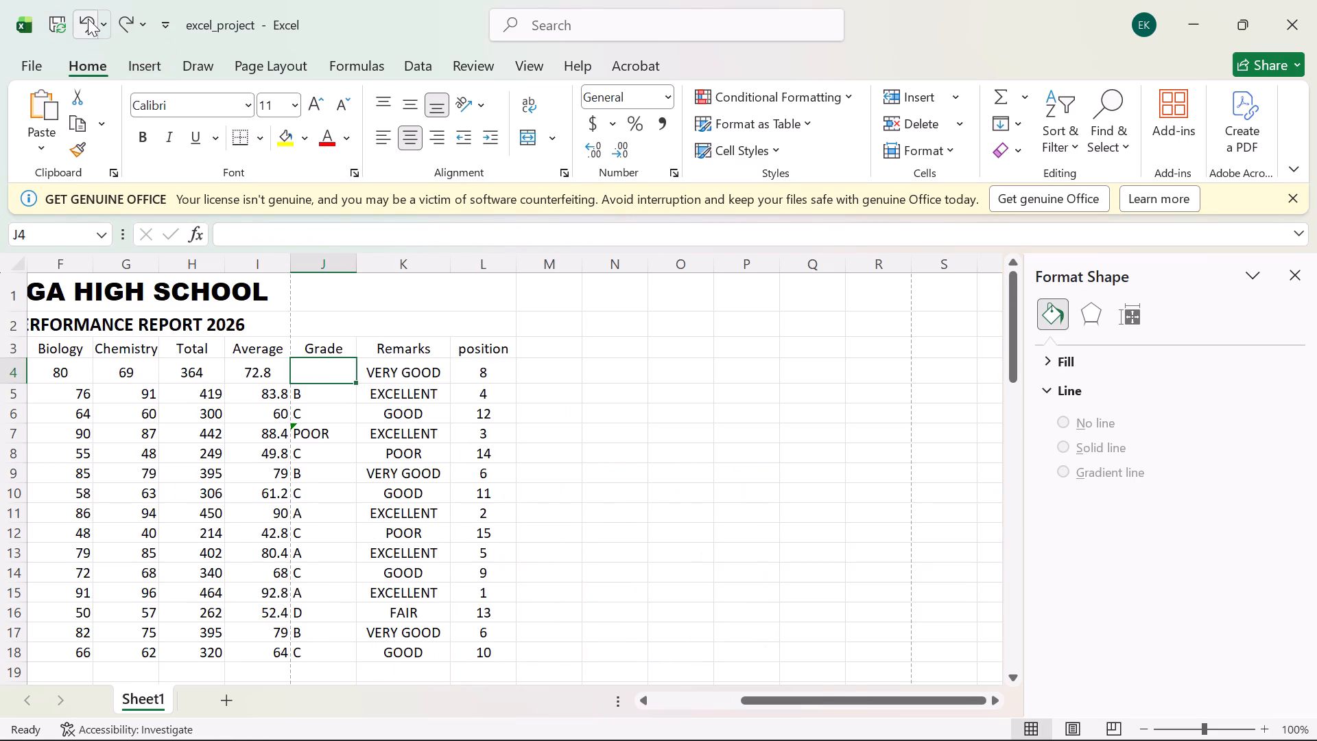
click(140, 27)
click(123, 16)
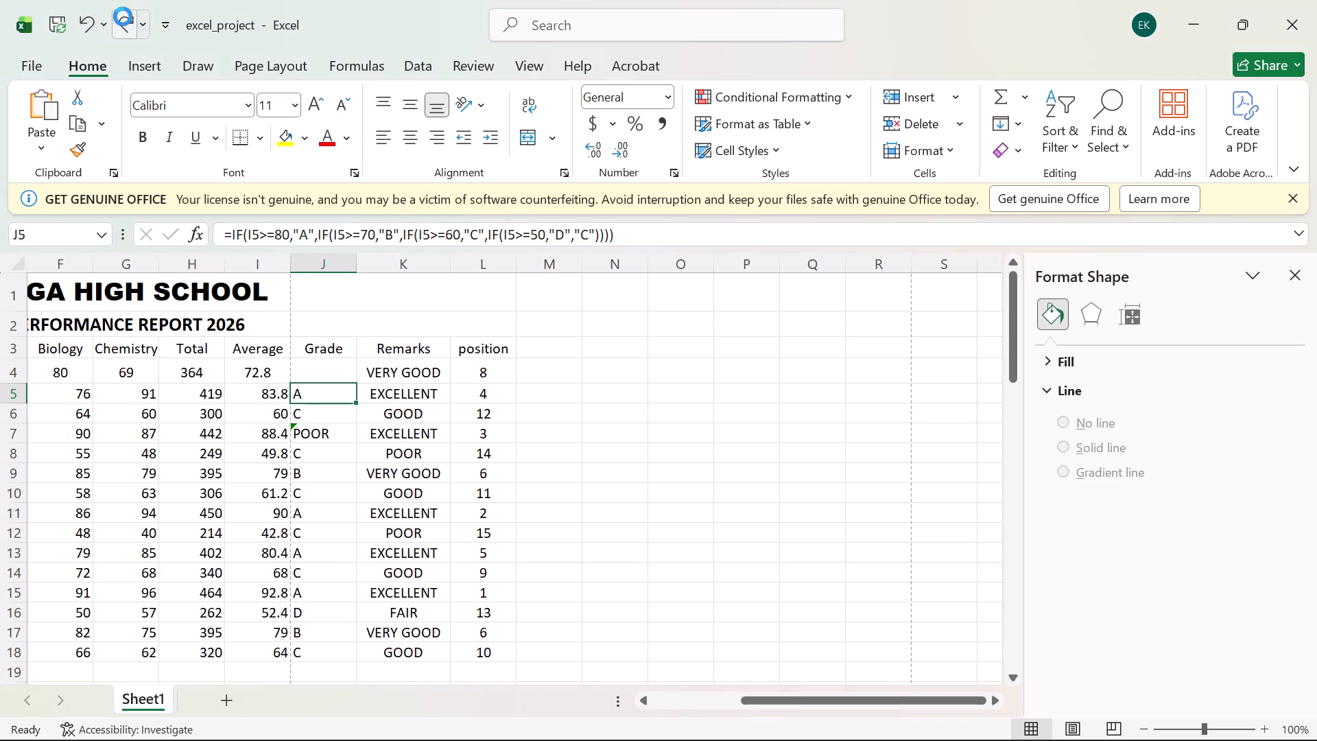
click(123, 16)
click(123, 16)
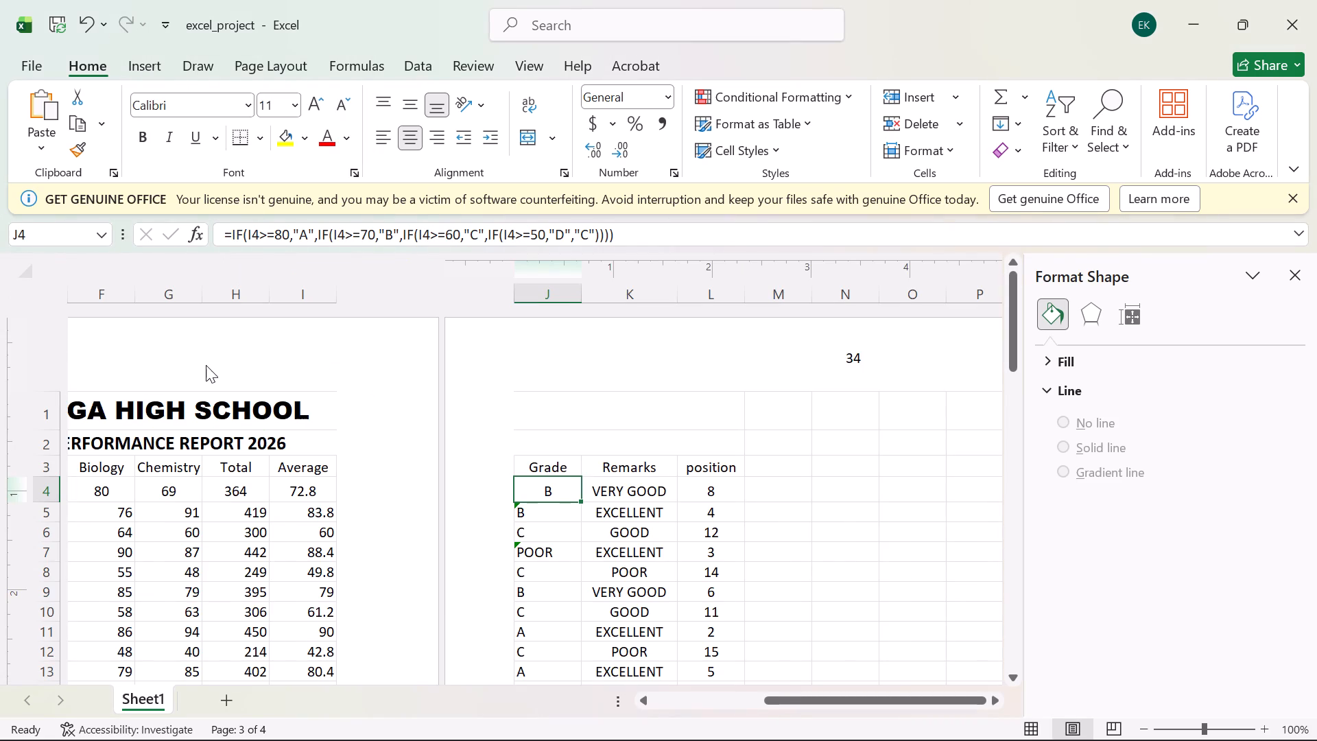
Reopen the centre header above the report title and clear its page codes, including the Sheet Name element inserted in their place.
scroll(206, 365, right, 2)
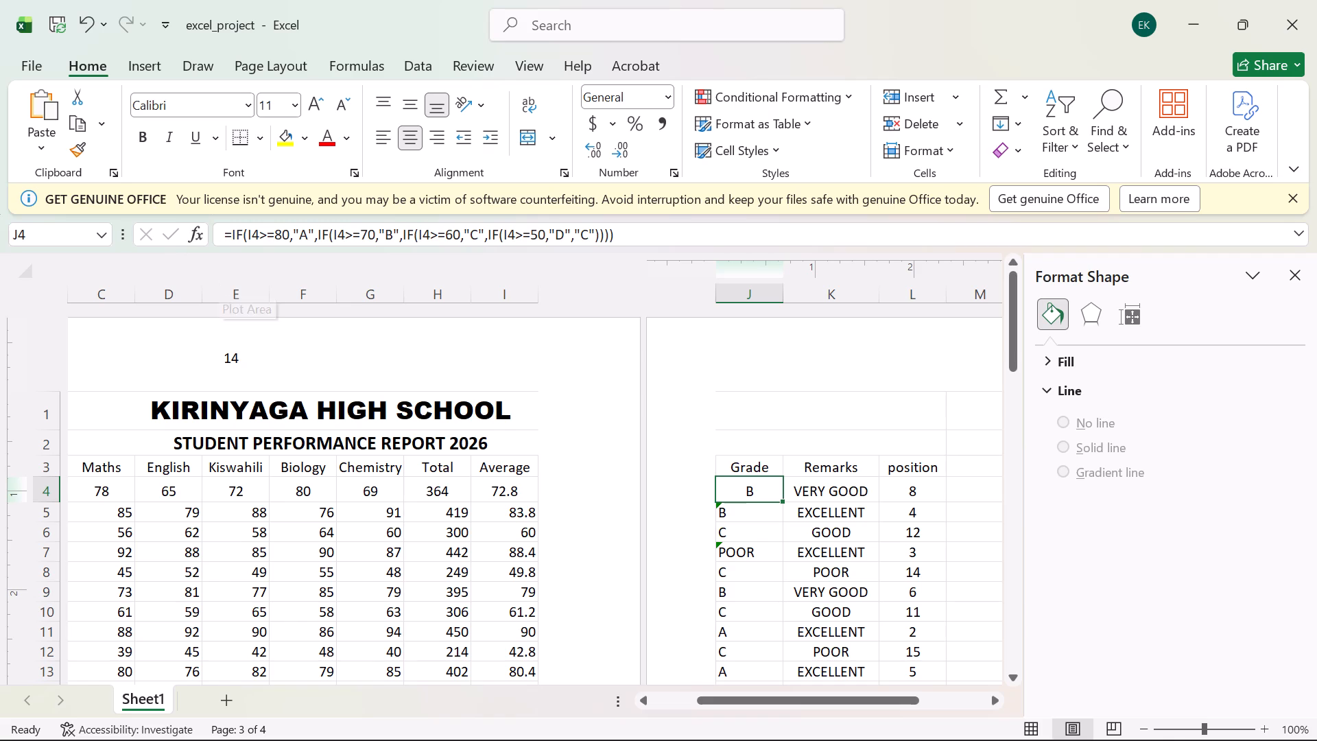
click(149, 69)
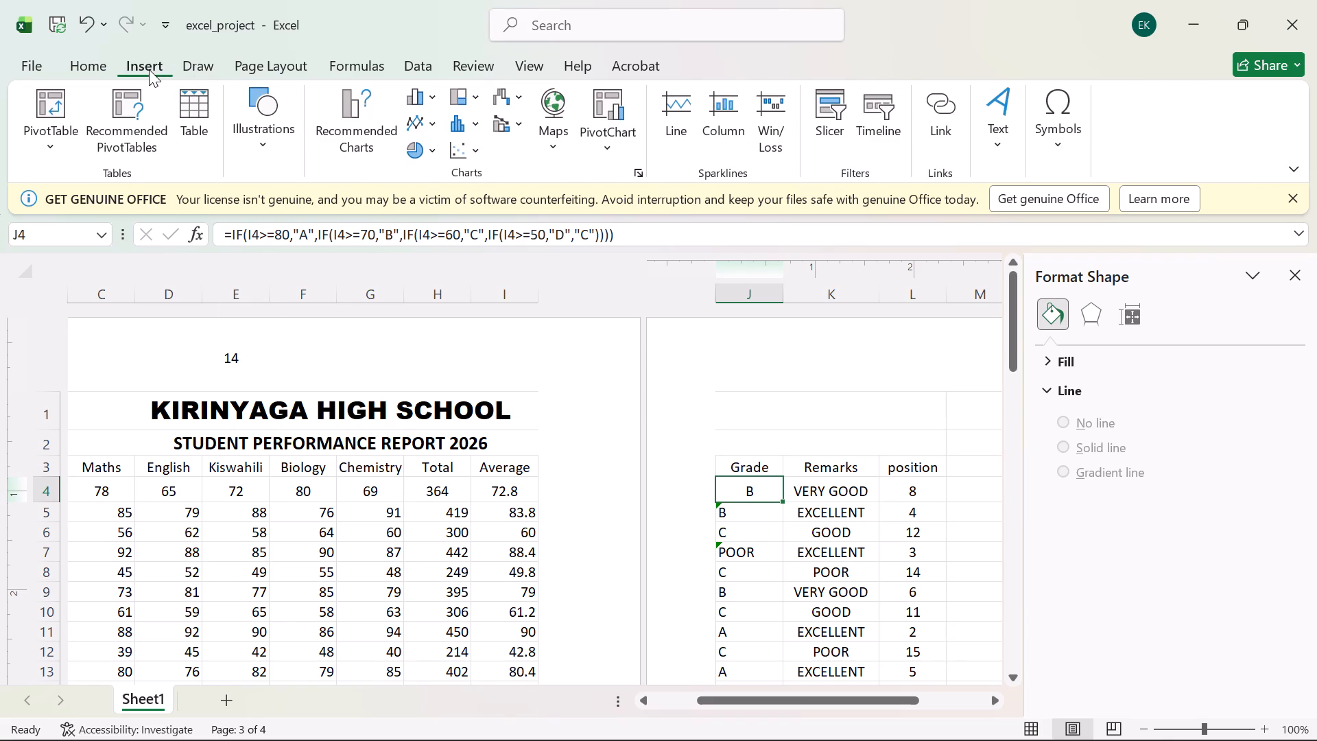
click(593, 21)
text(HE)
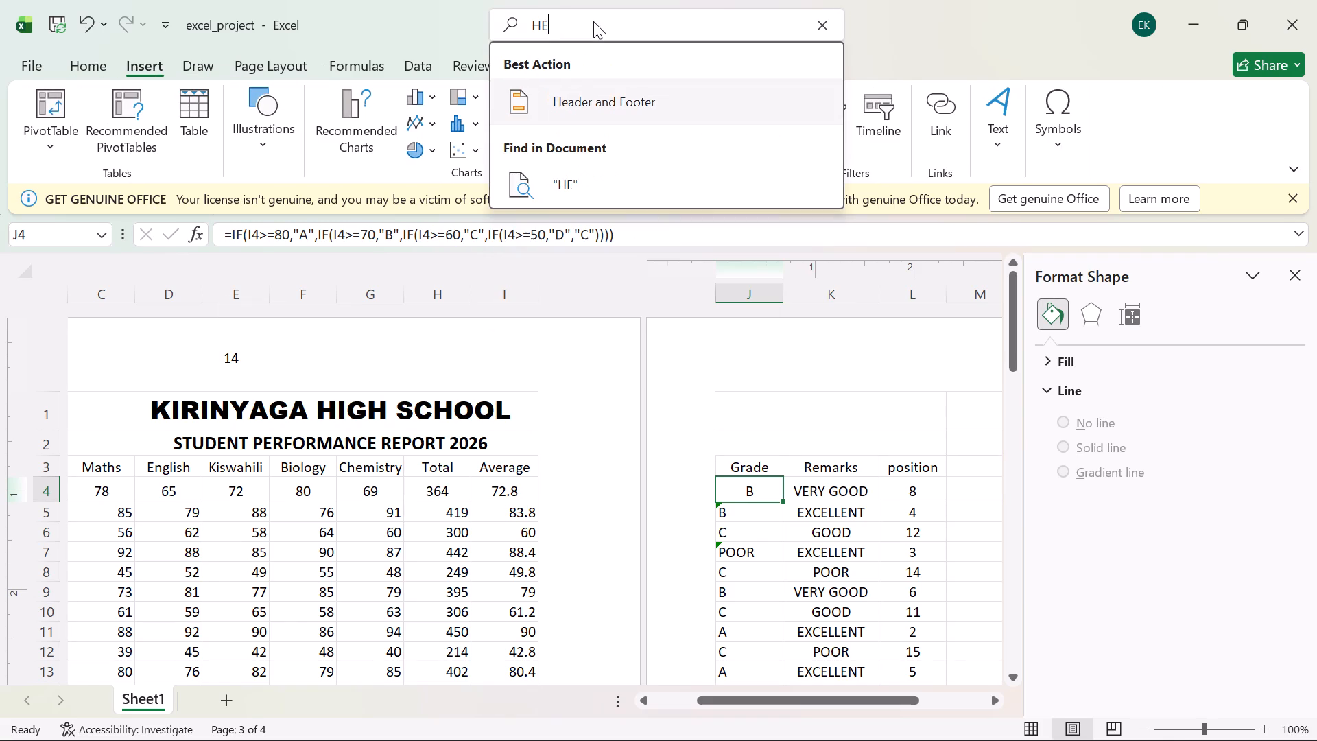
click(567, 86)
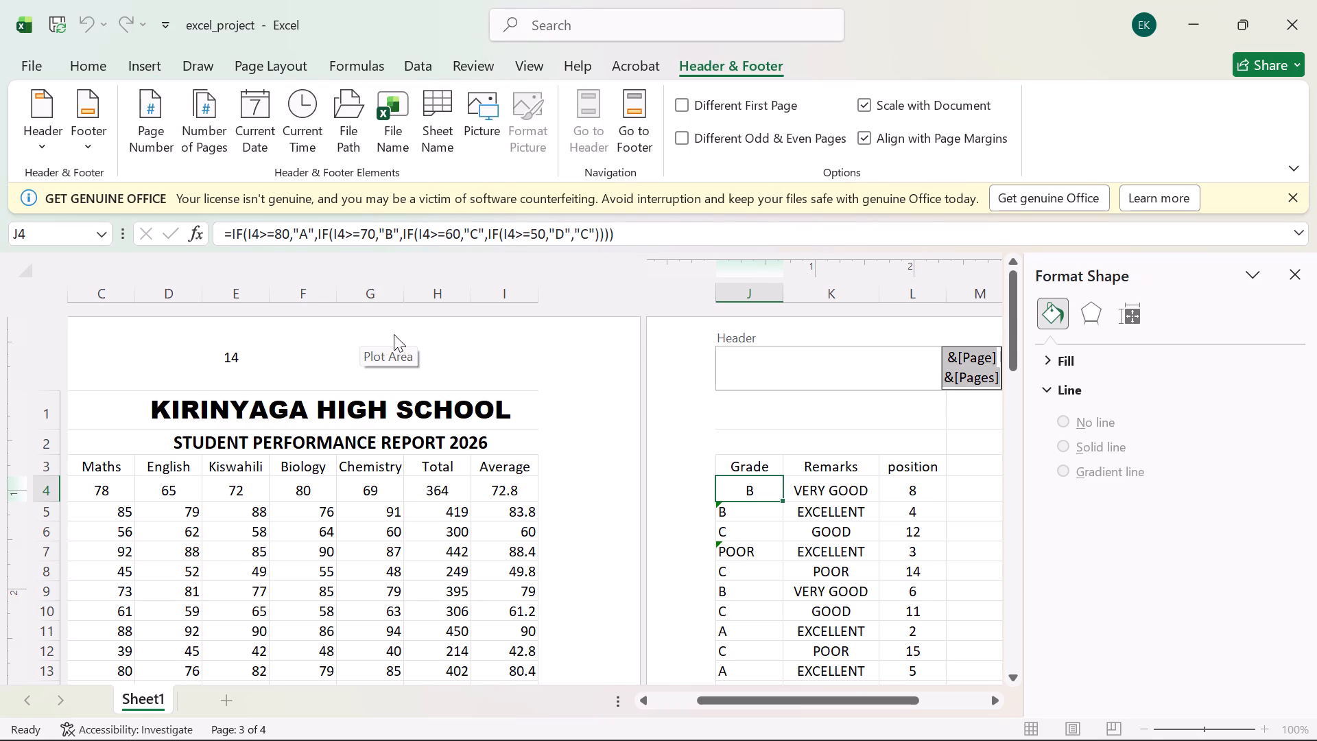
scroll(491, 367, left, 2)
scroll(491, 367, right, 1)
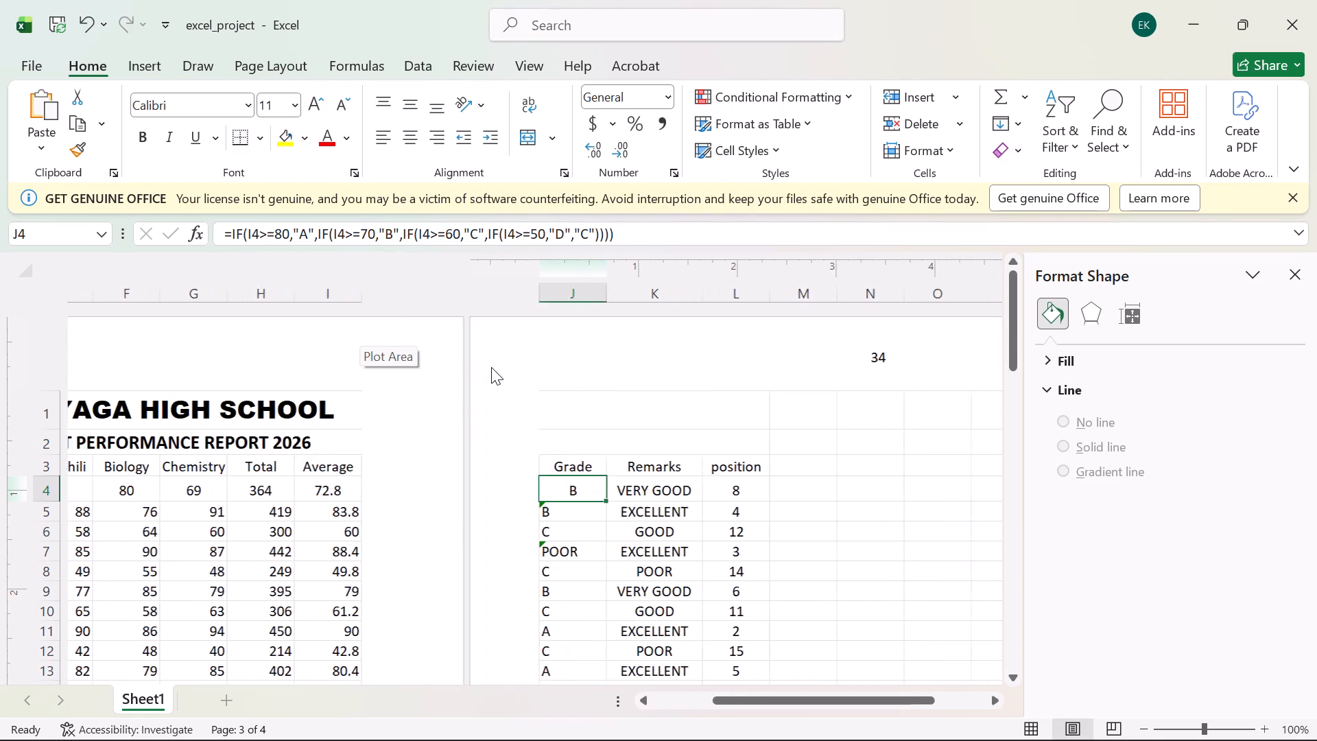
scroll(491, 367, right, 1)
click(148, 344)
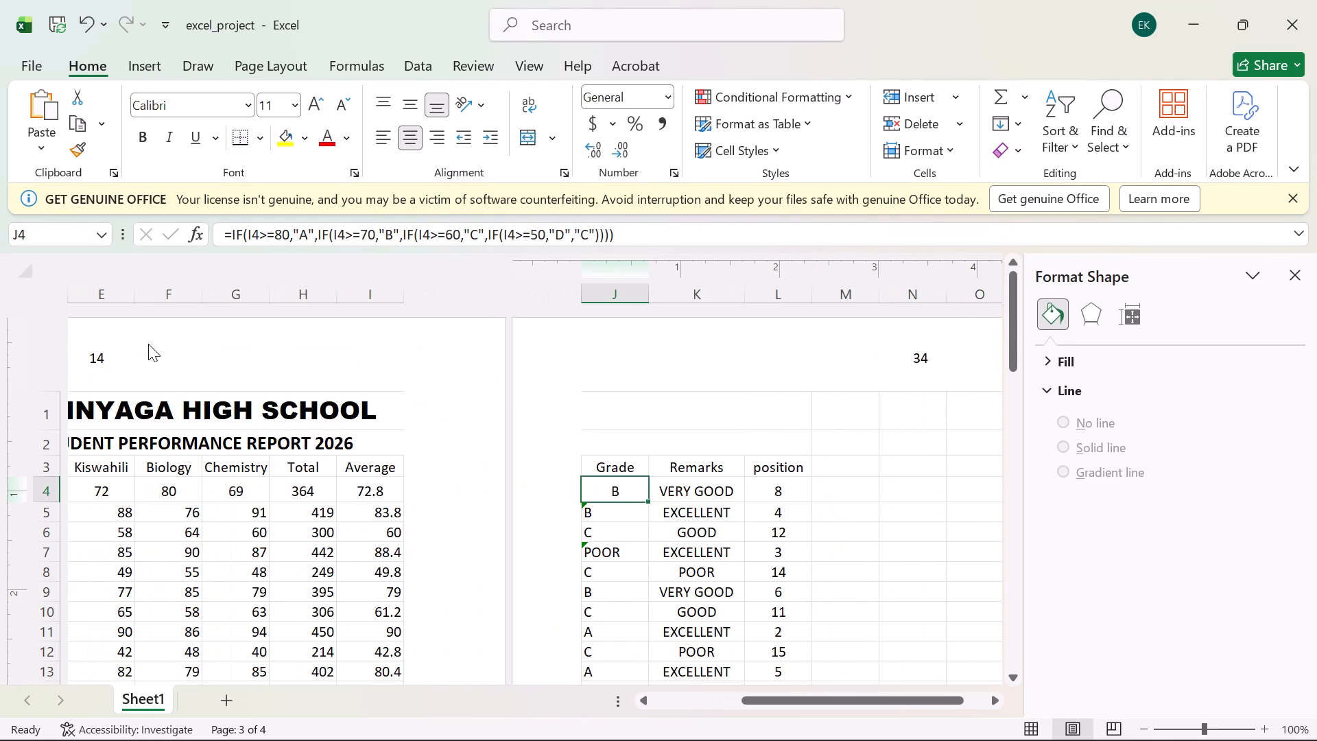
click(91, 358)
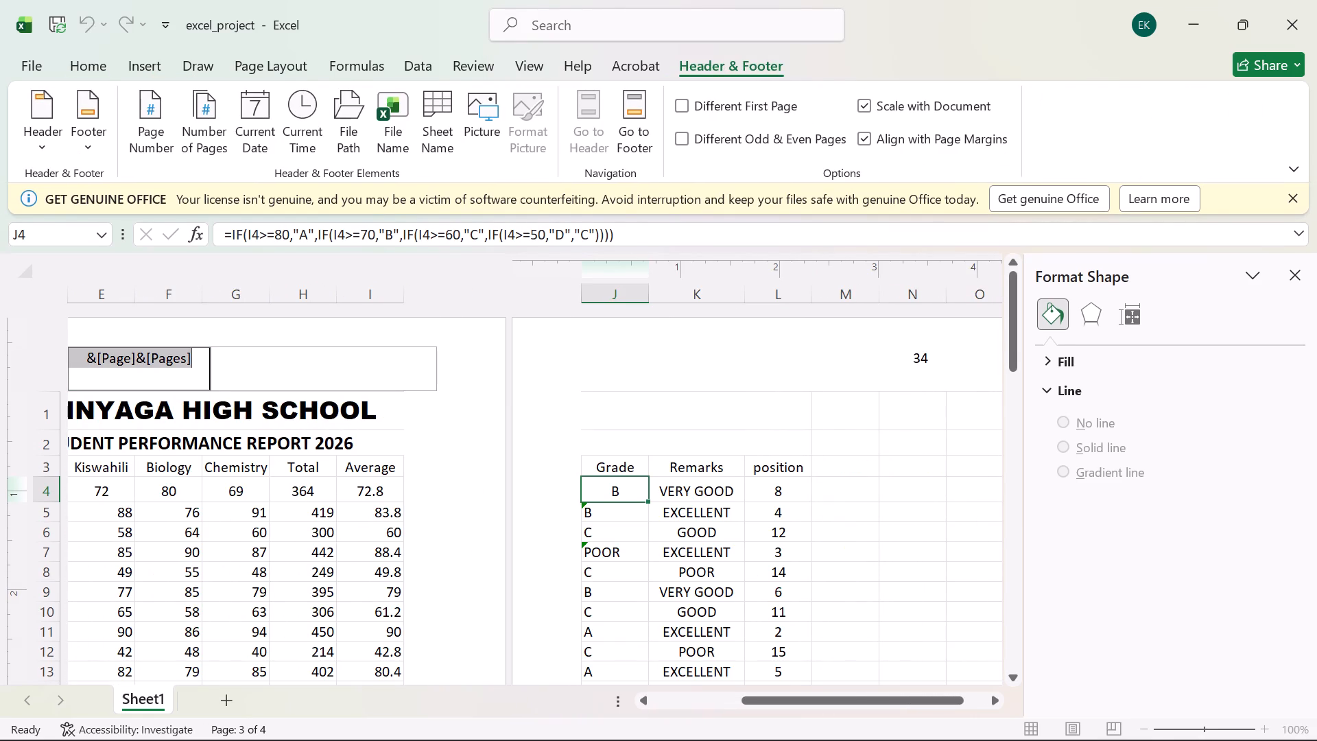
scroll(179, 358, right, 2)
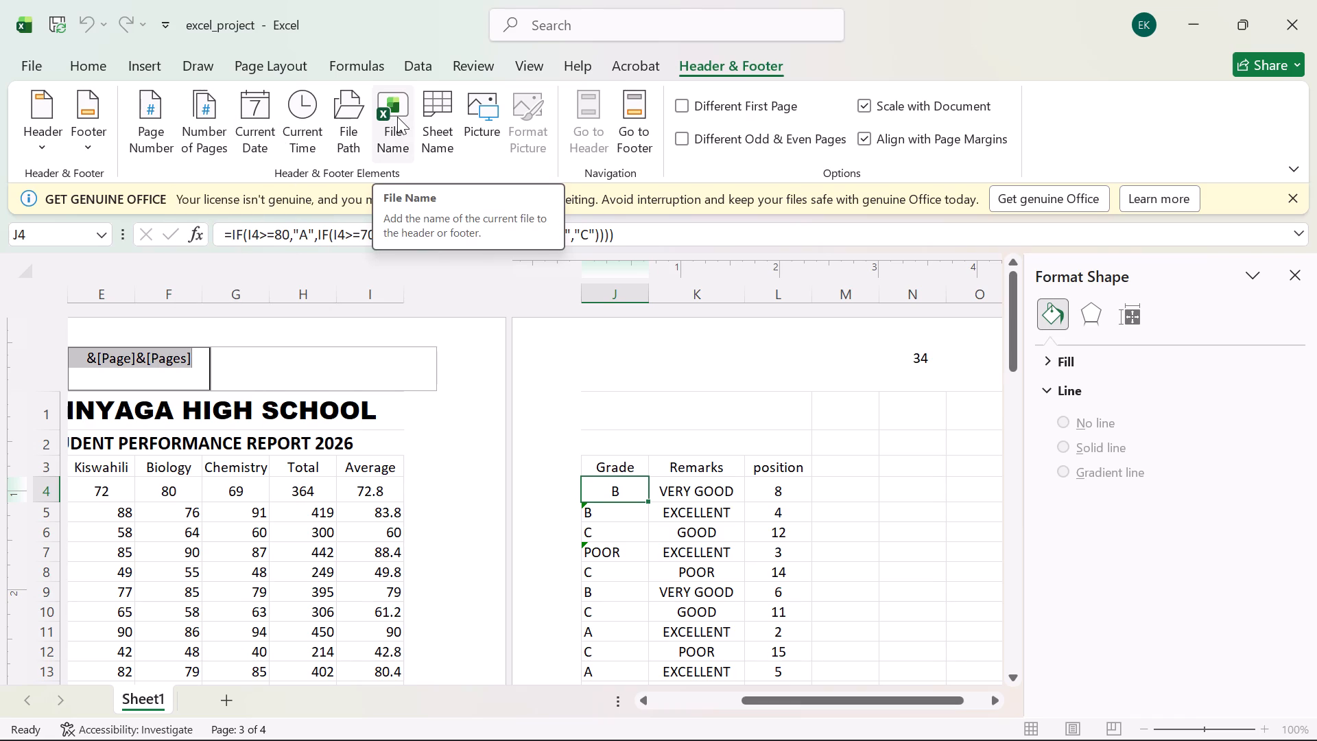
click(435, 133)
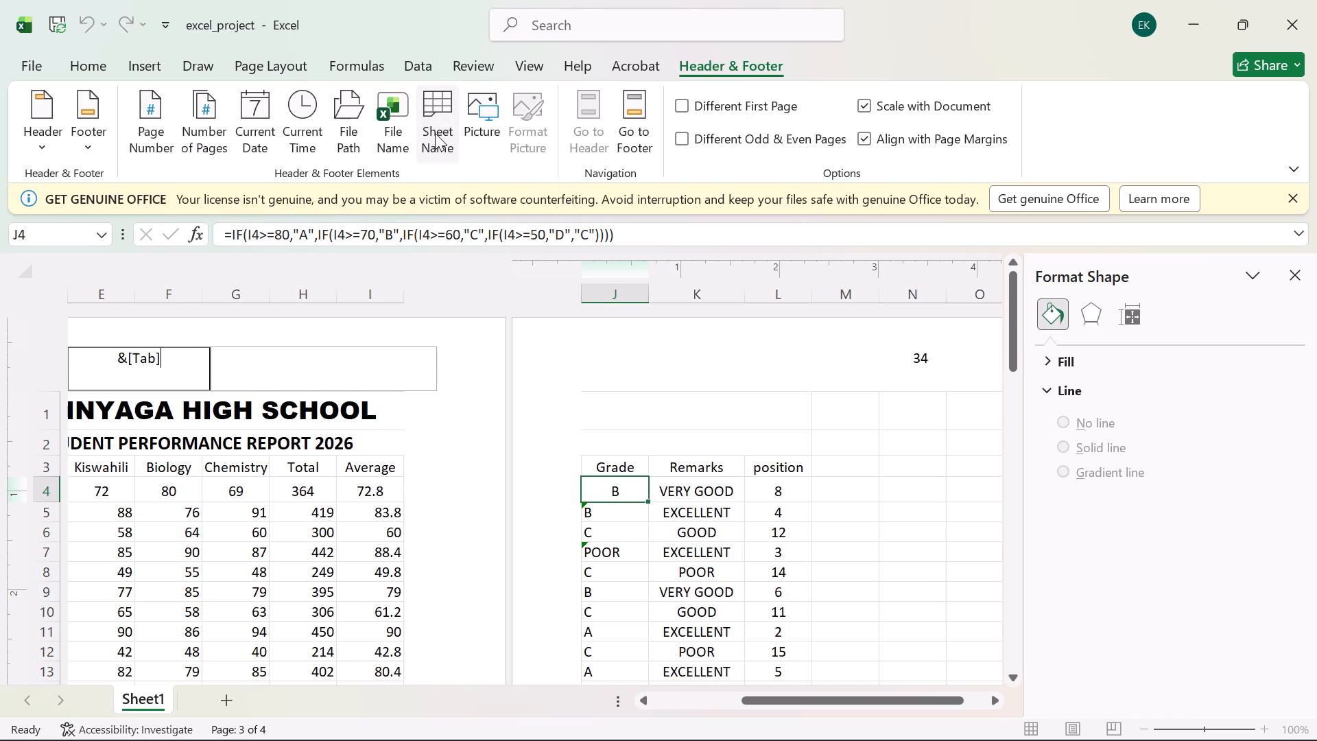
key(BackSpace)
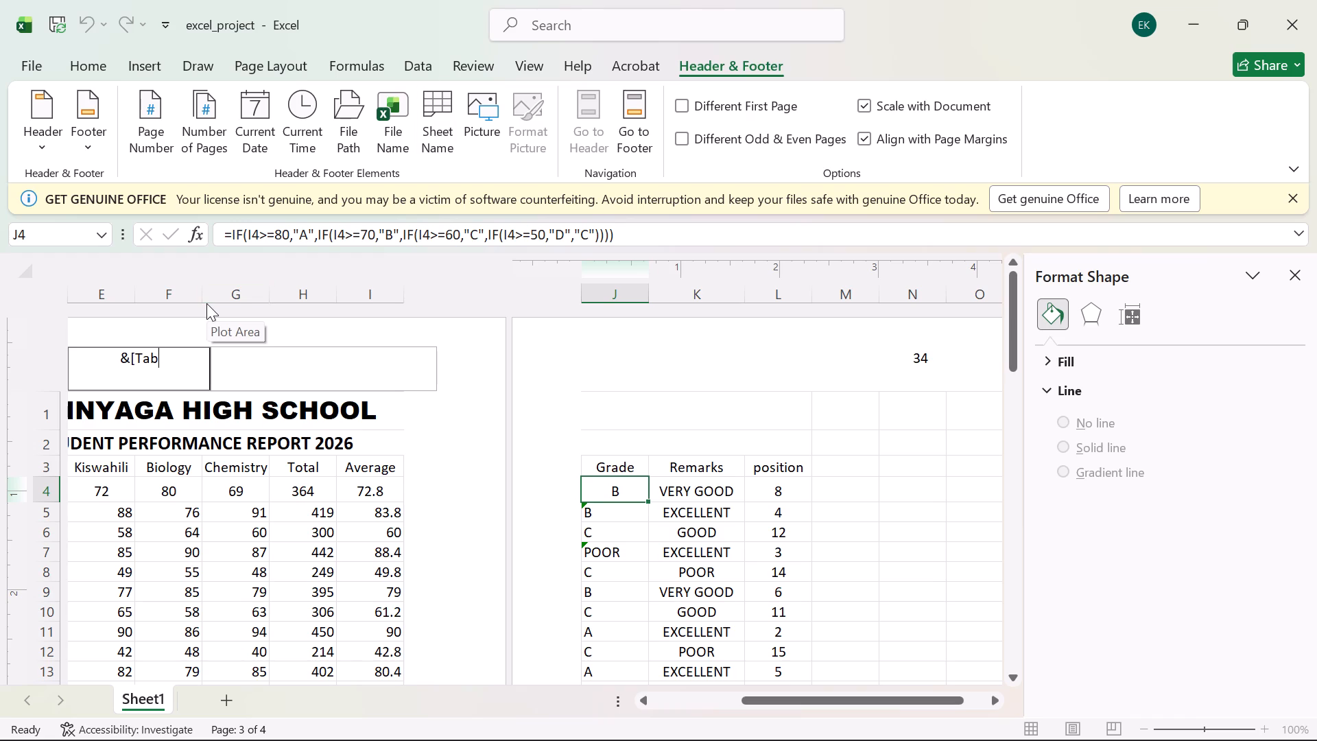
key(BackSpace)
key(BackSpace)
key(BackSpace)
key(BackSpace)
key(BackSpace)
Enter "2nd" in the centre header with "nd" as superscript, followed by a space.
key(2)
click(591, 24)
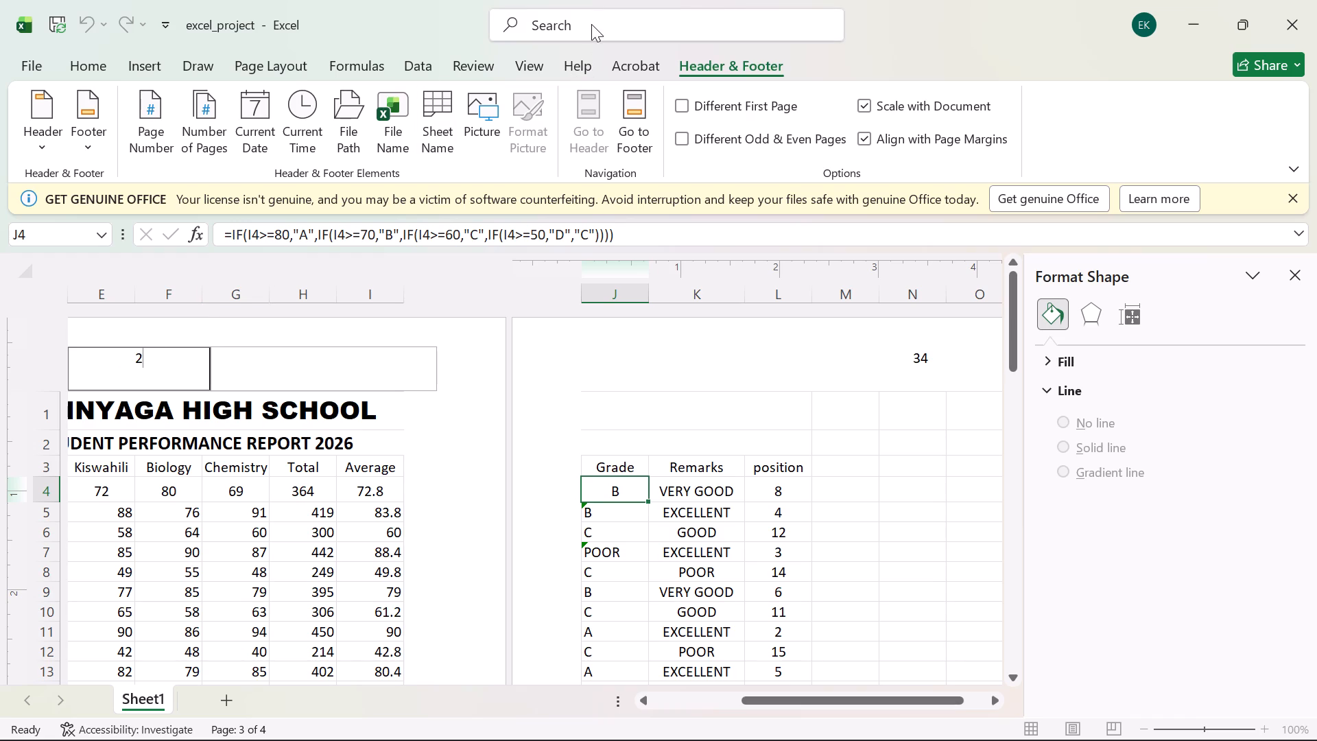
text(SUP)
click(560, 92)
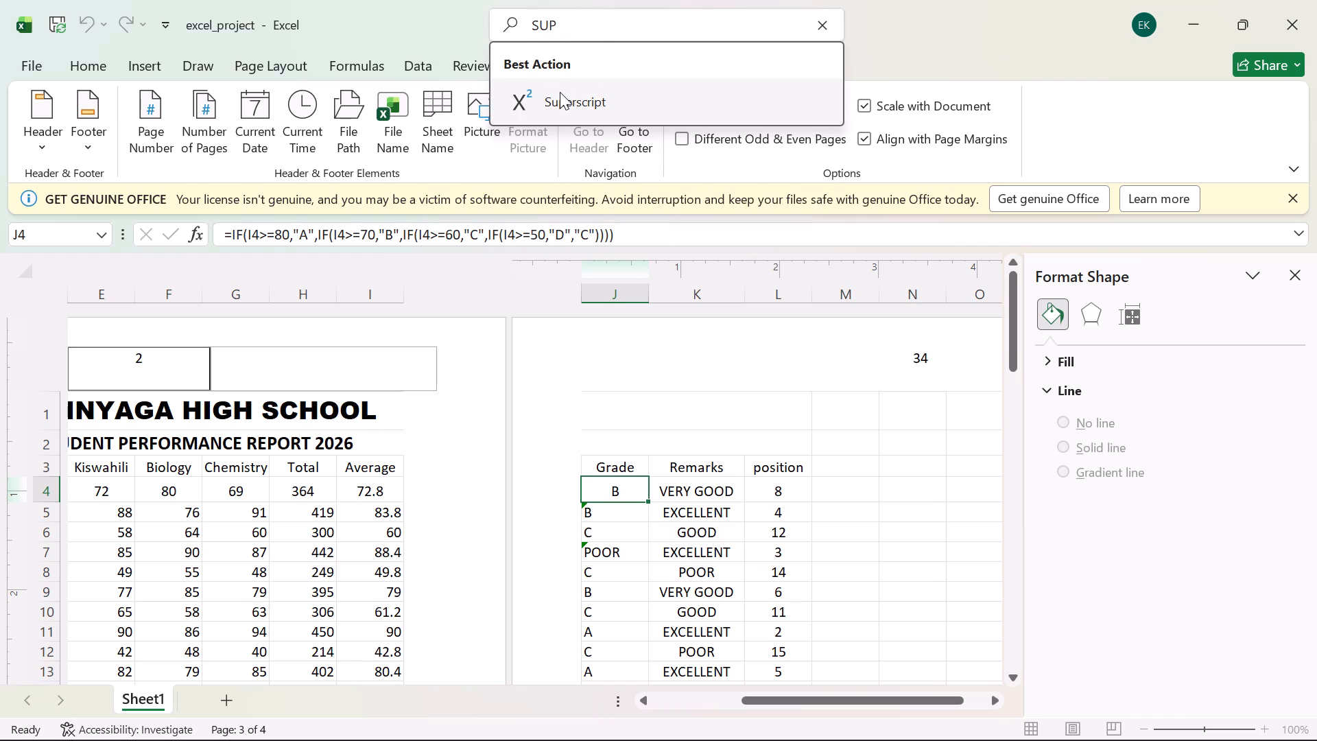
text(nd)
key(space)
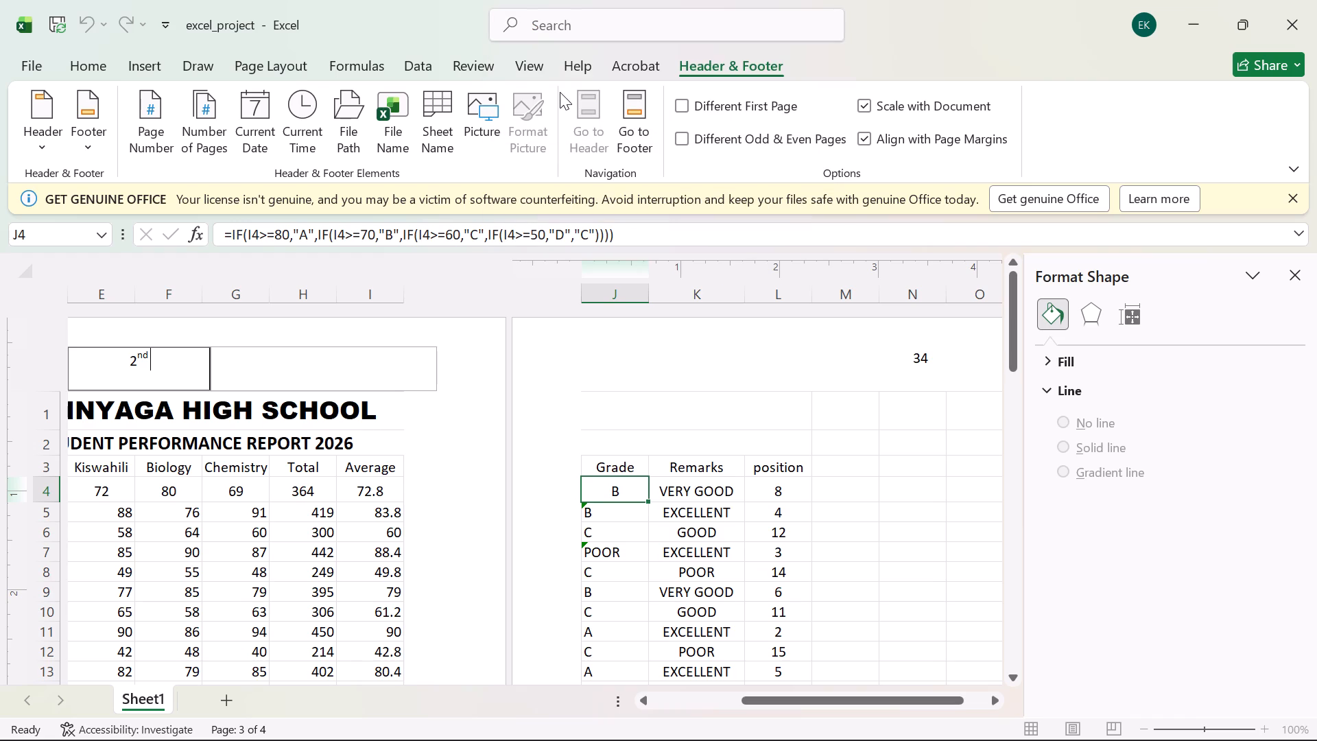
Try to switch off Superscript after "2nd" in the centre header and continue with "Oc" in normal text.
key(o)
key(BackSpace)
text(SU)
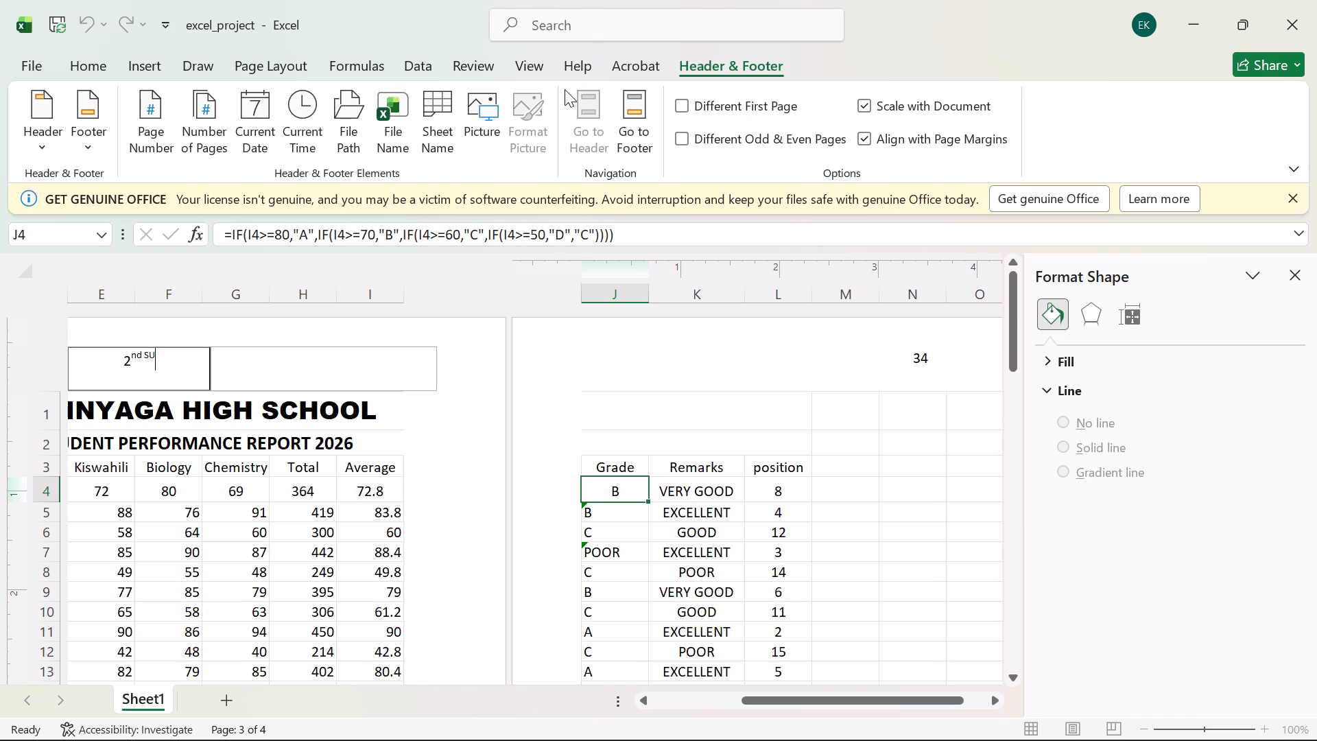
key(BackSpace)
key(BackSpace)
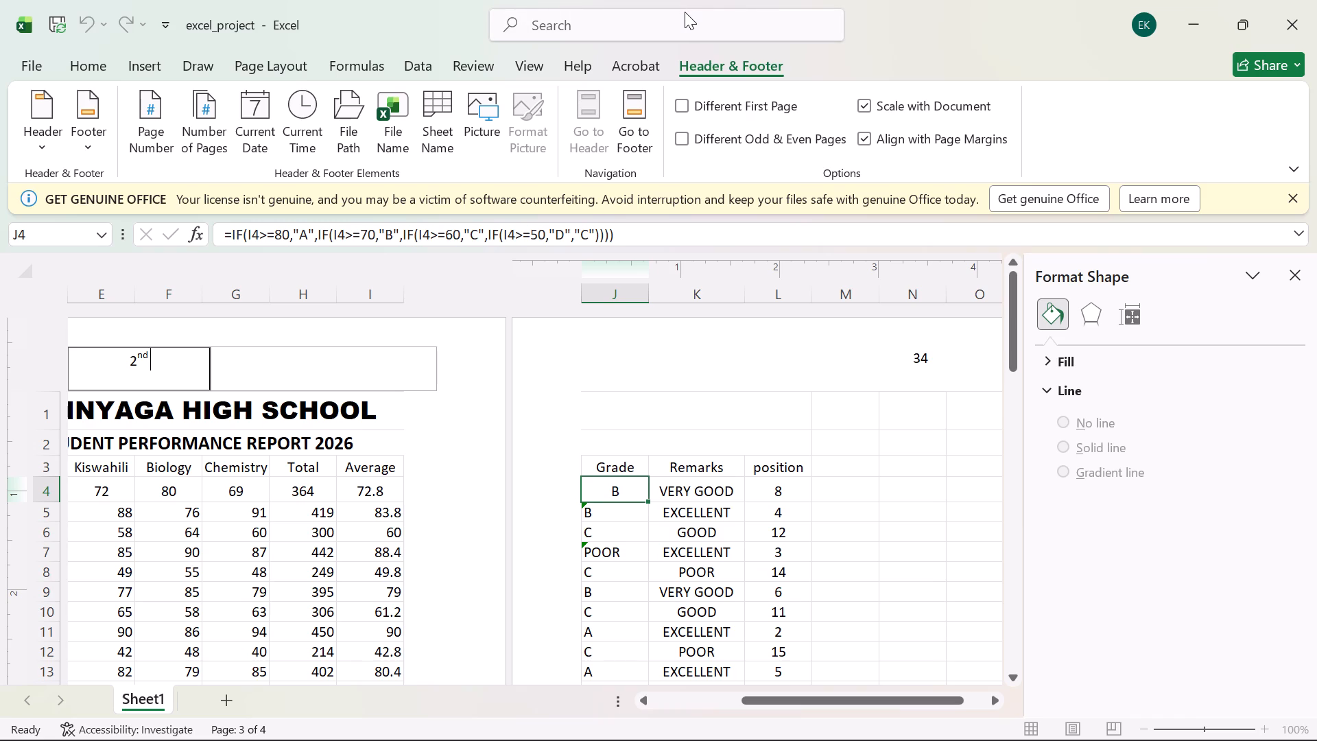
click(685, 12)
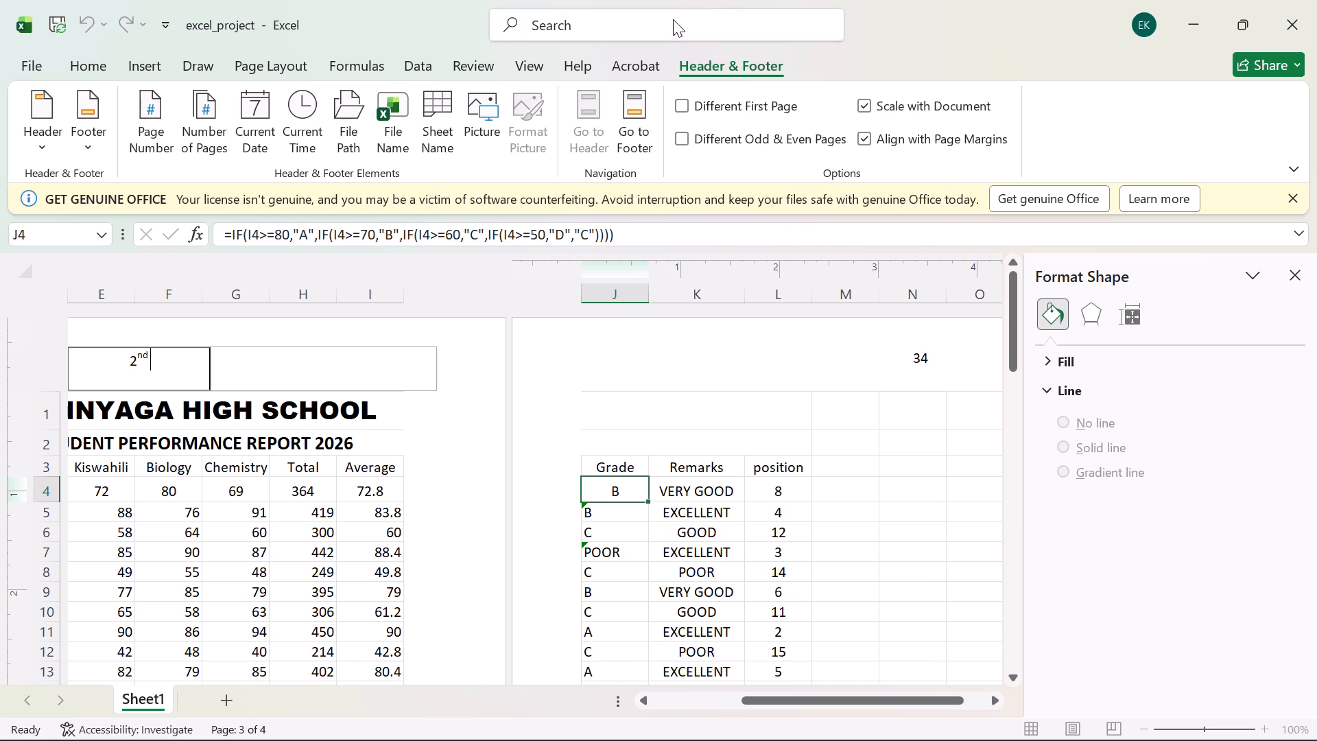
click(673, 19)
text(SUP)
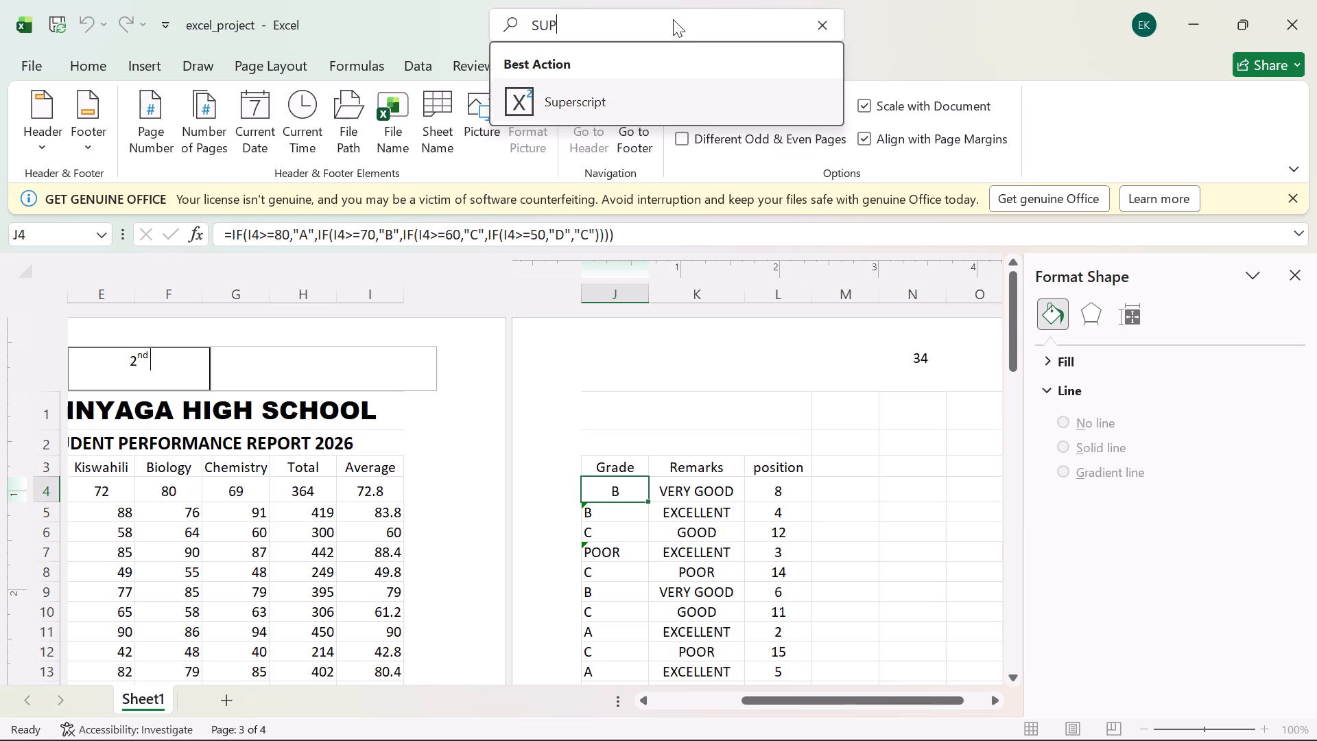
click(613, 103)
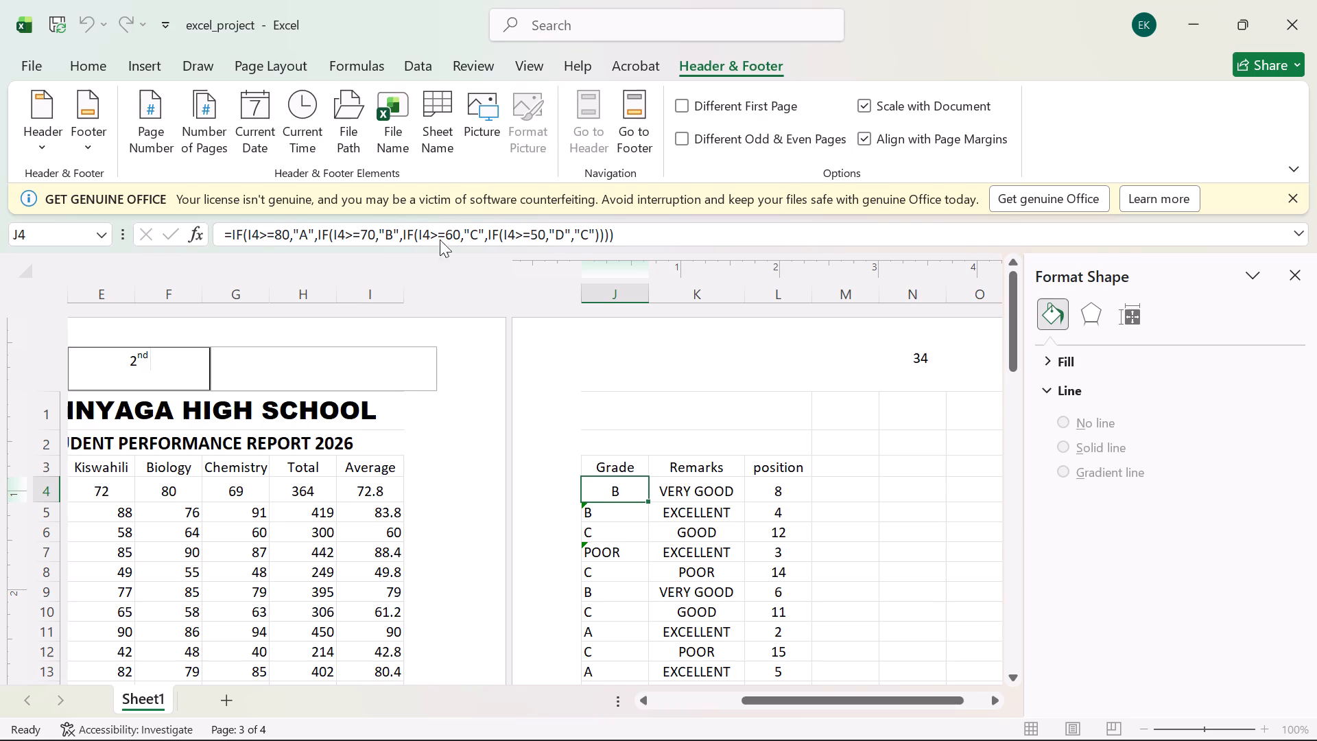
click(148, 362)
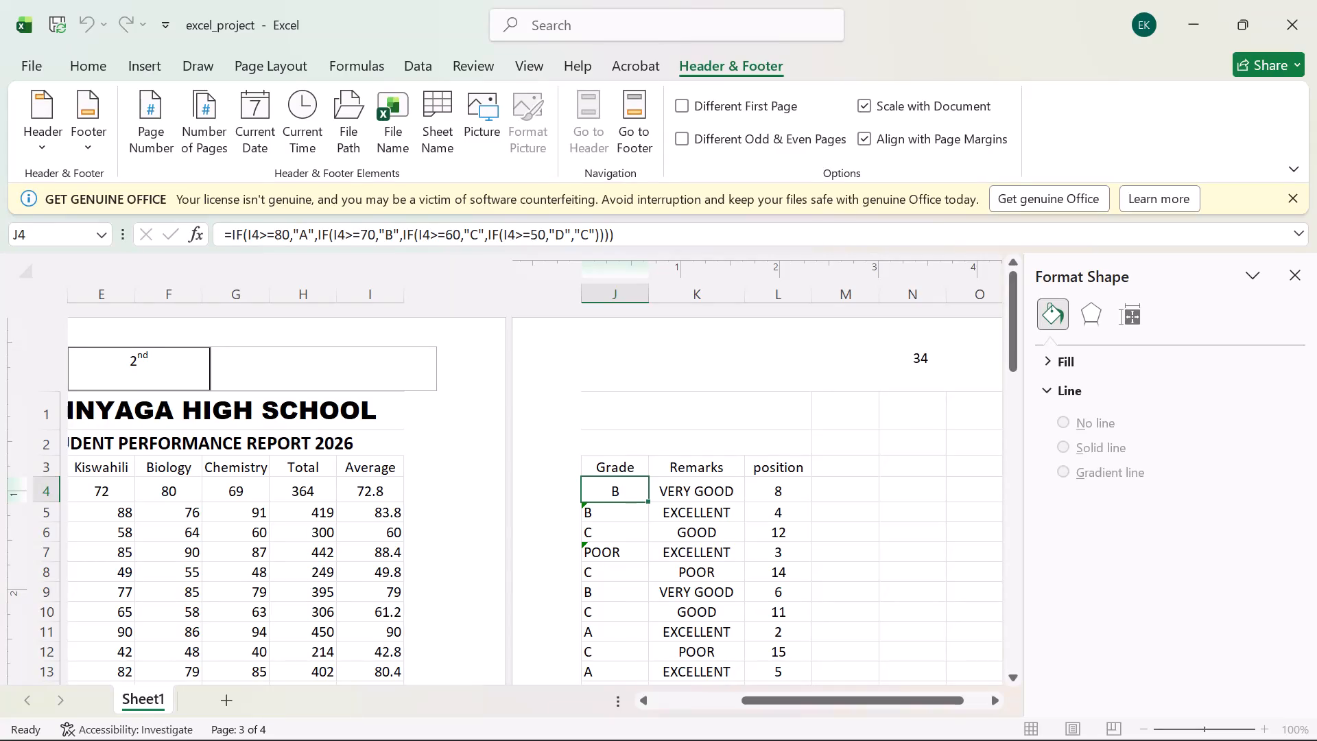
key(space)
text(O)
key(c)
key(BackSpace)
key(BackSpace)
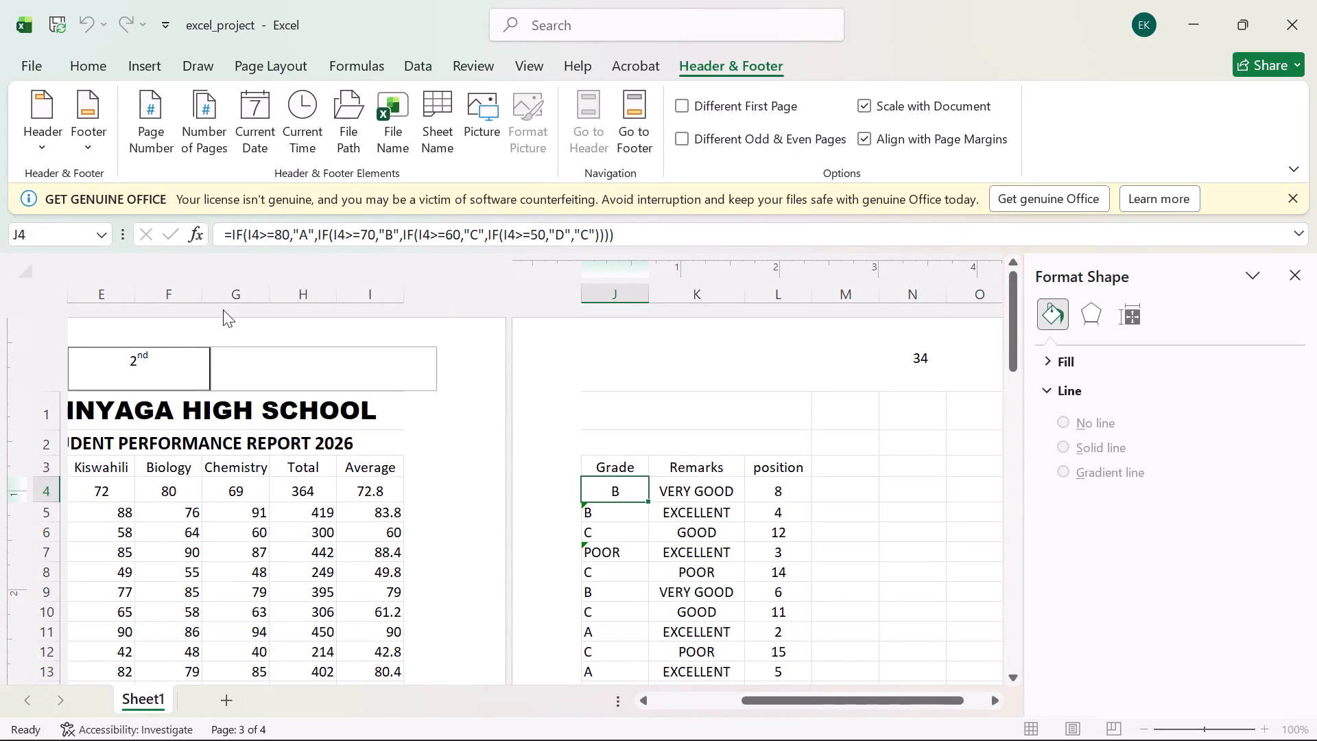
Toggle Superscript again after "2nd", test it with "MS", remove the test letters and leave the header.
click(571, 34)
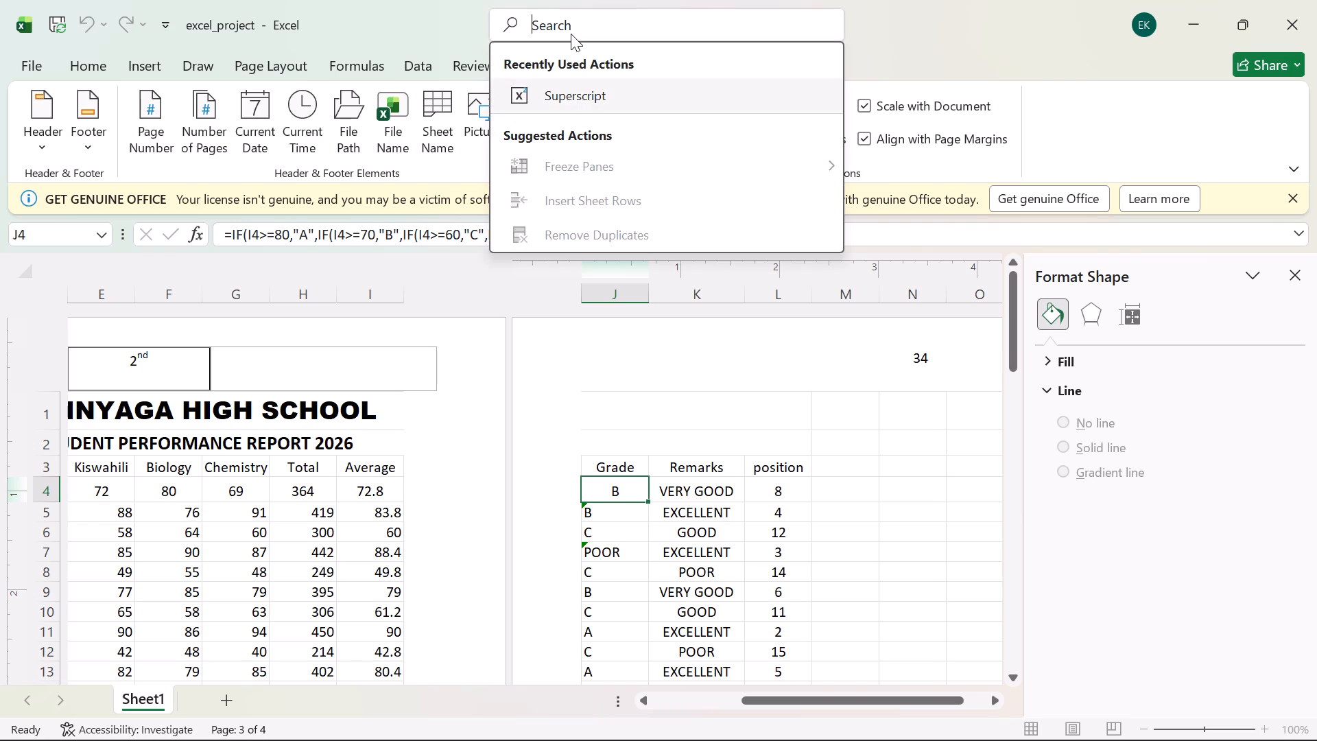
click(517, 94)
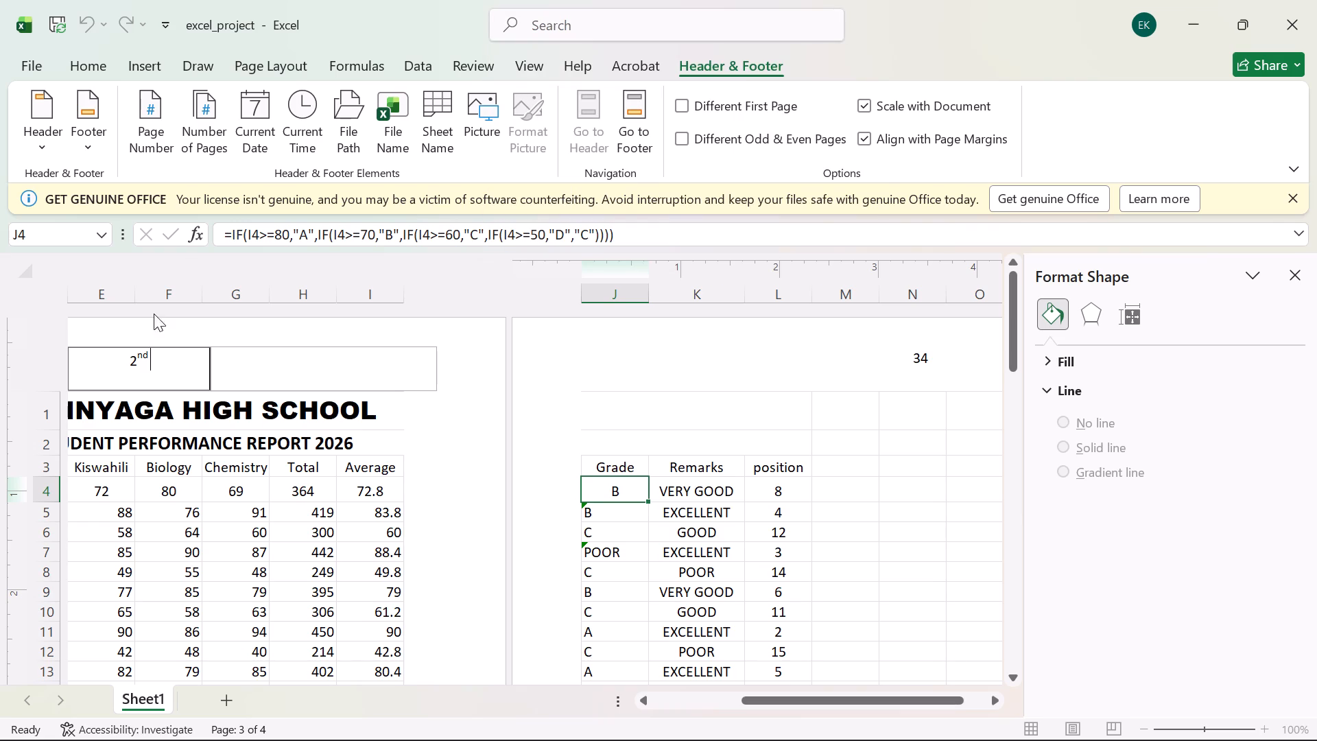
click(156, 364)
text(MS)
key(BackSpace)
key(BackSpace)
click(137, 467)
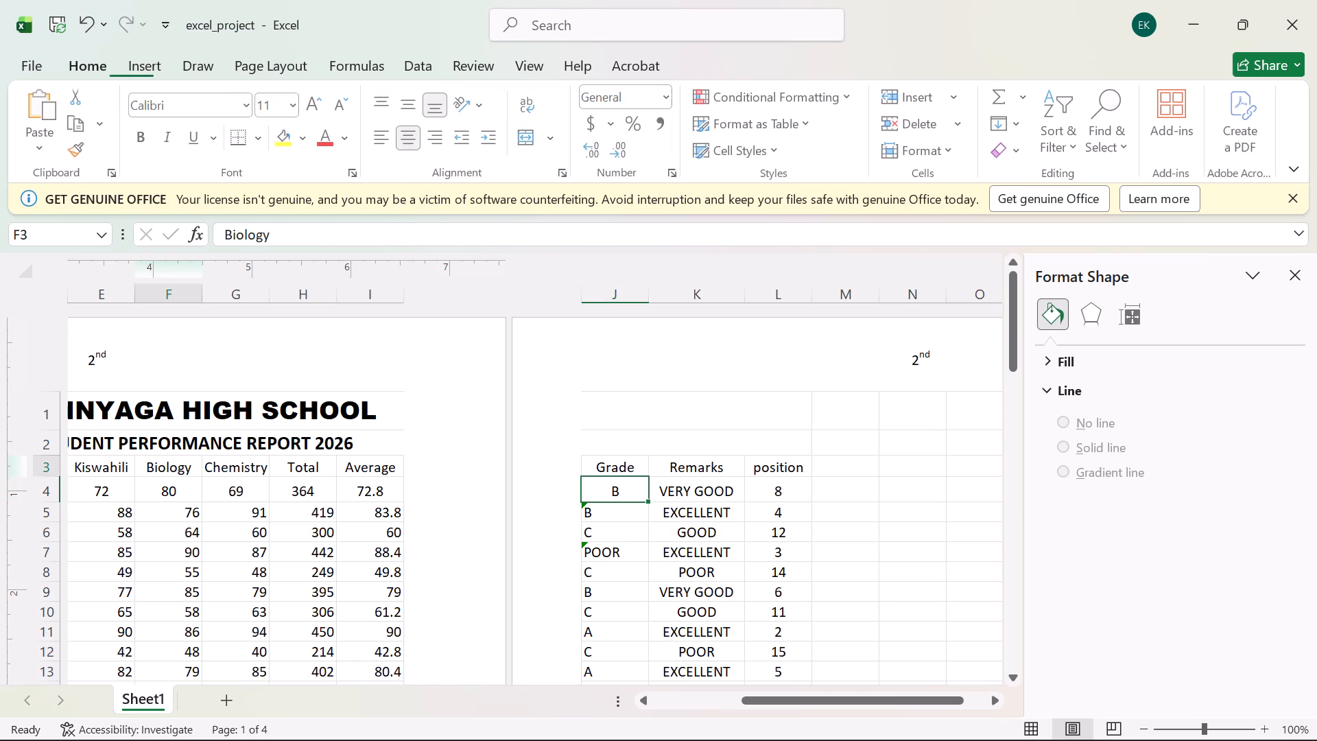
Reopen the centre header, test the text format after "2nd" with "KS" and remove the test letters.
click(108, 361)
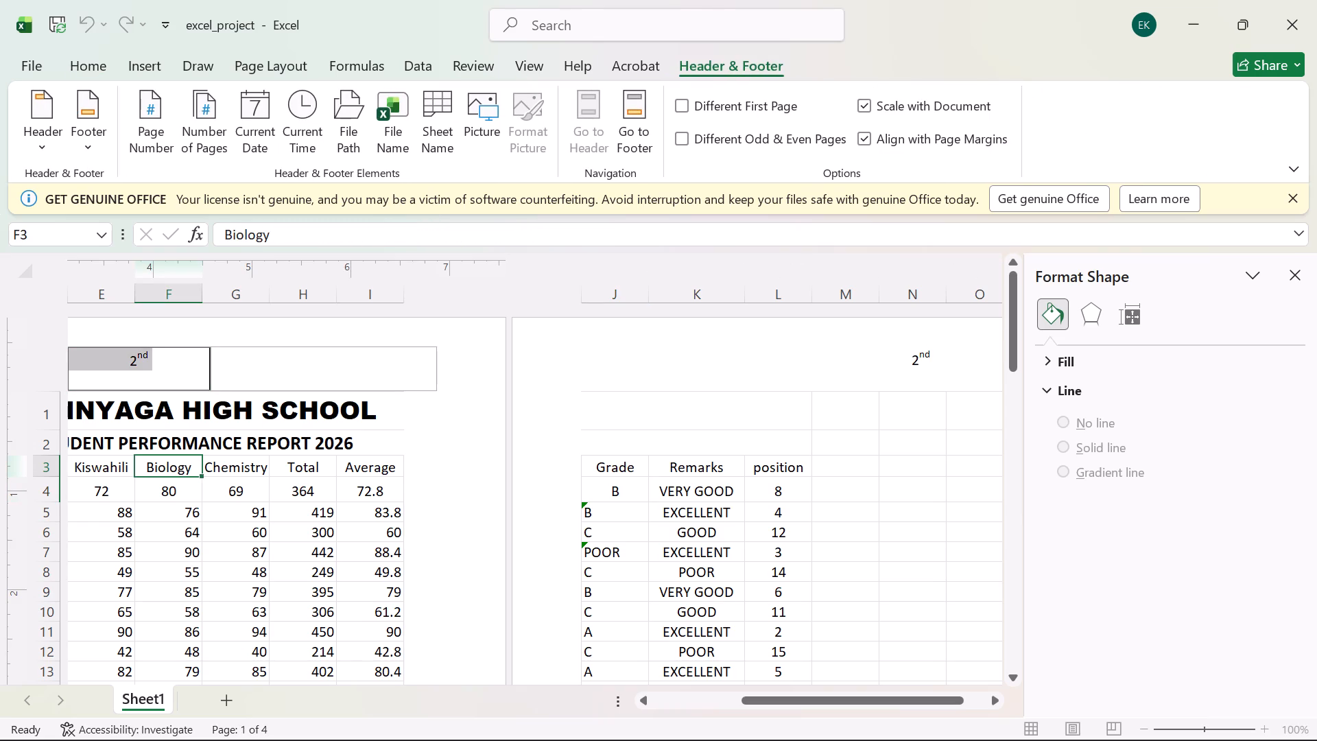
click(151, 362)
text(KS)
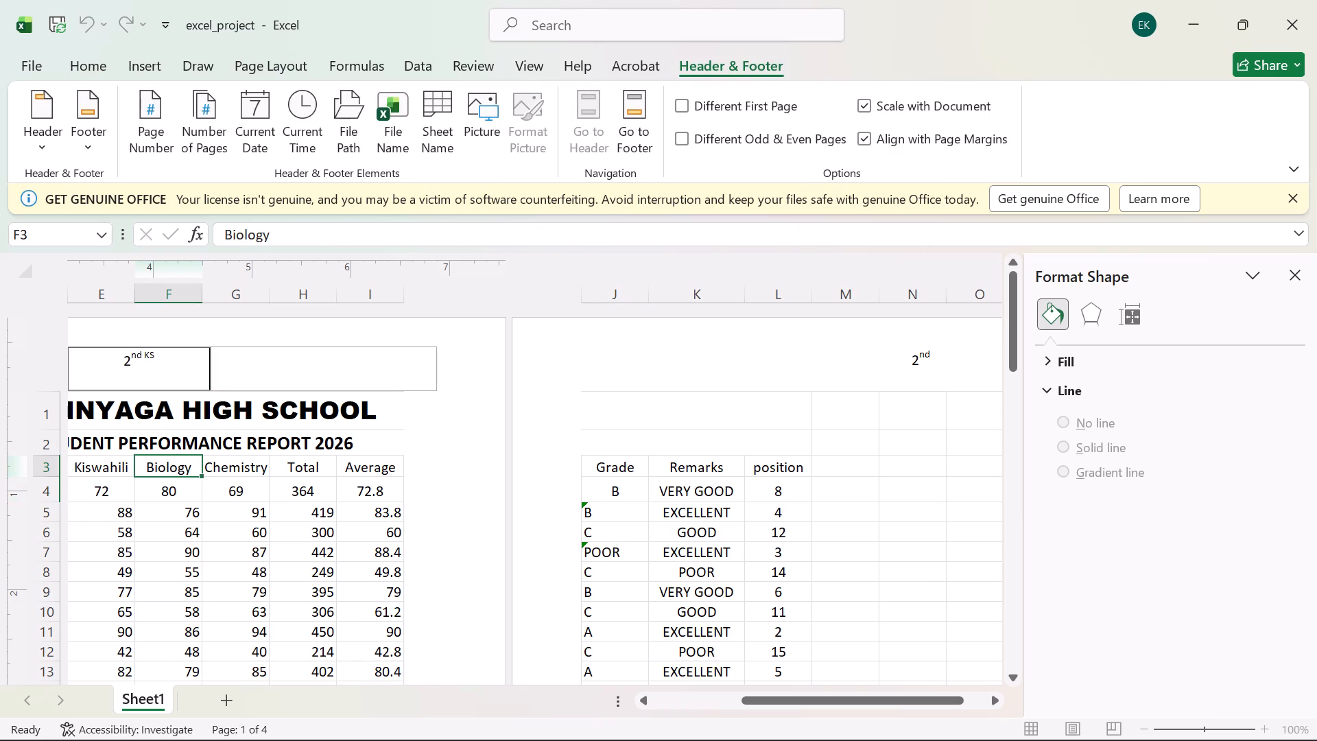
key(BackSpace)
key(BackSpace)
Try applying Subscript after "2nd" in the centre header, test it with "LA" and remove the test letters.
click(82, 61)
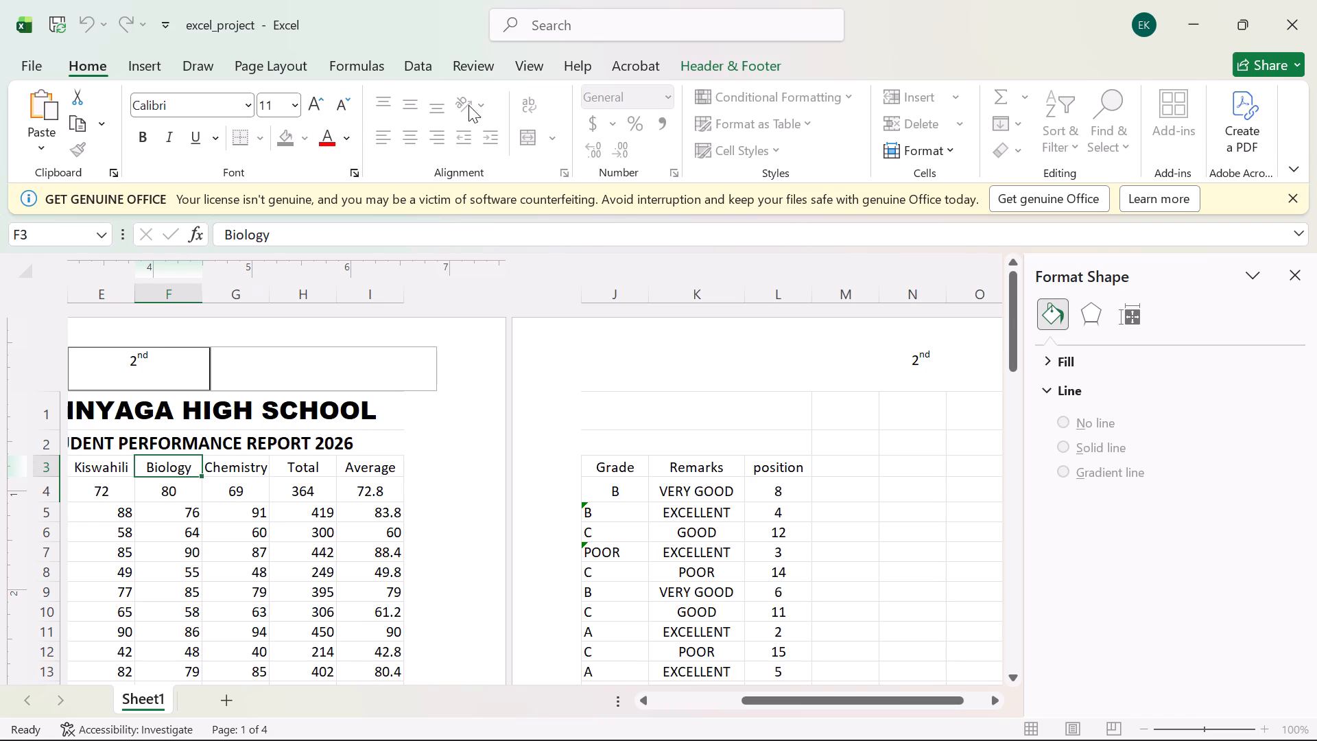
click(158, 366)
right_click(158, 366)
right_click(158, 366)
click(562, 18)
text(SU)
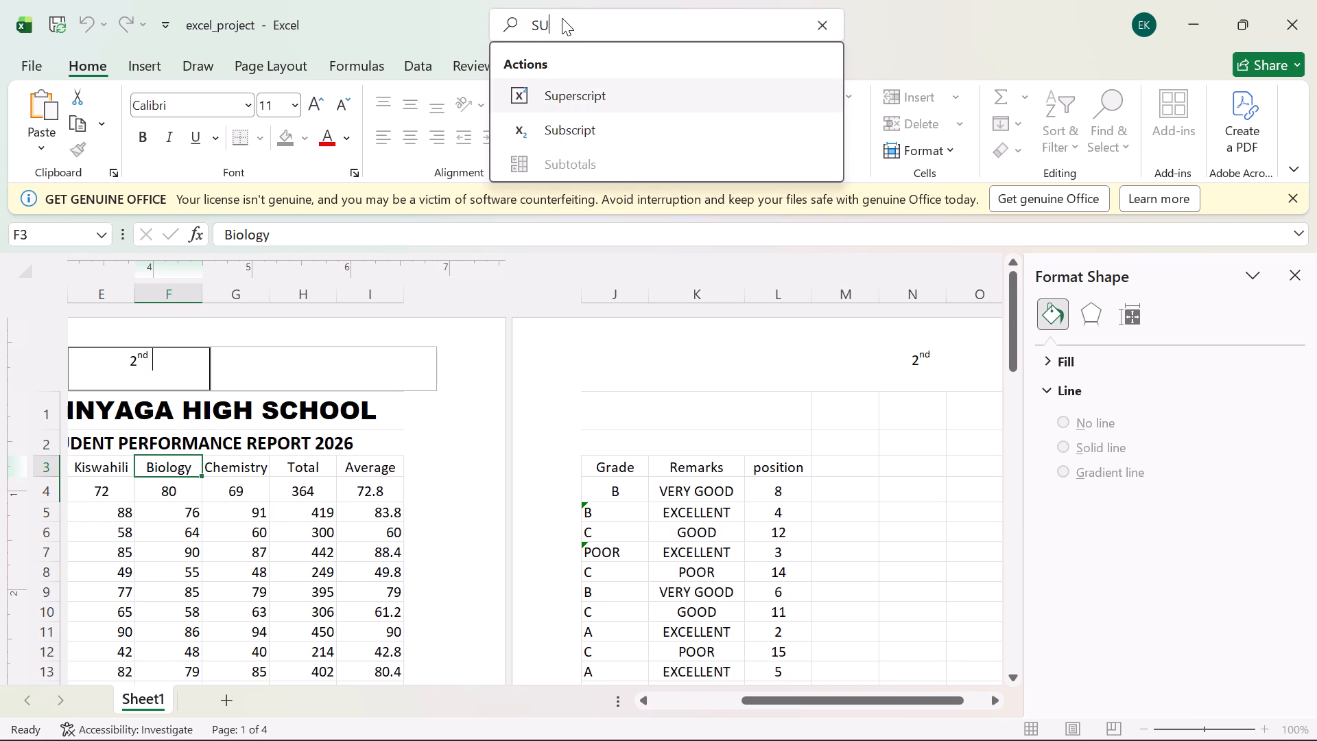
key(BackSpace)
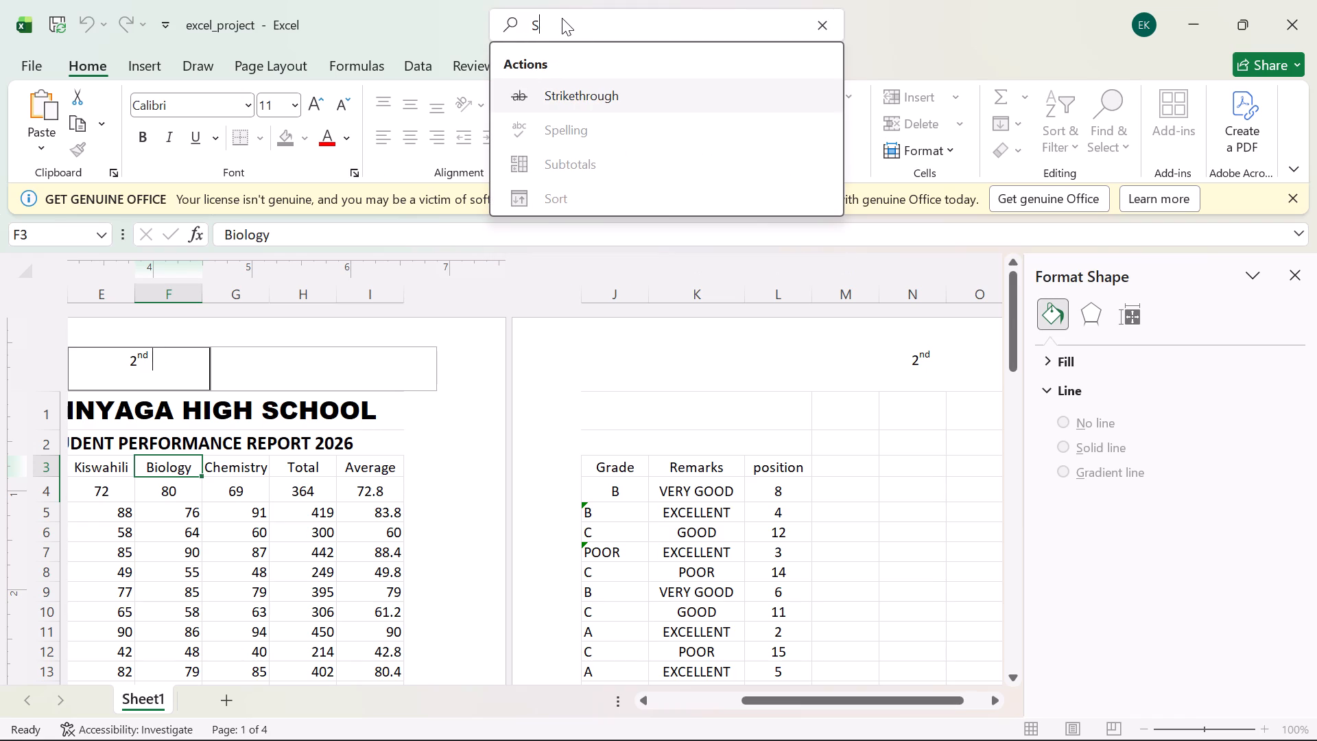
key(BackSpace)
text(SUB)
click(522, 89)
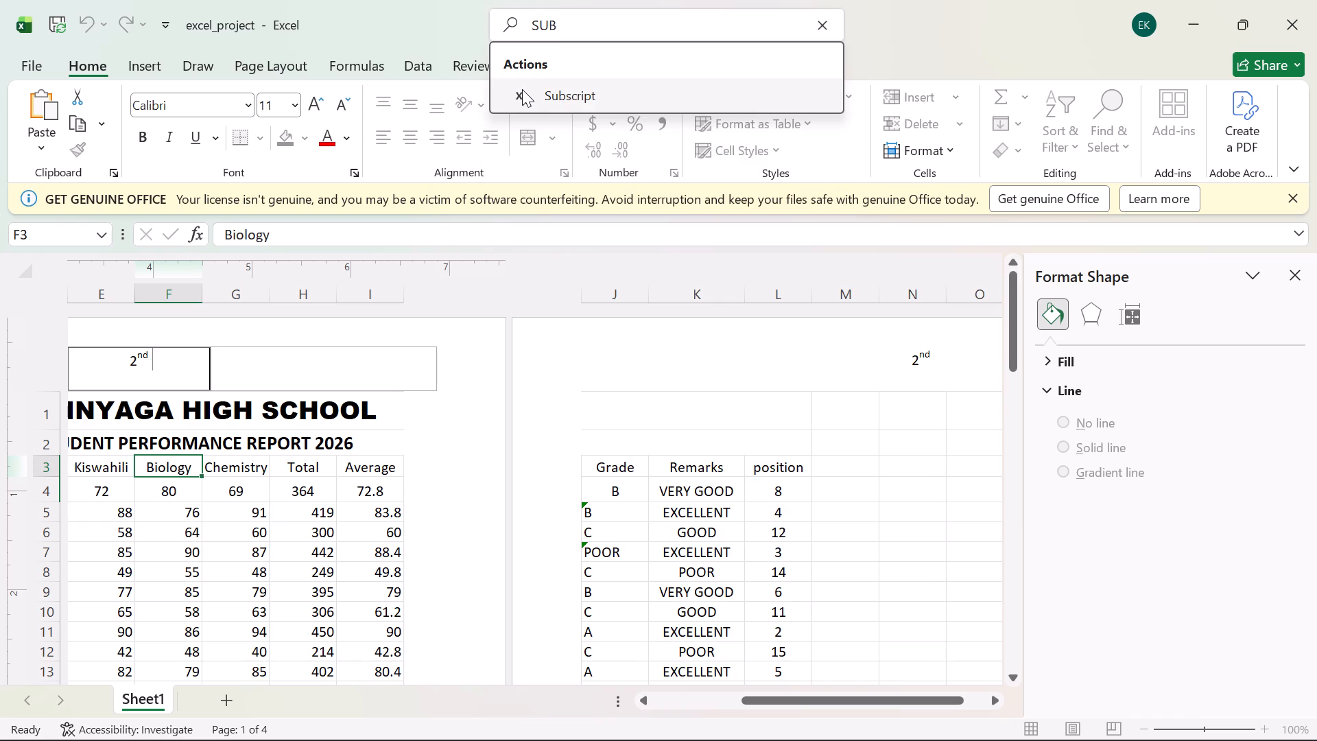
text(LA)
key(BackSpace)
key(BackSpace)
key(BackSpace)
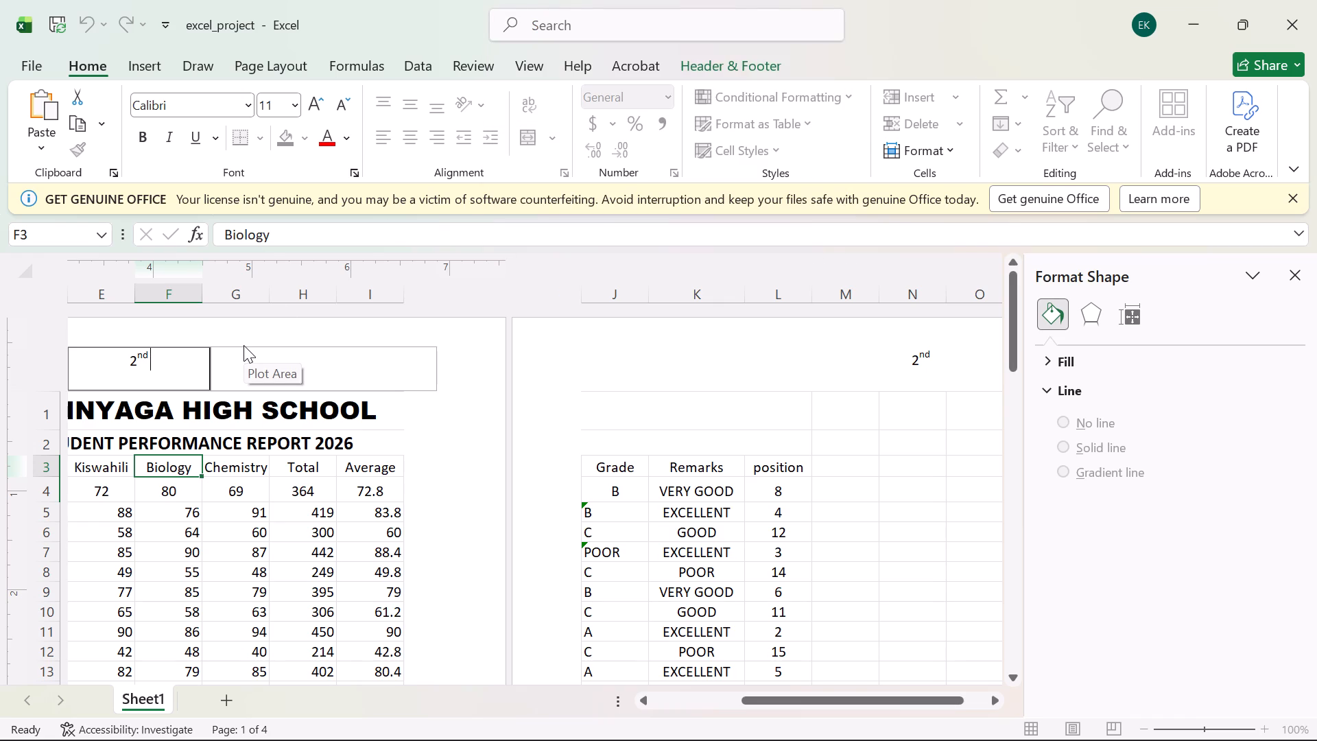
Look up the Superscript command again and collapse the ribbon.
click(548, 23)
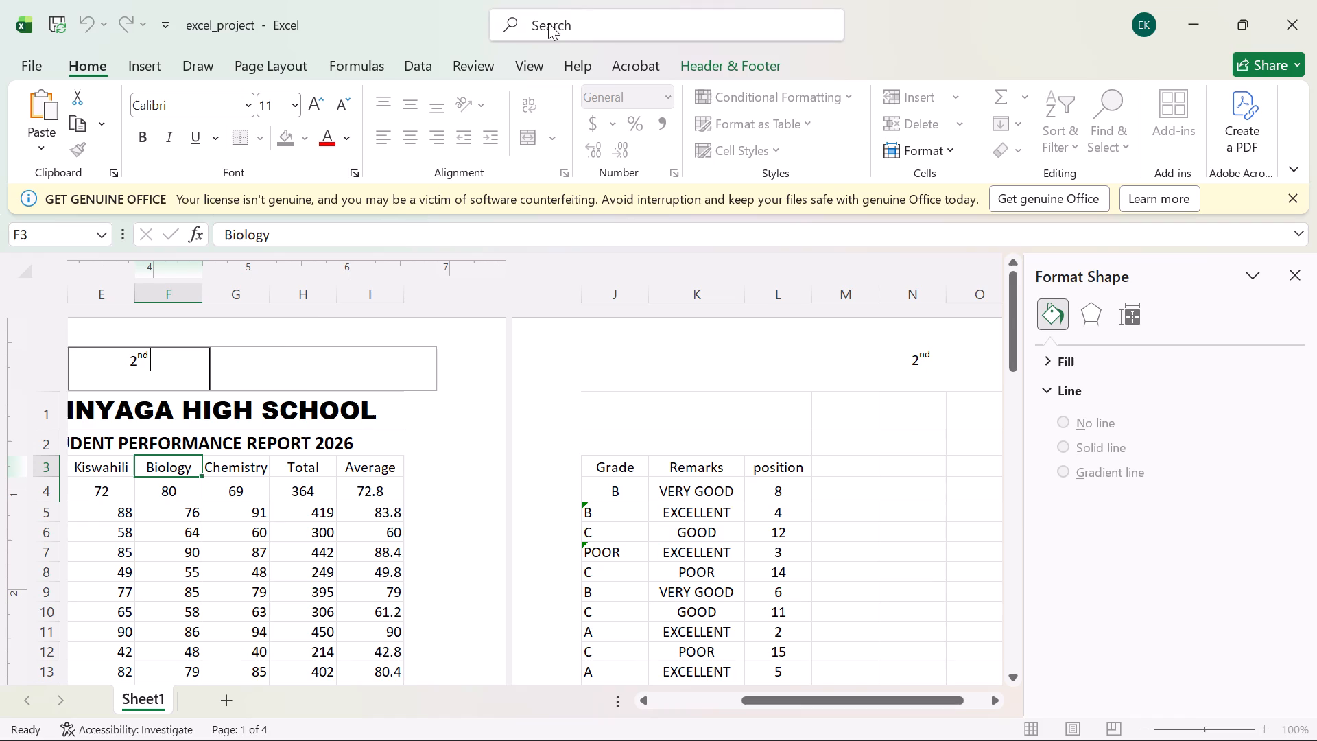
text(SU)
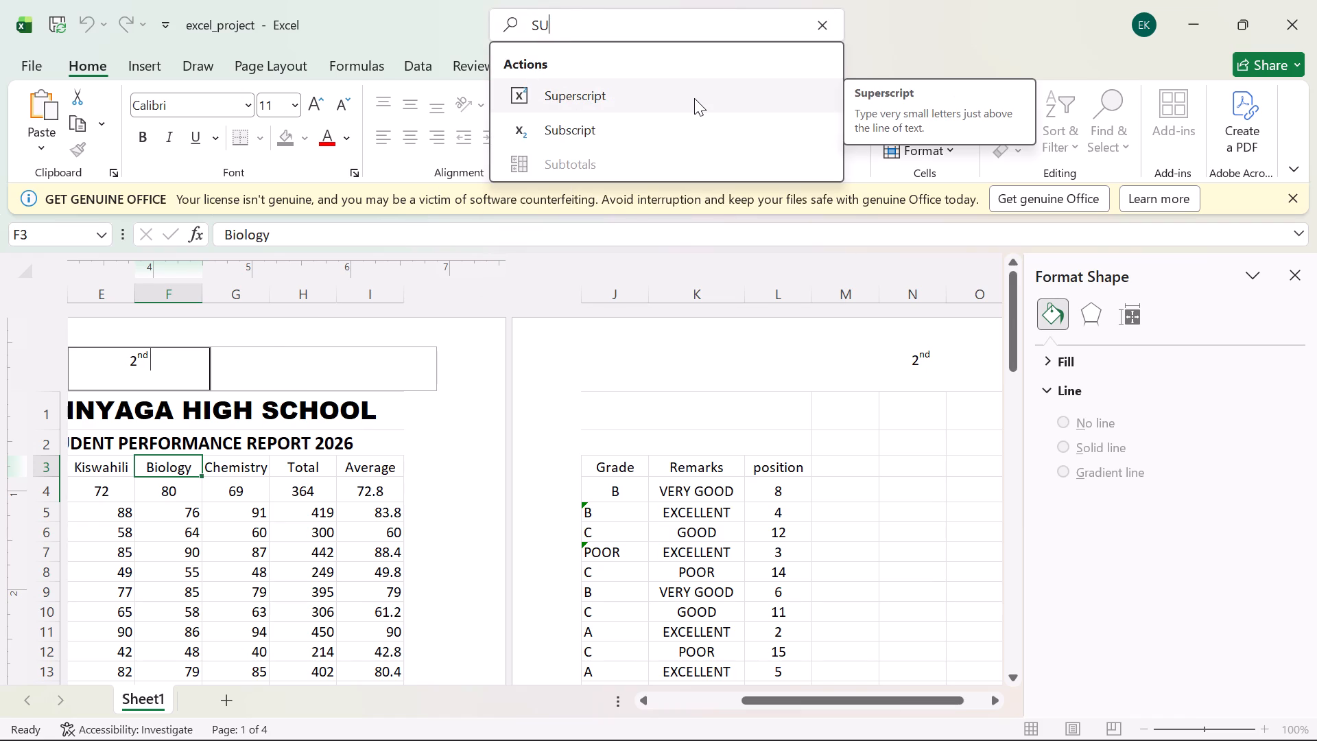
right_click(780, 102)
right_click(780, 102)
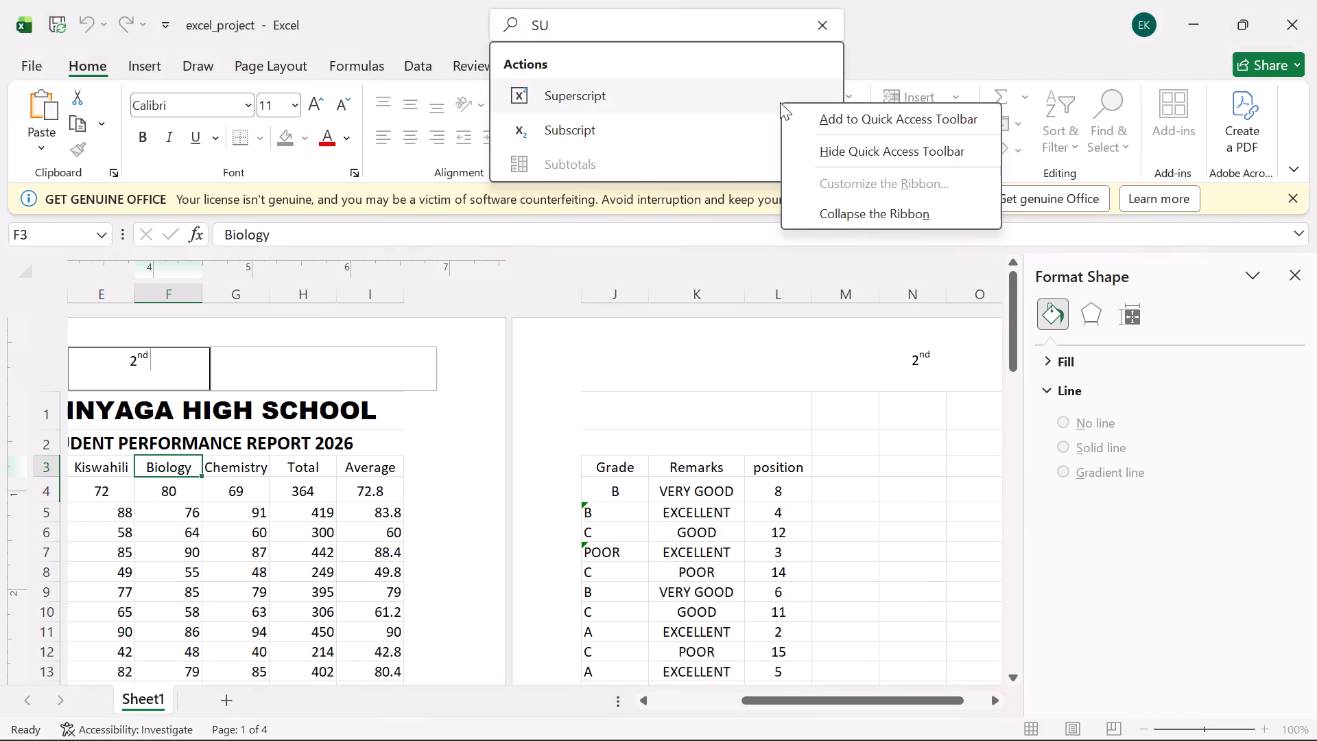
click(864, 214)
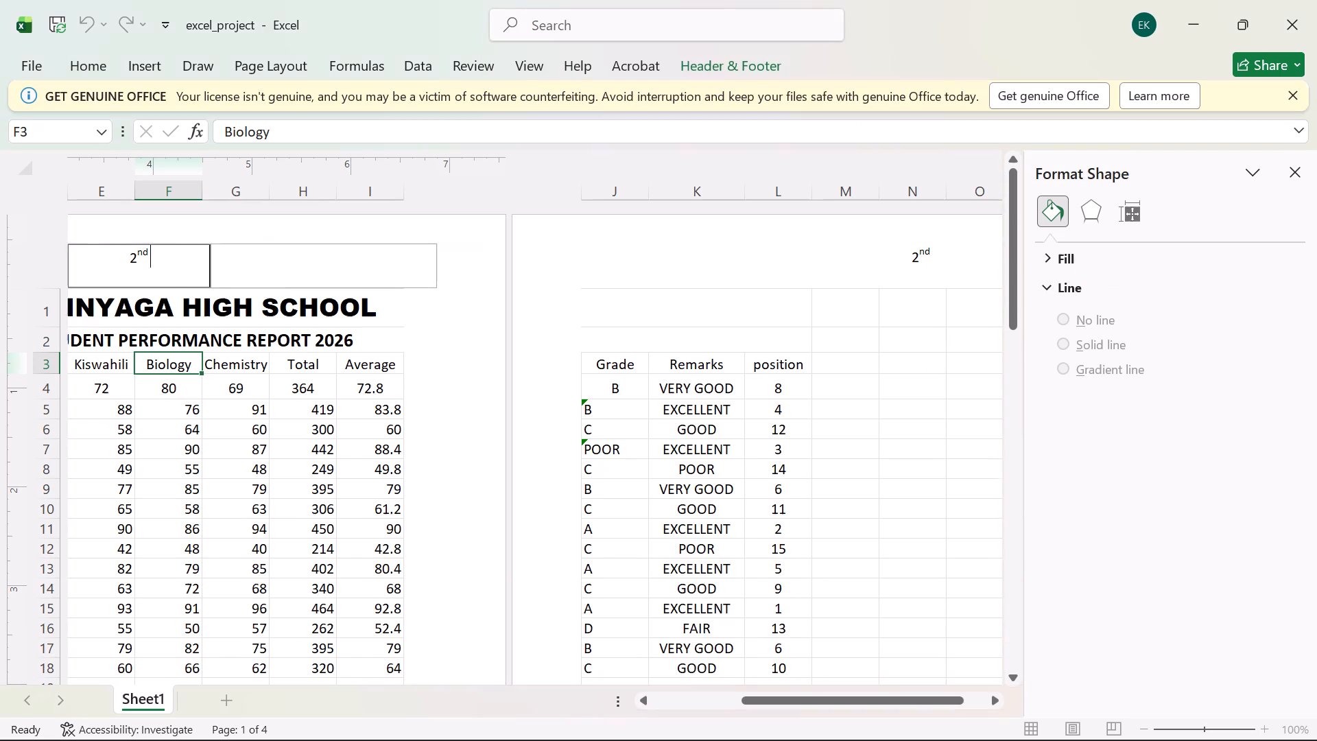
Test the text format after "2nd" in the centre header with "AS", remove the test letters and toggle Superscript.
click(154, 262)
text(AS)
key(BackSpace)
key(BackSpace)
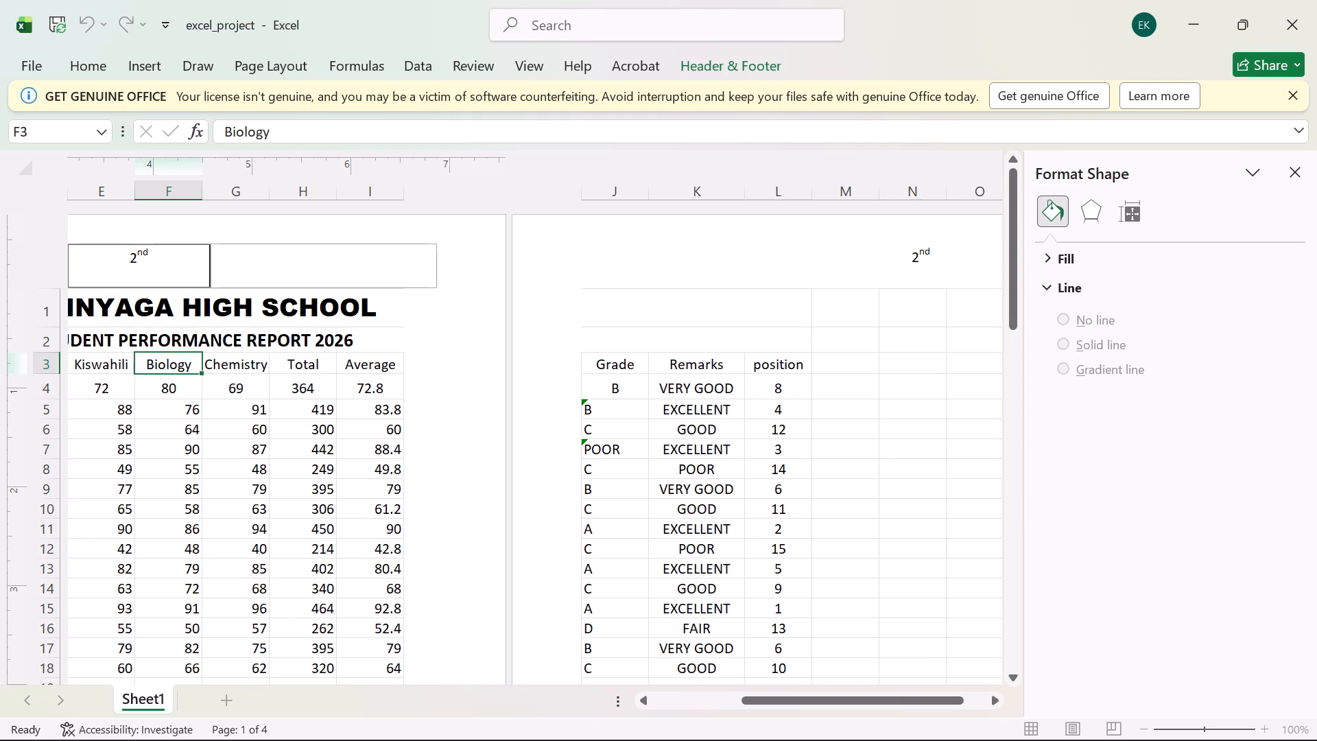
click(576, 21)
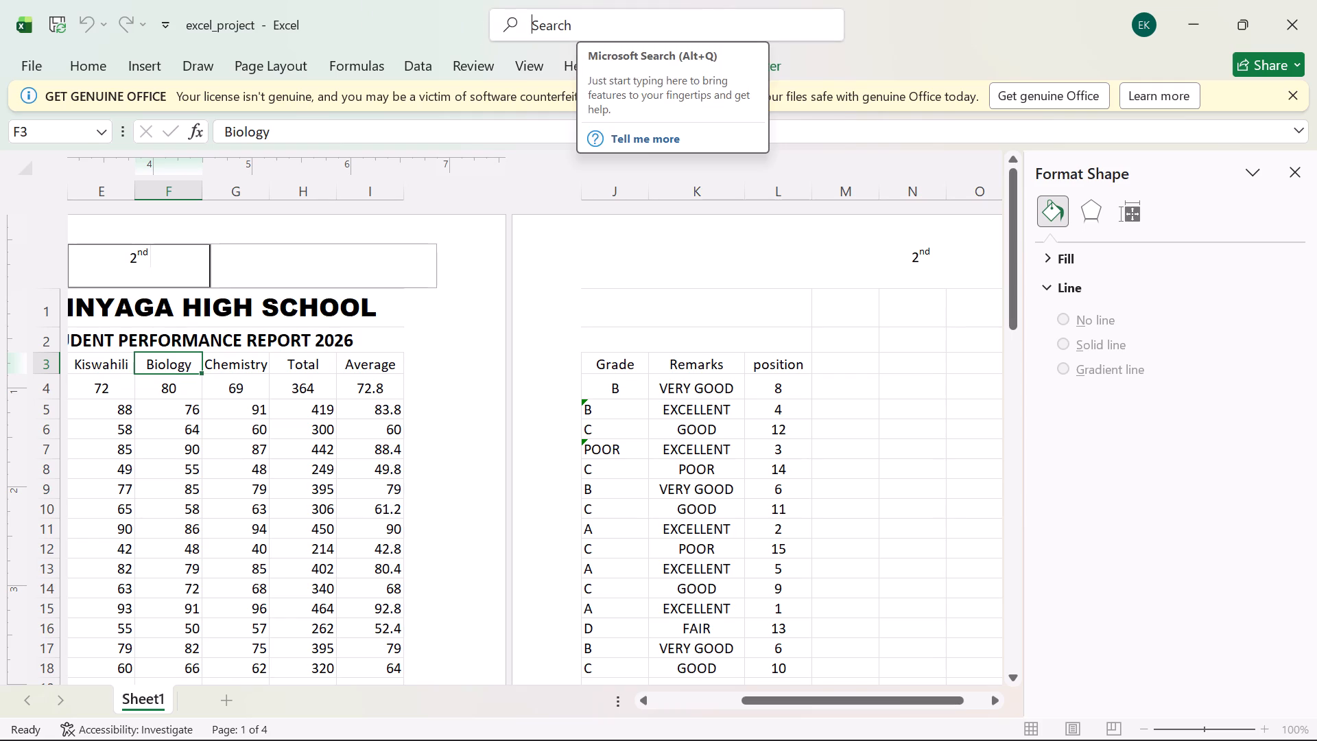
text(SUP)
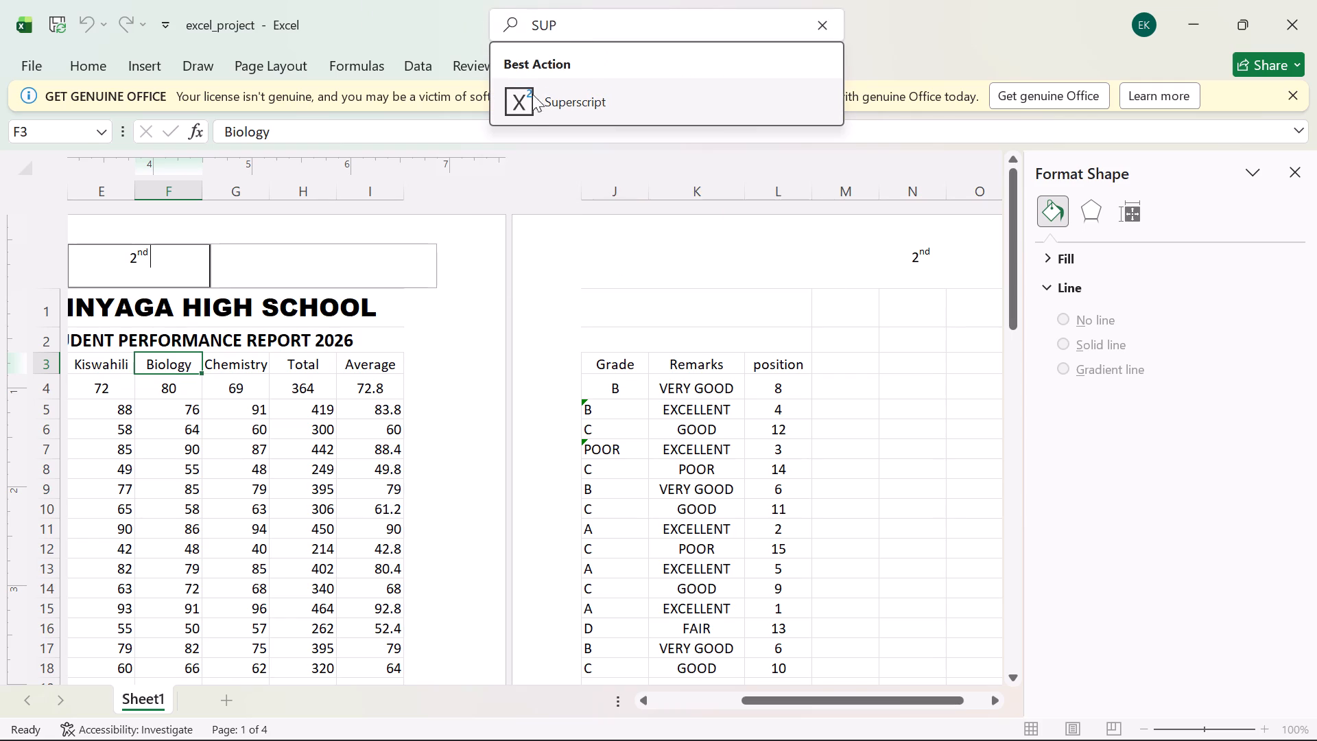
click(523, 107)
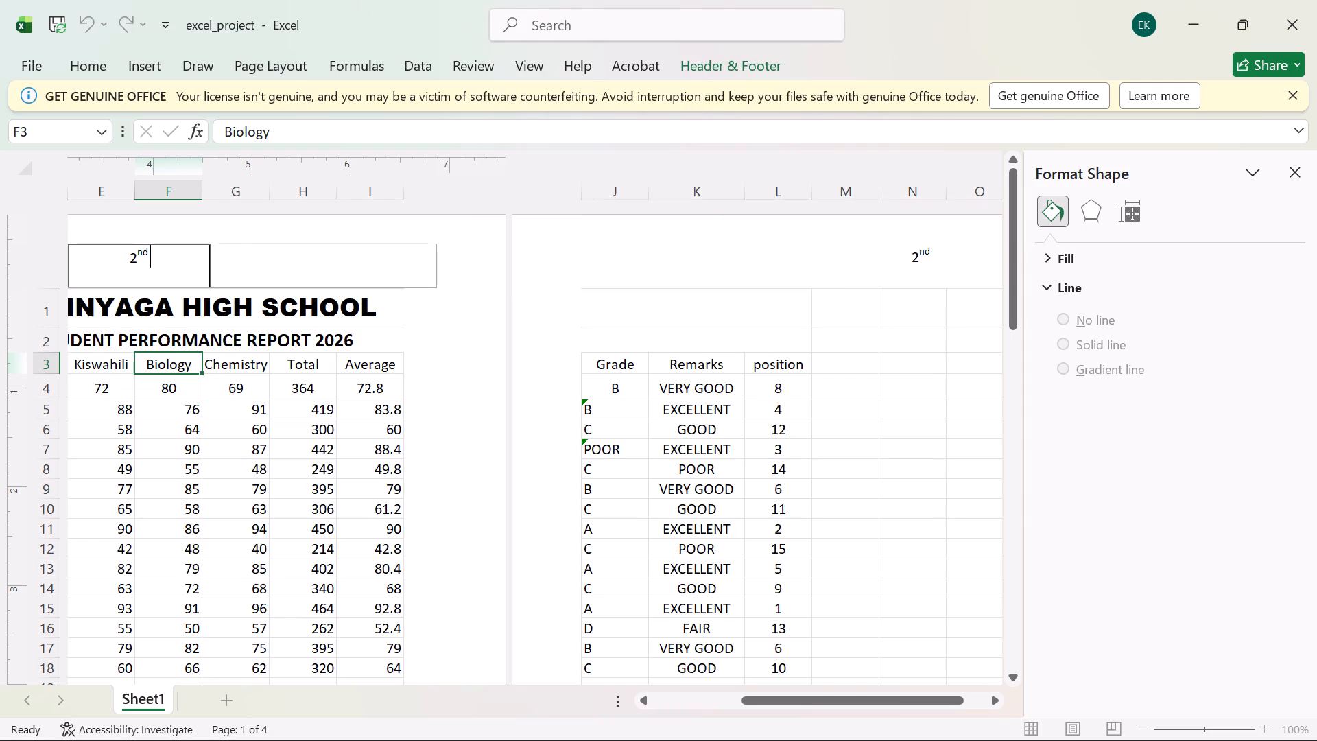
Clear the centre header completely, test its text format with "BQS" and remove the test letters.
scroll(182, 382, right, 2)
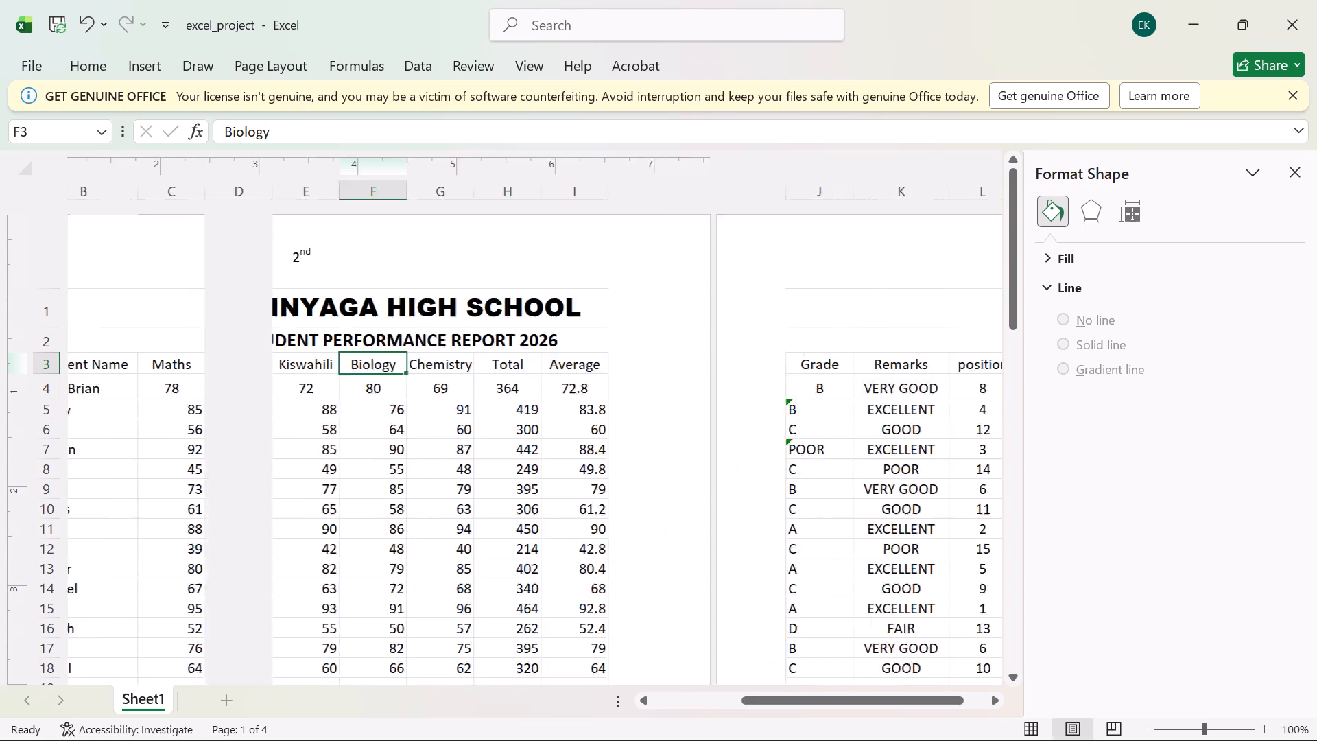
scroll(450, 265, right, 2)
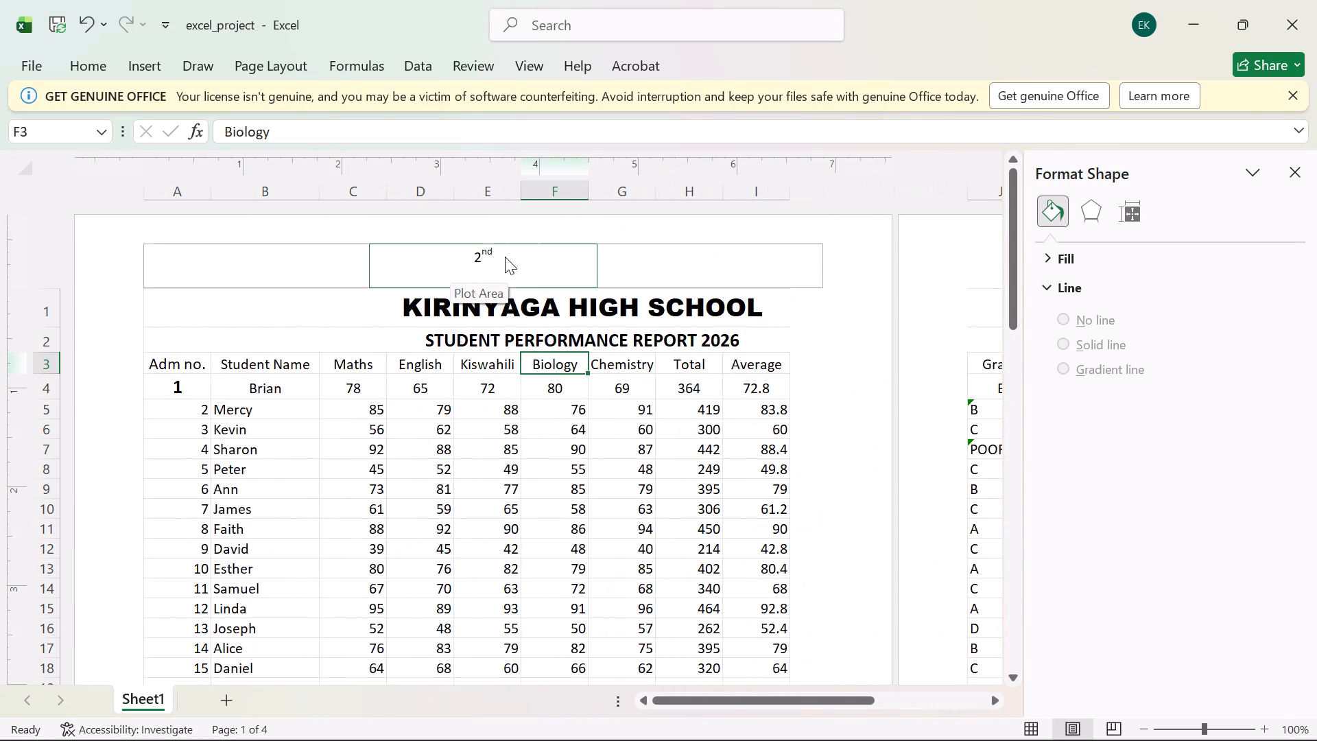
click(505, 257)
key(BackSpace)
key(BackSpace)
key(BackSpace)
key(BackSpace)
key(BackSpace)
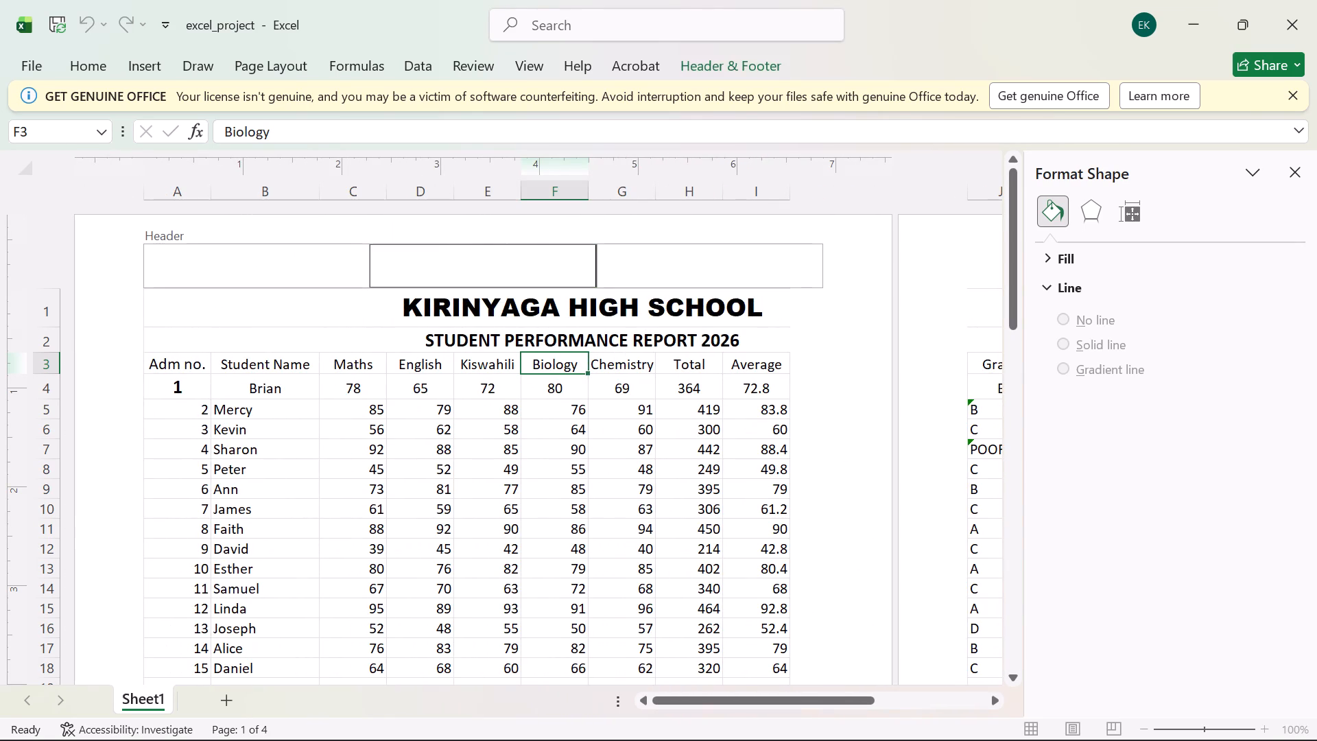
key(BackSpace)
key(BackSpace)
key(BackSpace)
text(BQS)
key(BackSpace)
key(BackSpace)
key(BackSpace)
Enter the date "2 NOVEMBER, 2026" in normal text in the centre header.
key(2)
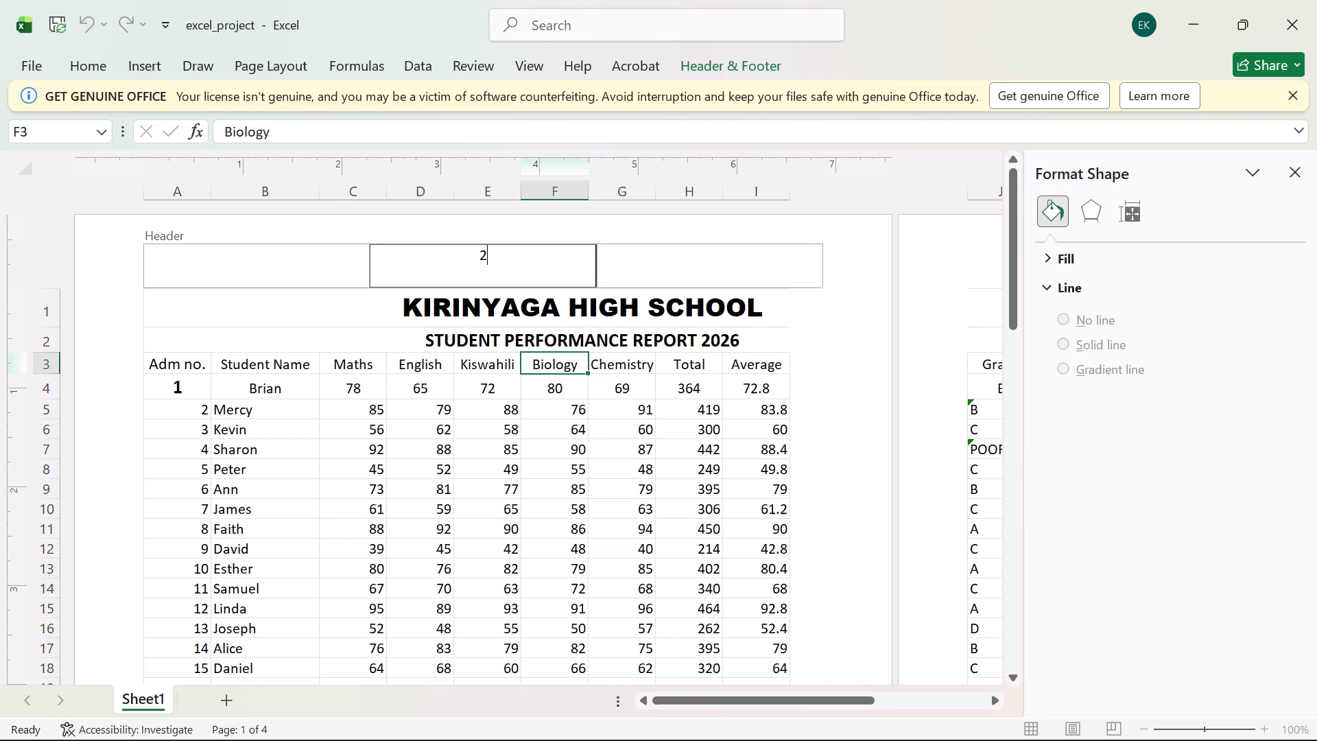
key(space)
key(o)
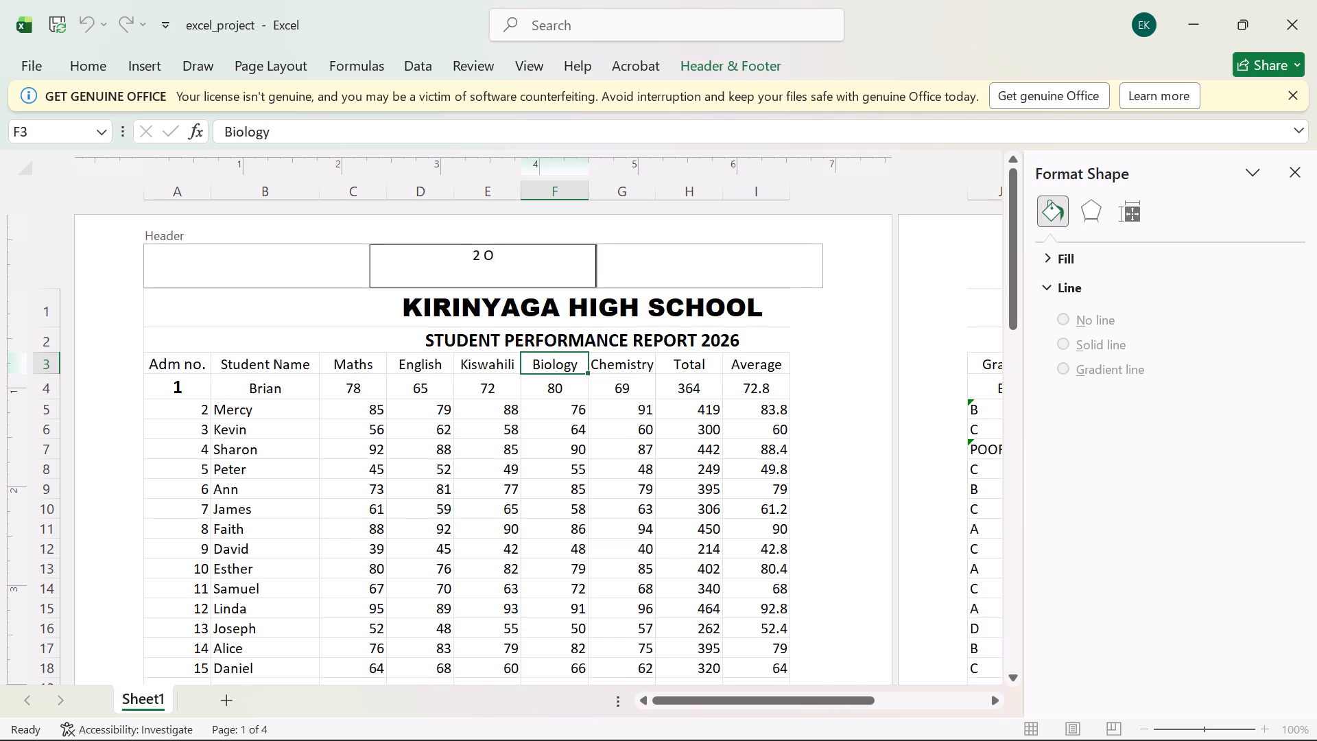
text(CT)
text(OB)
key(e)
key(BackSpace)
key(BackSpace)
key(BackSpace)
key(BackSpace)
key(BackSpace)
key(BackSpace)
text(NI)
key(BackSpace)
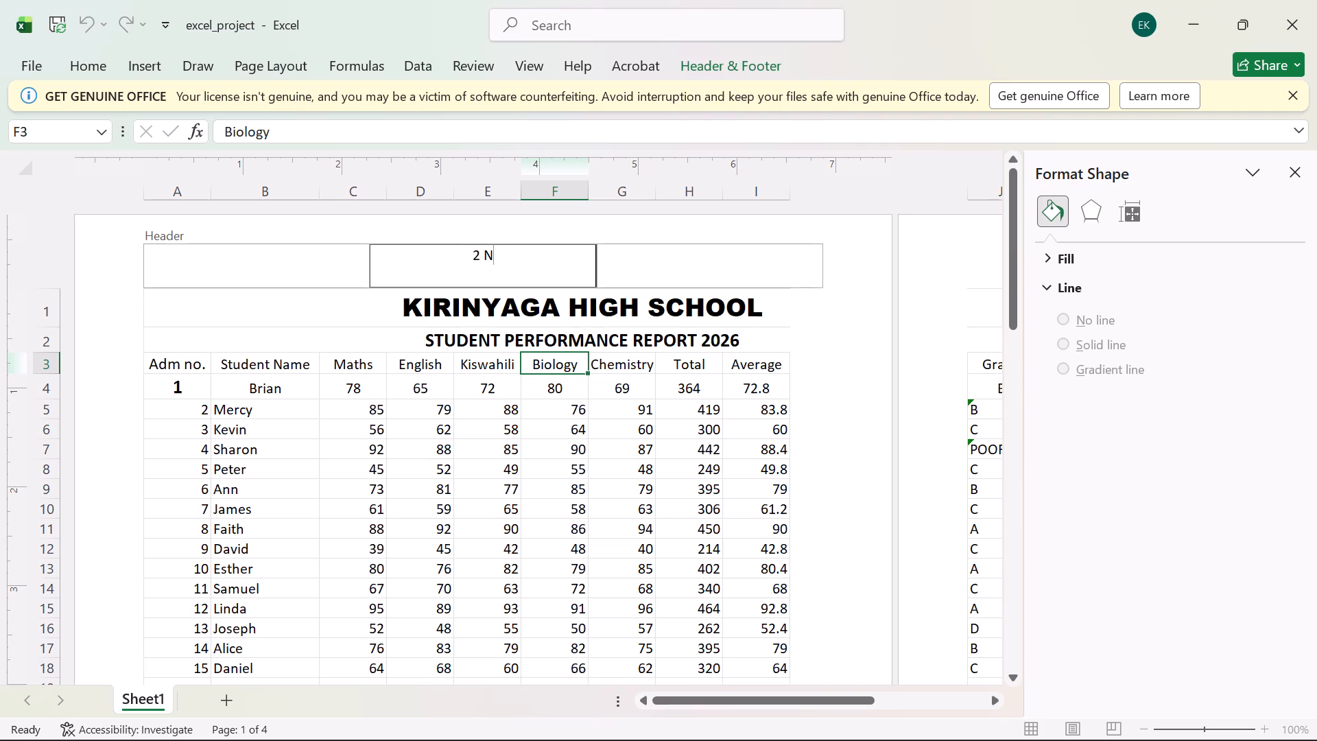
text(OVEMBER)
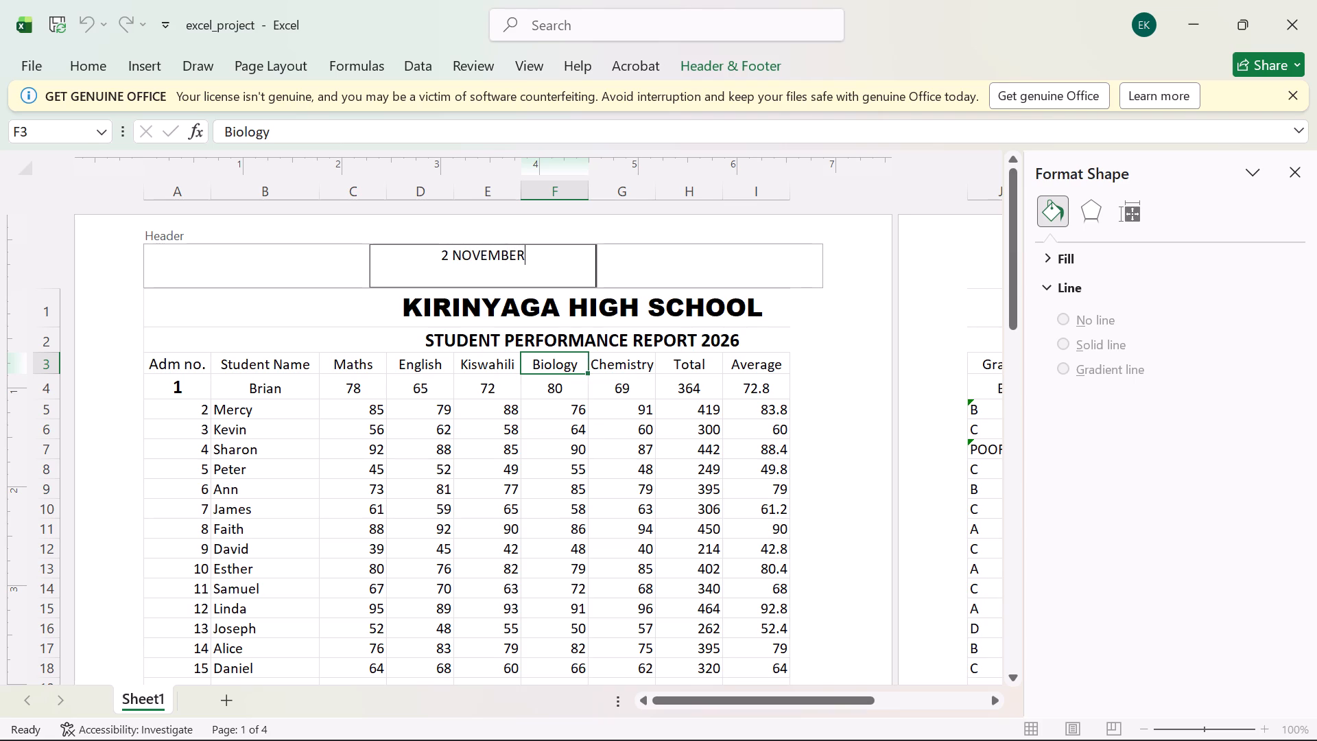
key(space)
key(BackSpace)
text(,)
key(space)
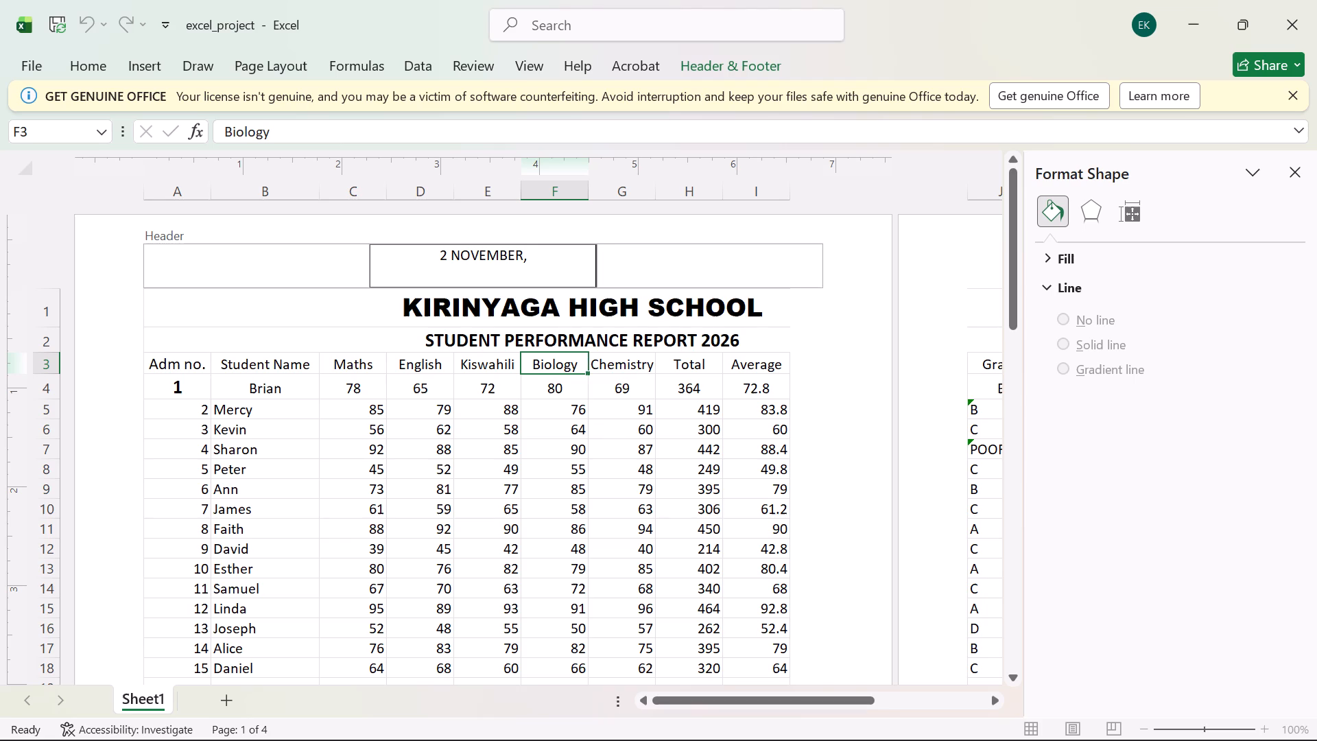
text(2026)
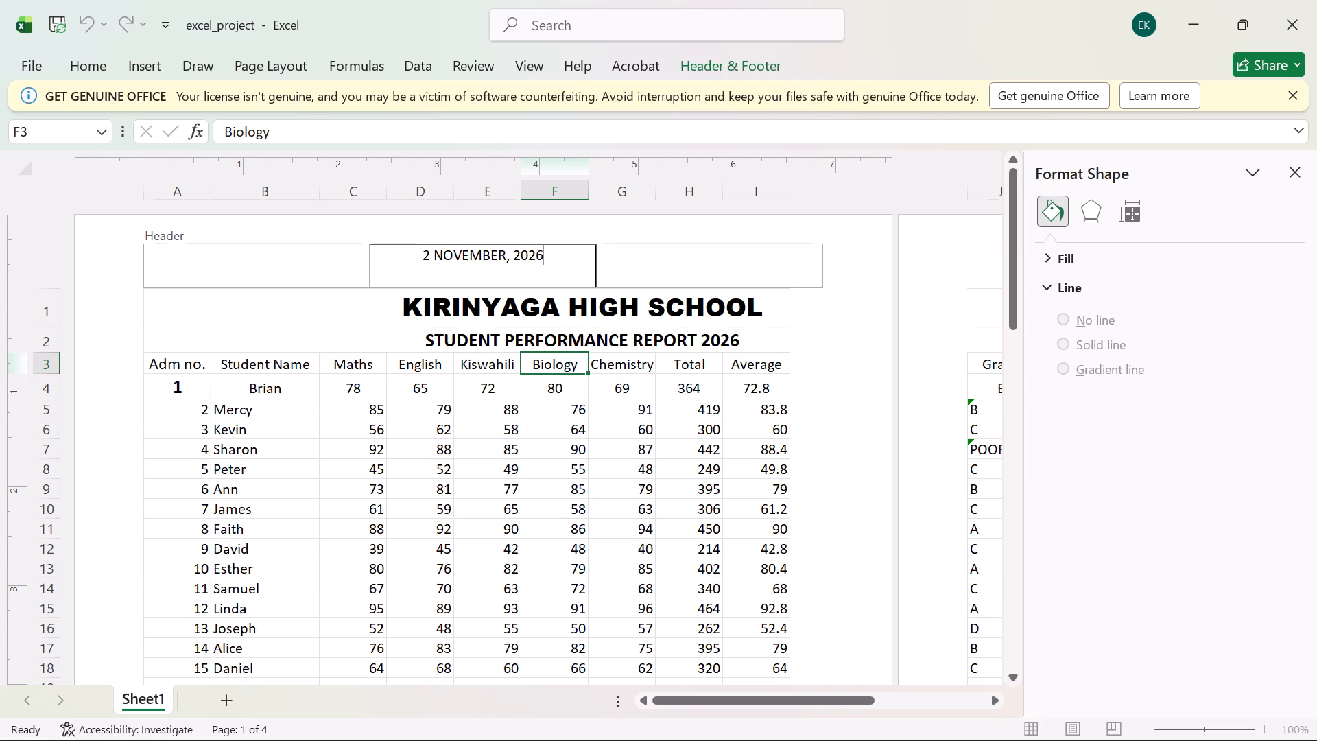
Replace the space after "2" in the header date with a superscript "nd" followed by a space.
click(433, 254)
key(BackSpace)
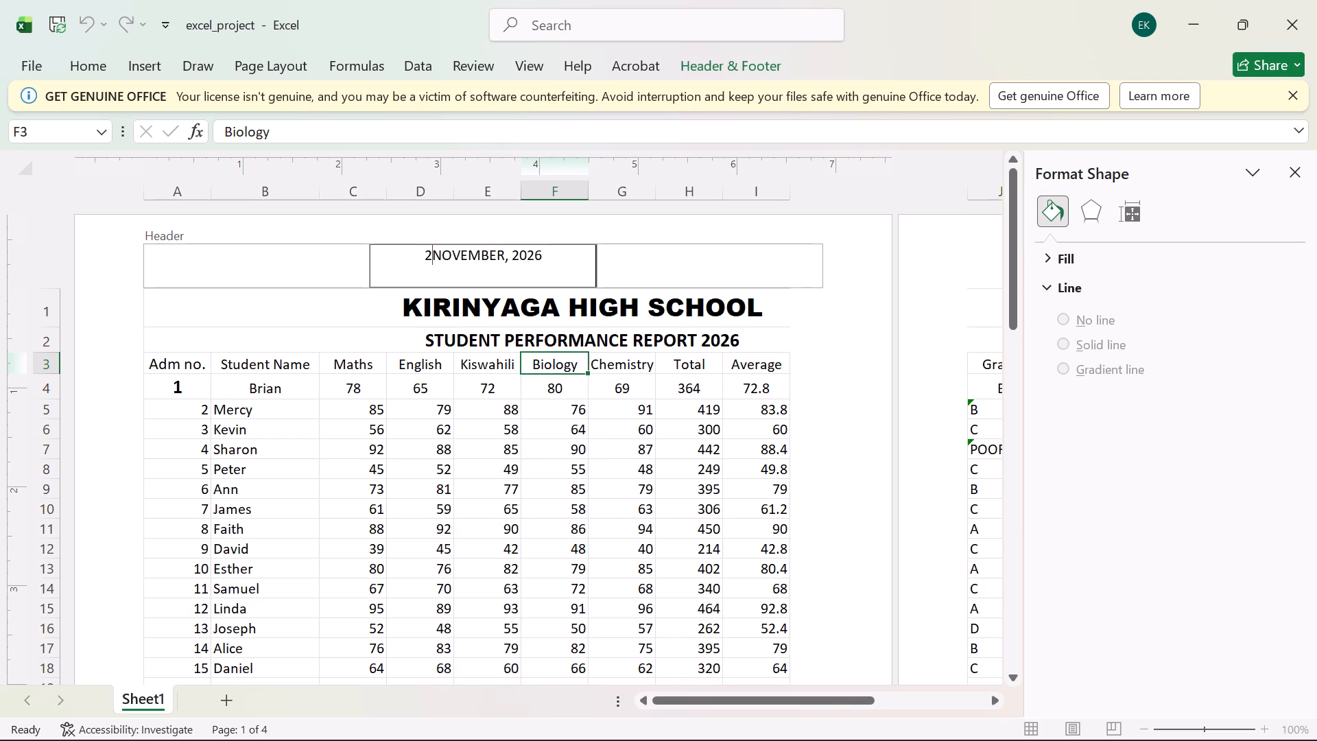
click(602, 30)
key(s)
key(u)
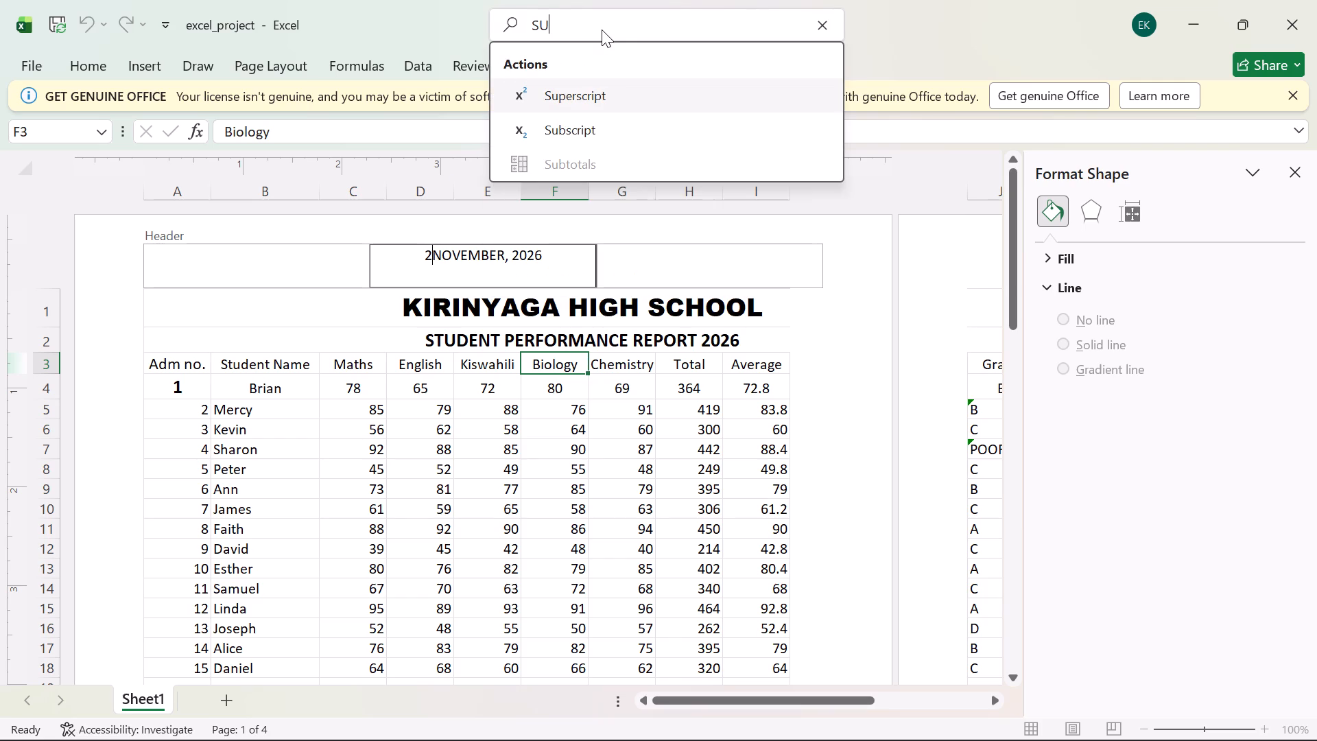
click(565, 110)
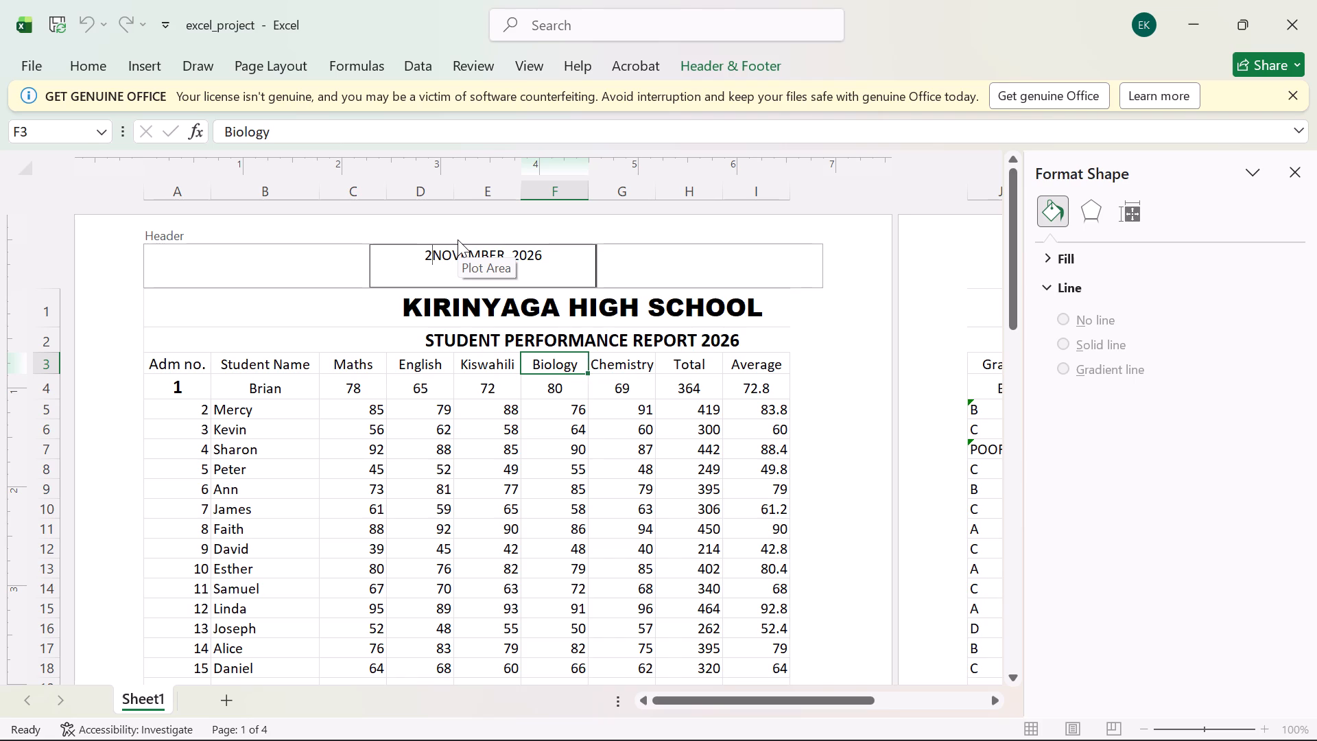
text(nd)
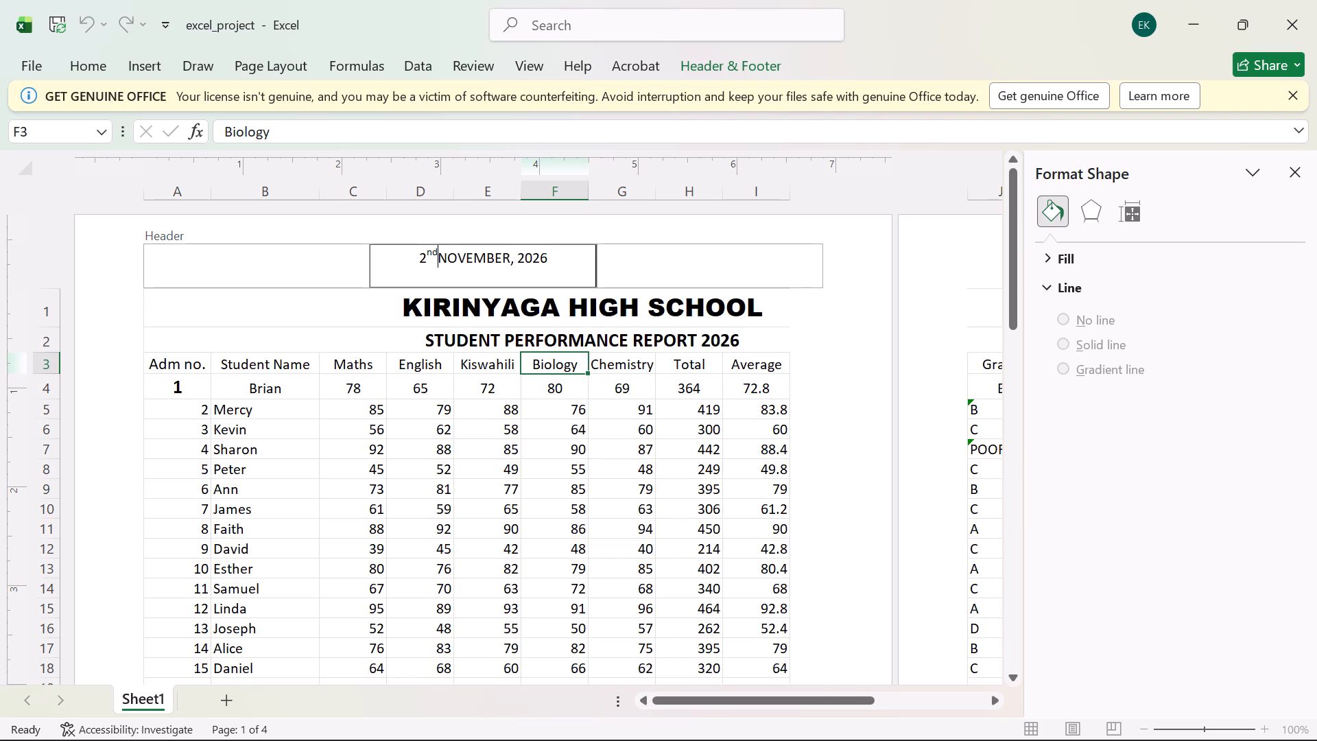
key(n)
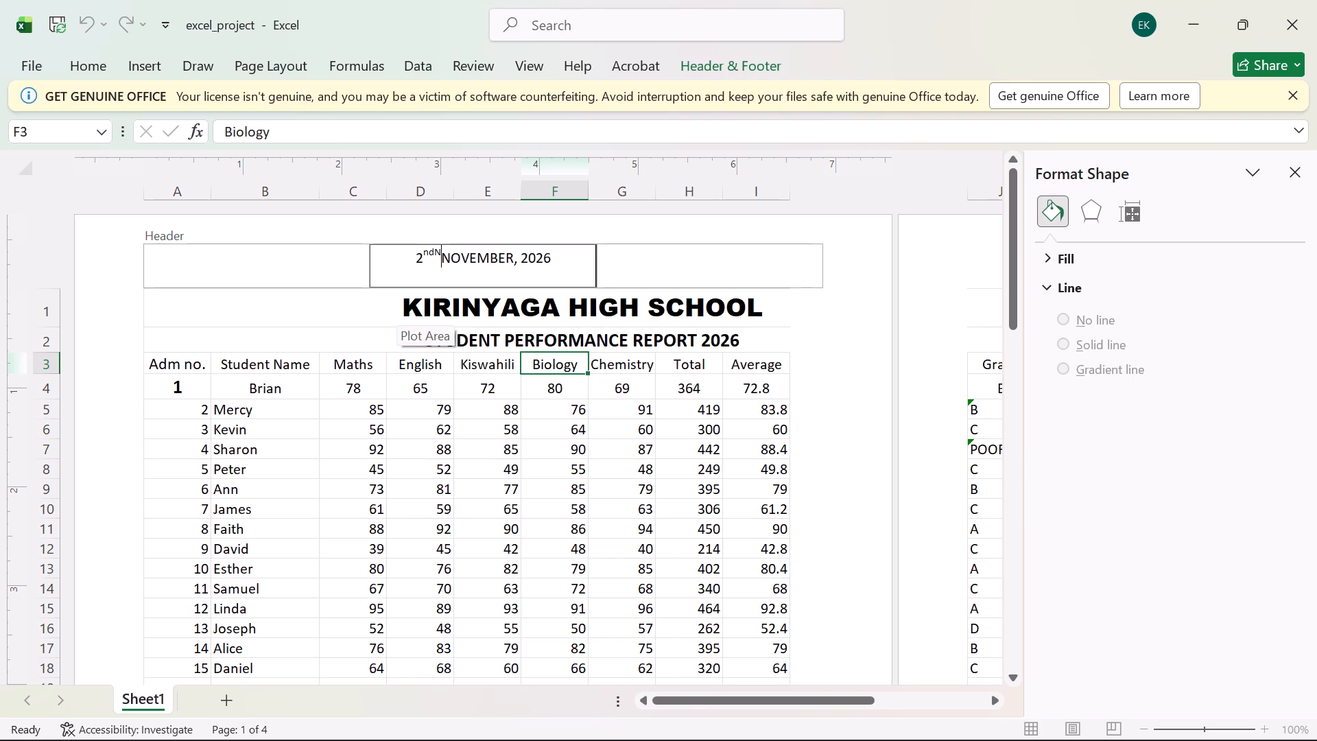
key(BackSpace)
key(space)
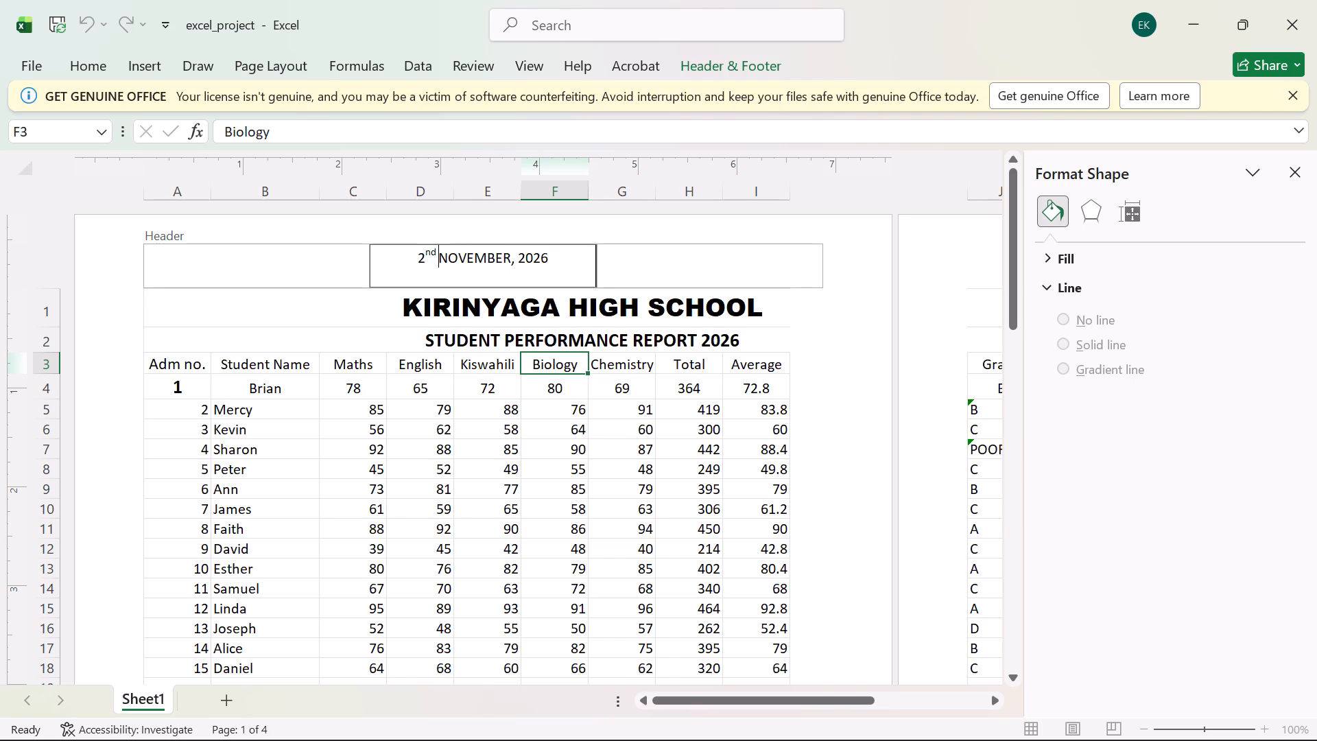
Save the workbook.
key(ctrl+s)
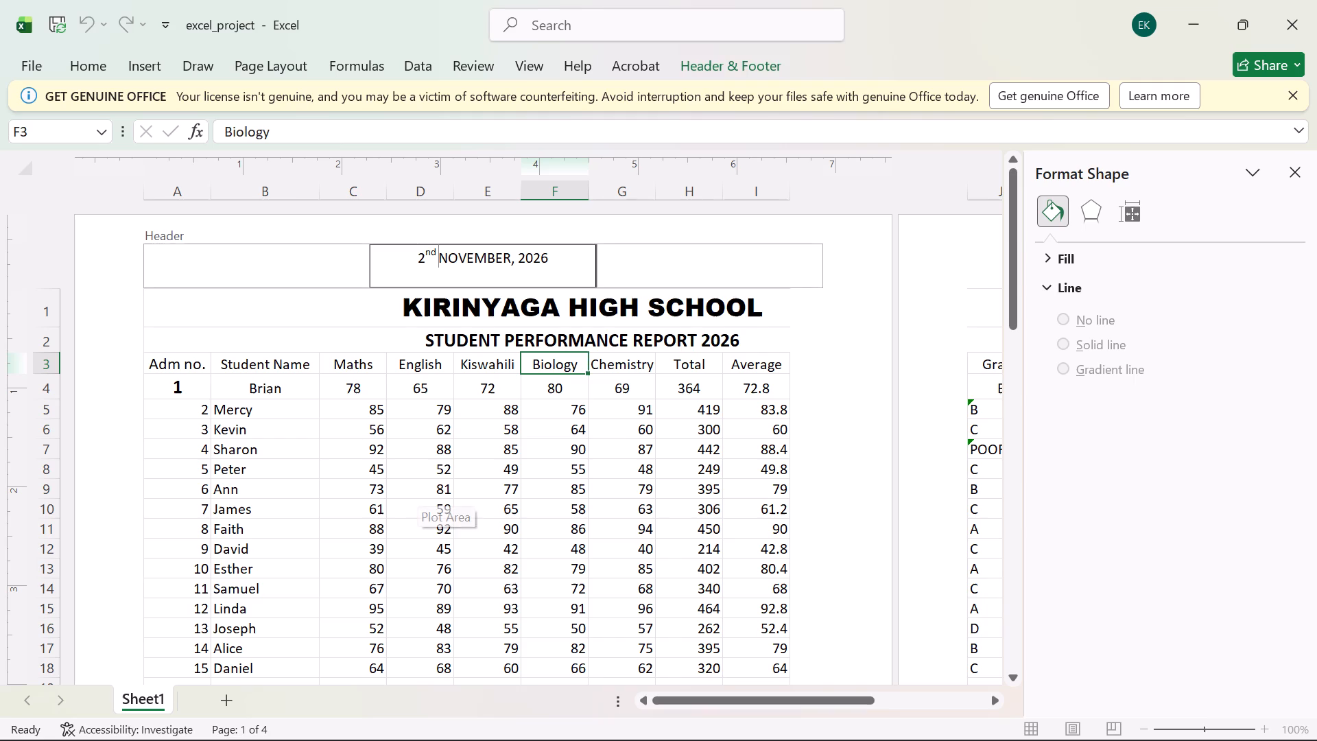
Leave header editing and check the header date across the adjacent pages.
click(565, 522)
scroll(617, 418, left, 6)
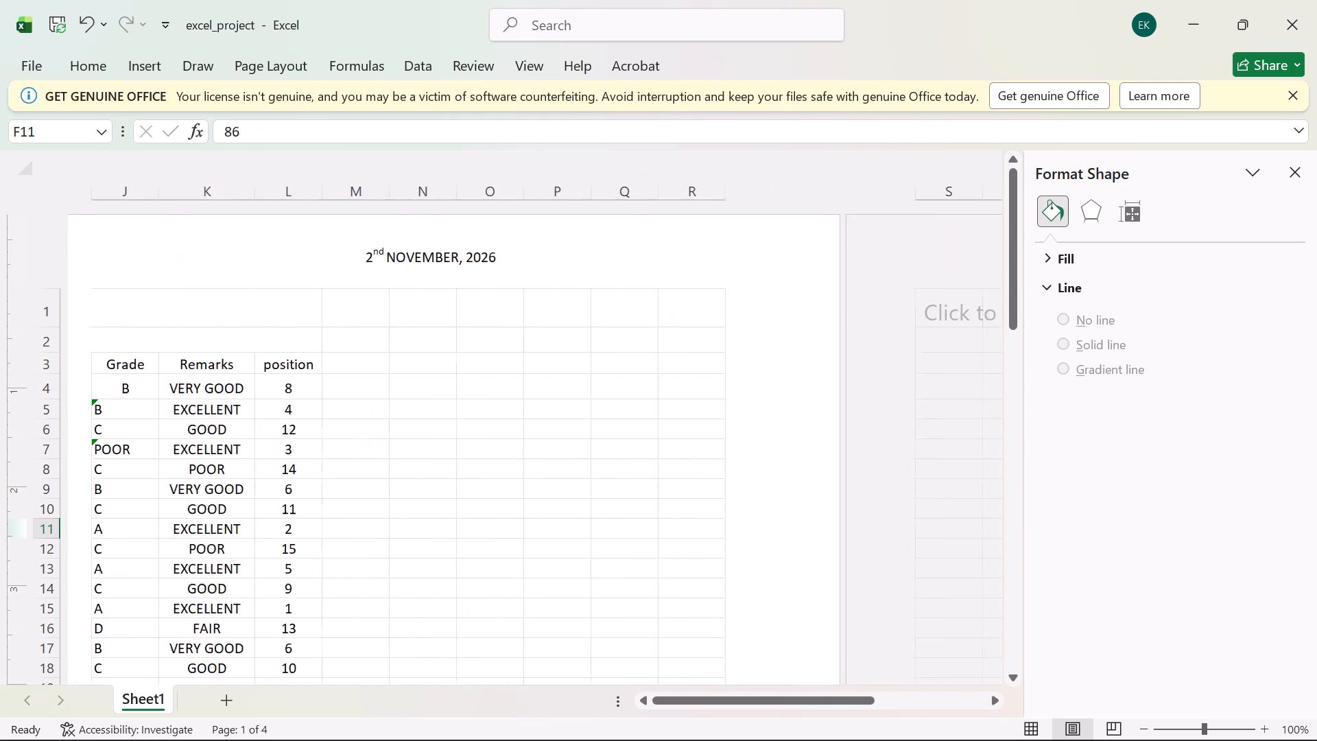
scroll(617, 418, right, 7)
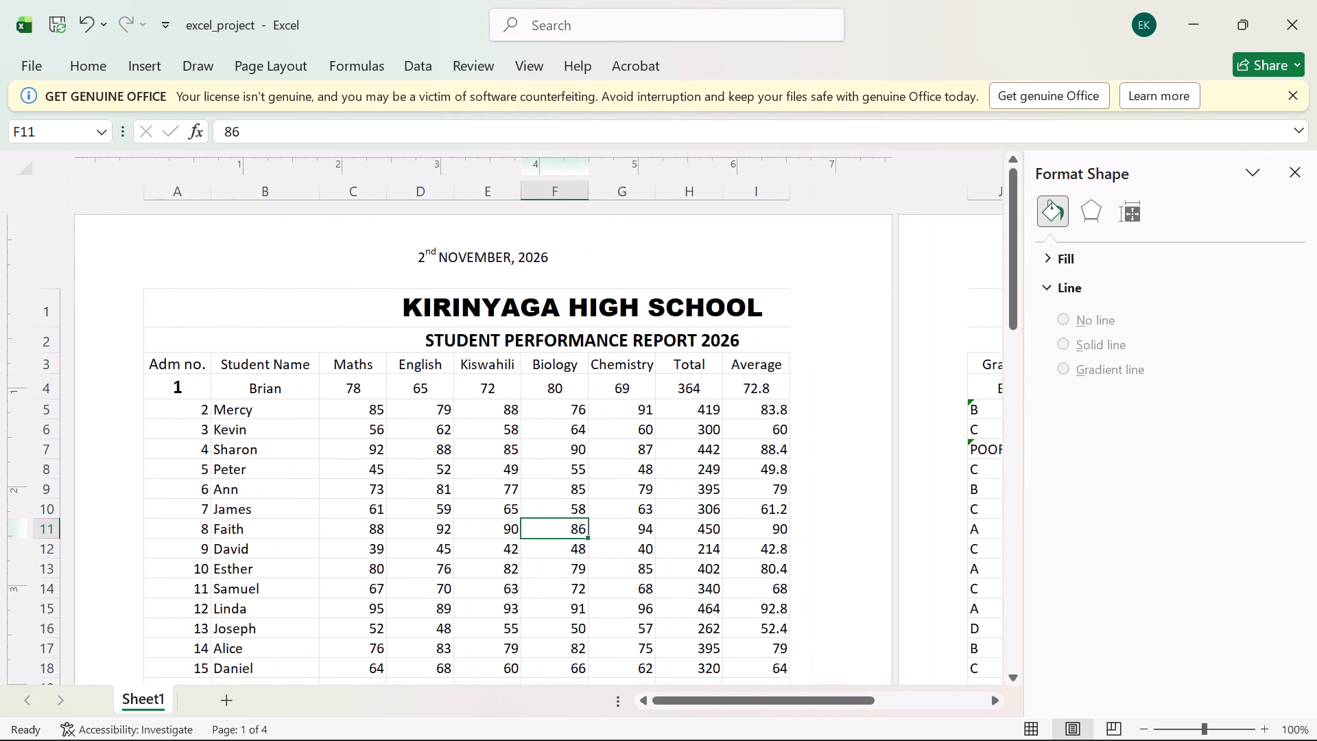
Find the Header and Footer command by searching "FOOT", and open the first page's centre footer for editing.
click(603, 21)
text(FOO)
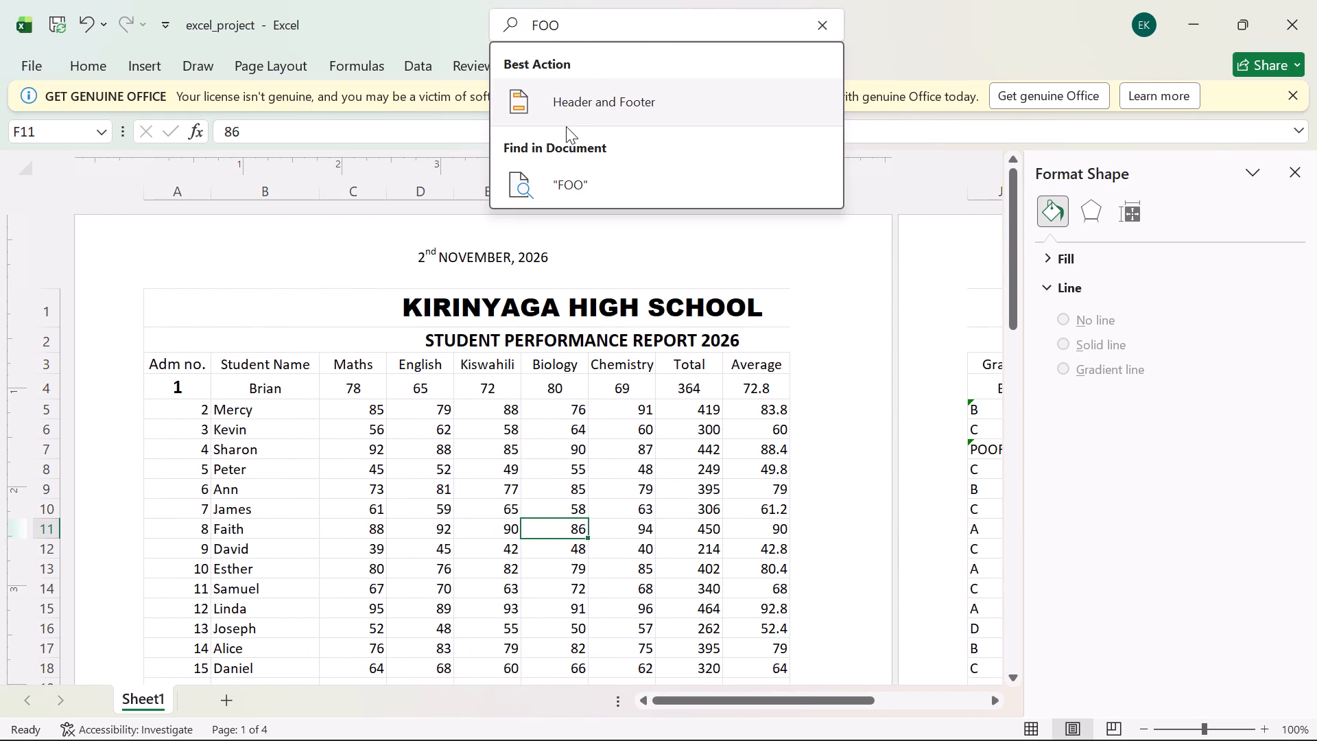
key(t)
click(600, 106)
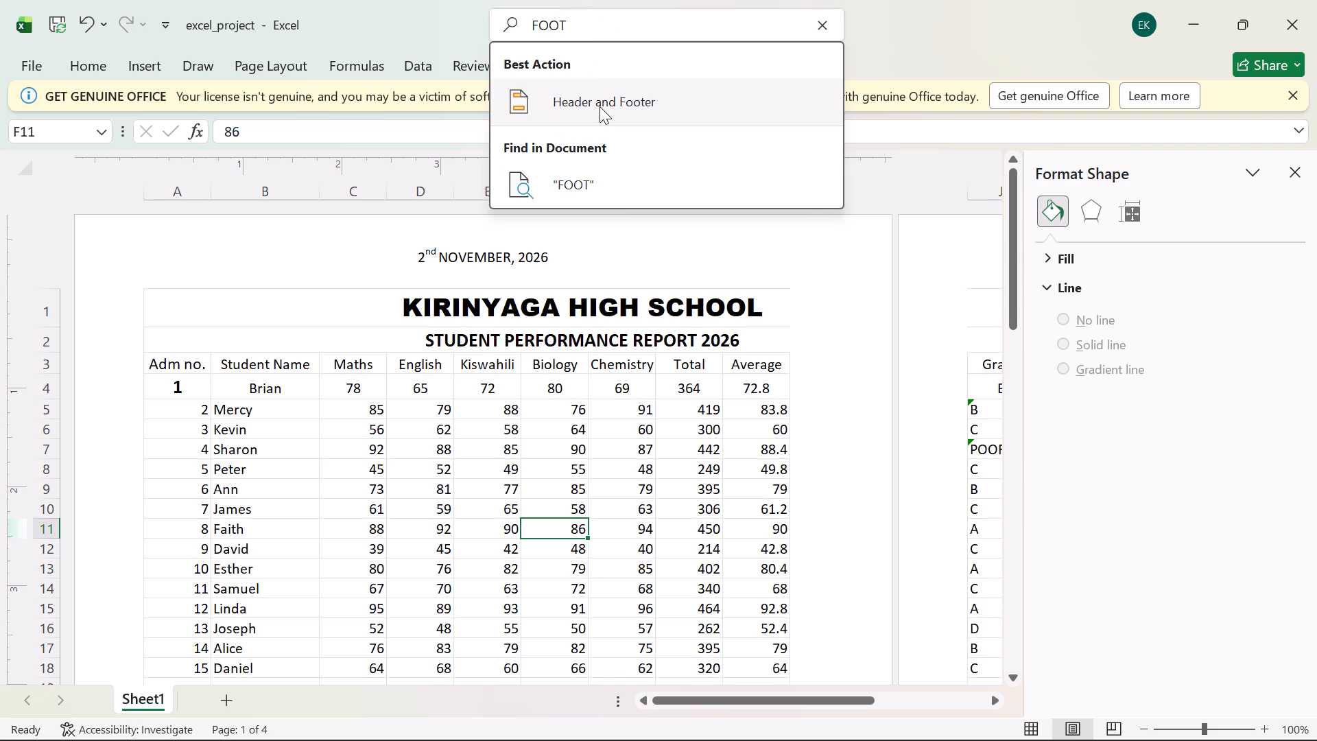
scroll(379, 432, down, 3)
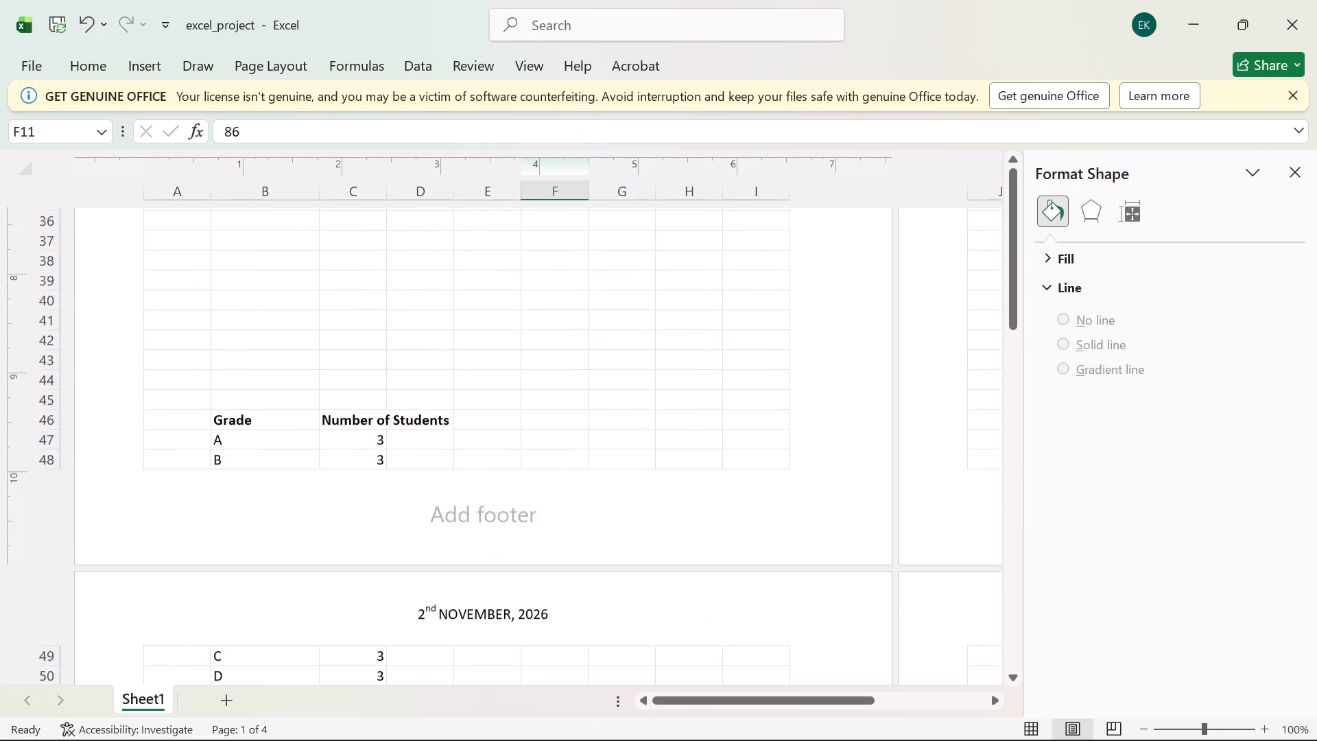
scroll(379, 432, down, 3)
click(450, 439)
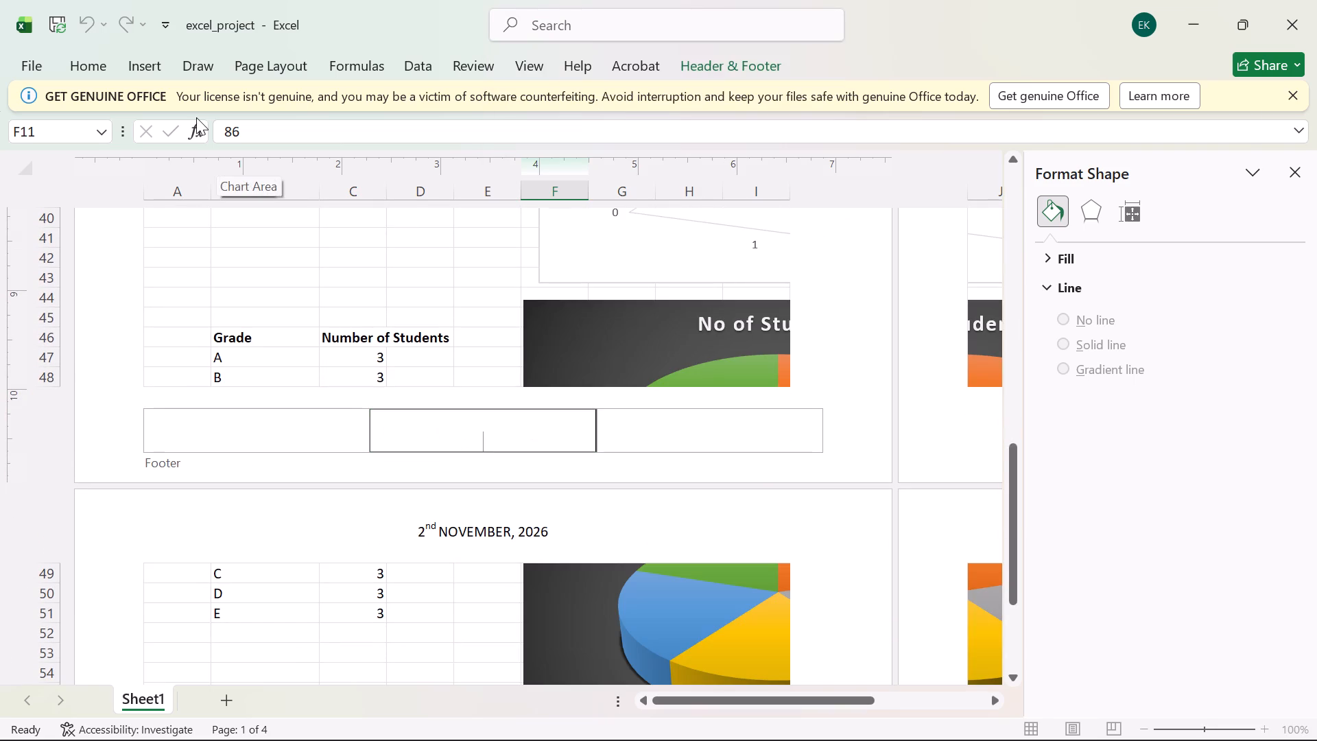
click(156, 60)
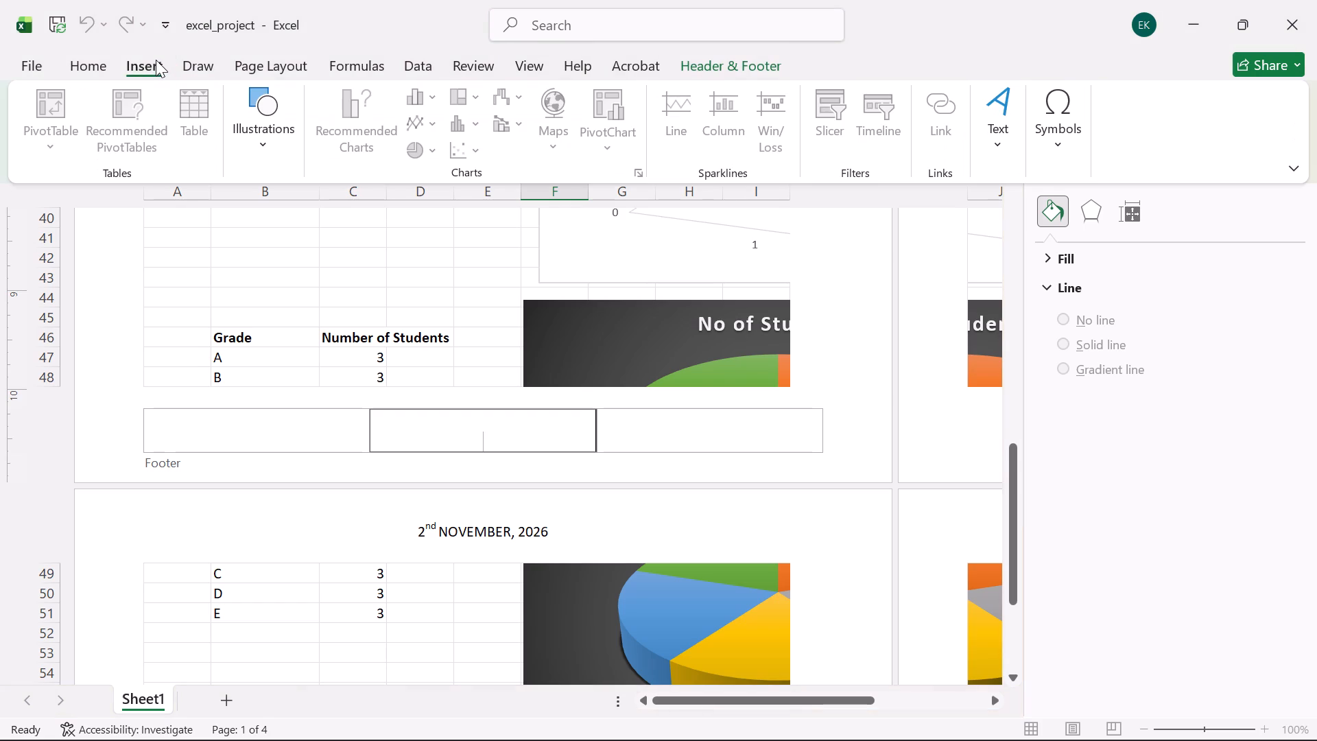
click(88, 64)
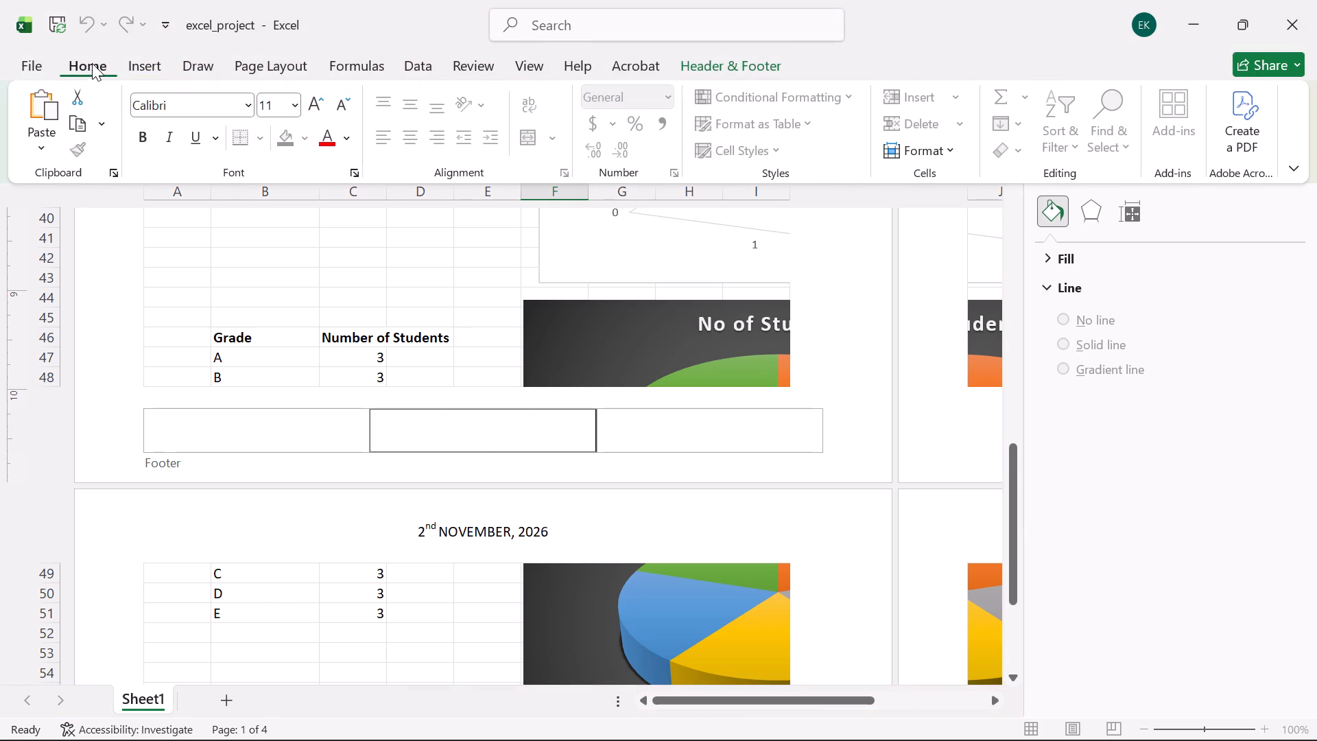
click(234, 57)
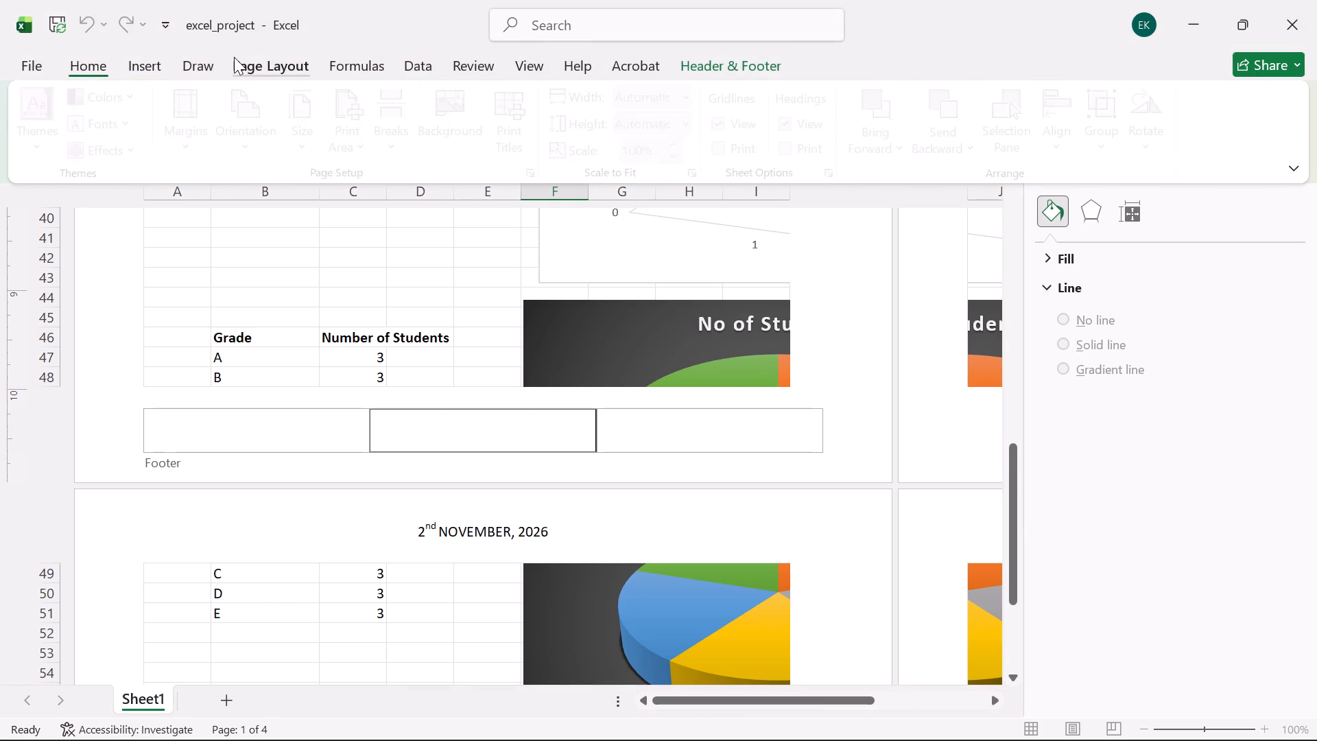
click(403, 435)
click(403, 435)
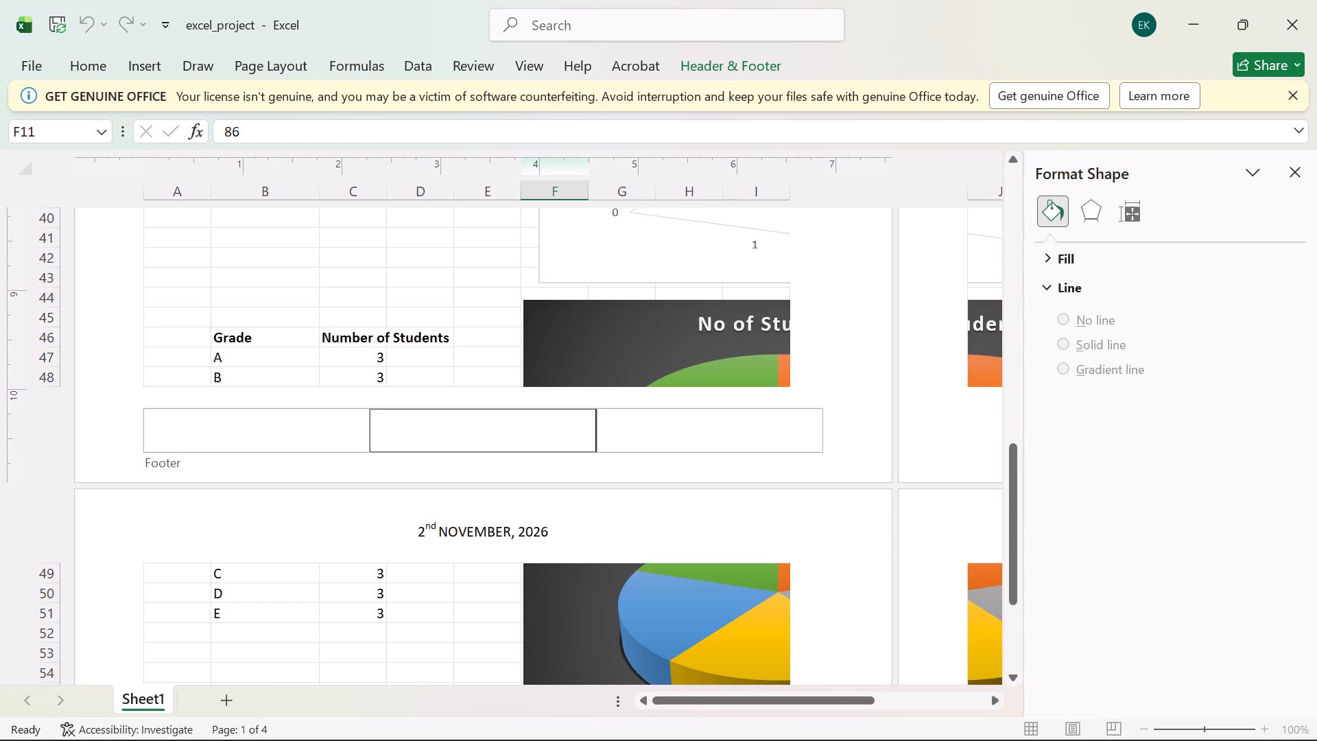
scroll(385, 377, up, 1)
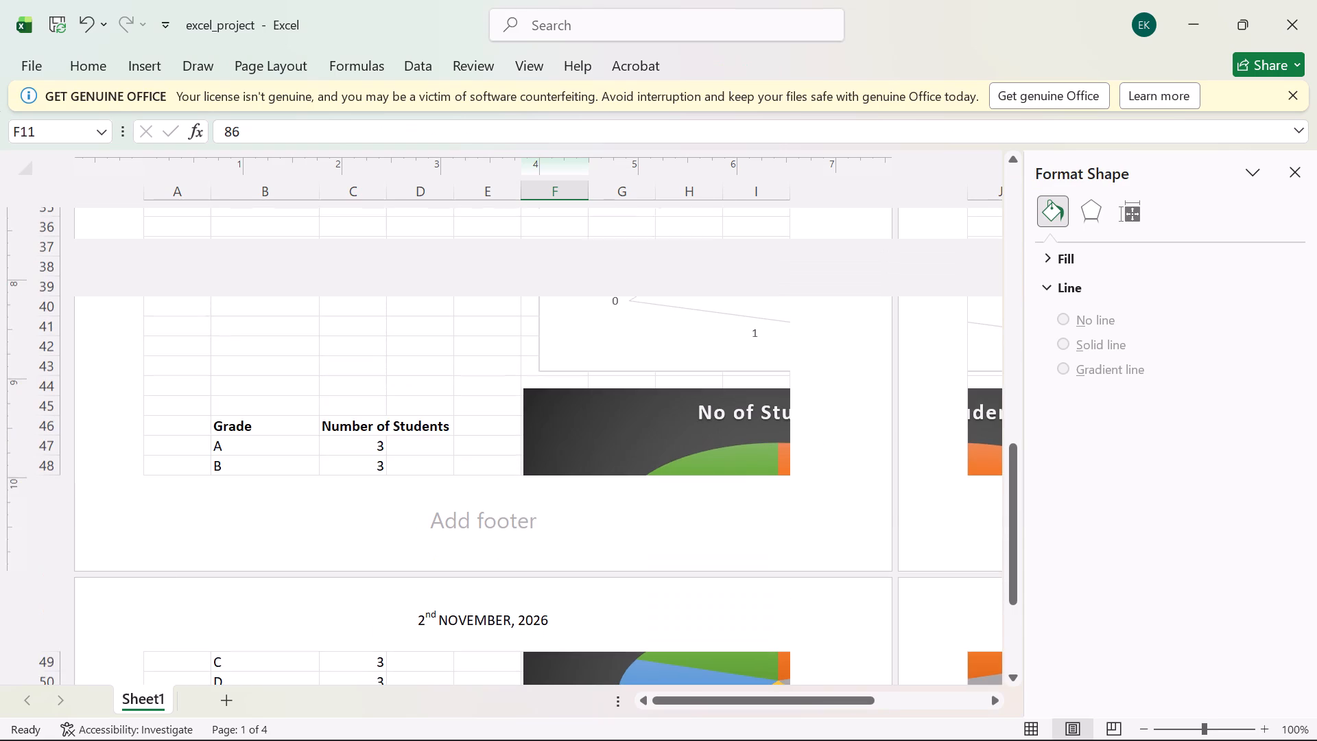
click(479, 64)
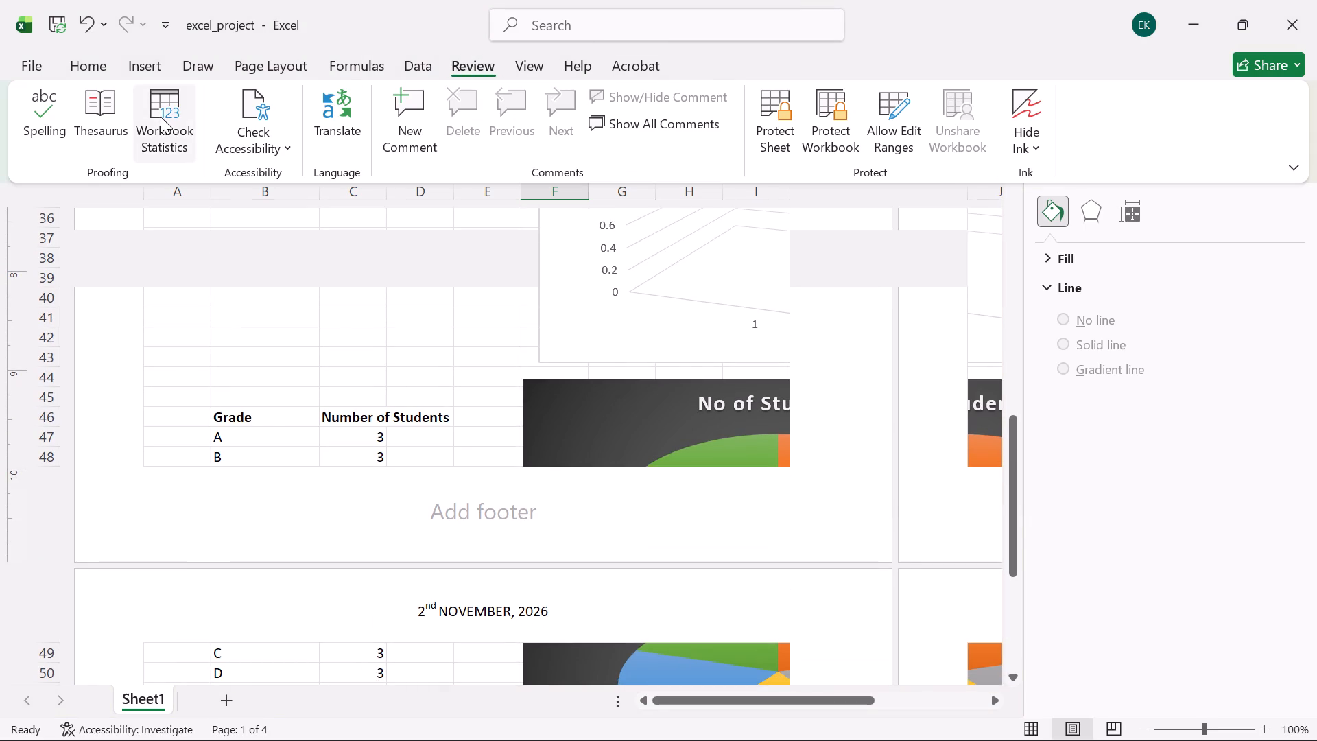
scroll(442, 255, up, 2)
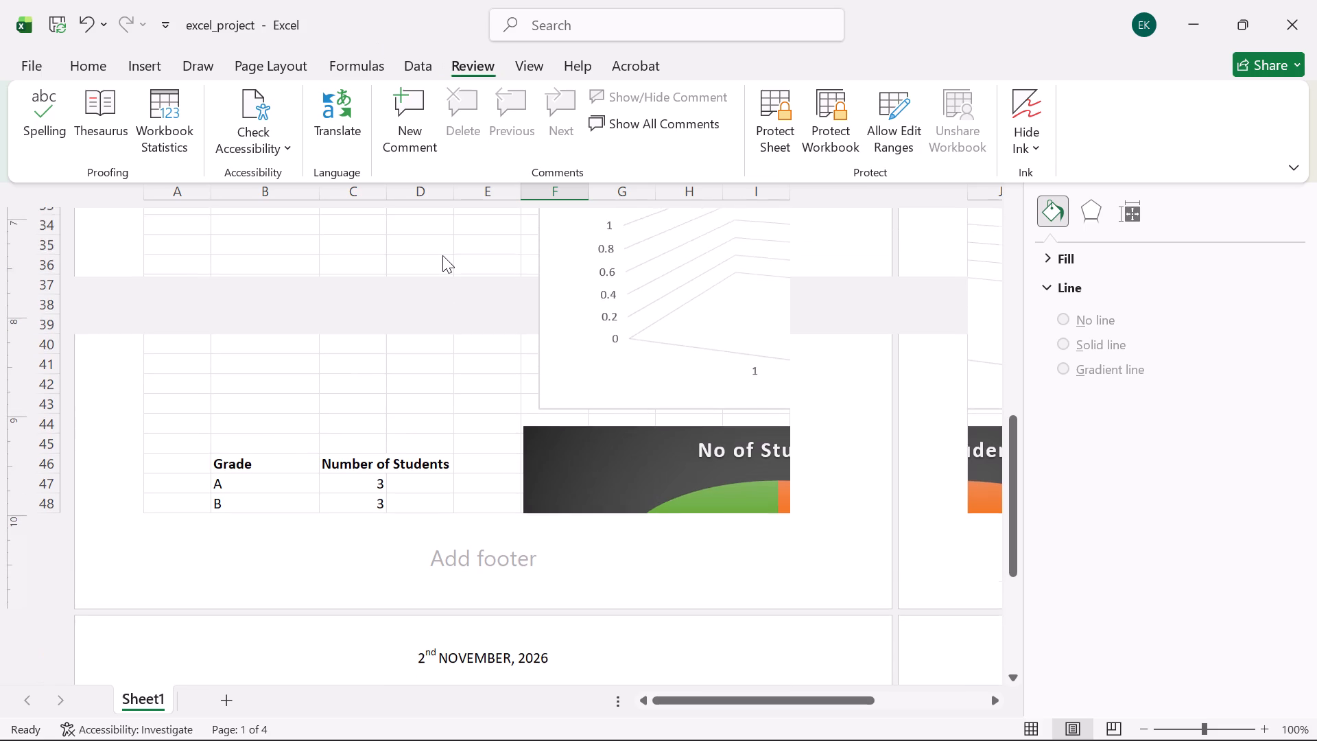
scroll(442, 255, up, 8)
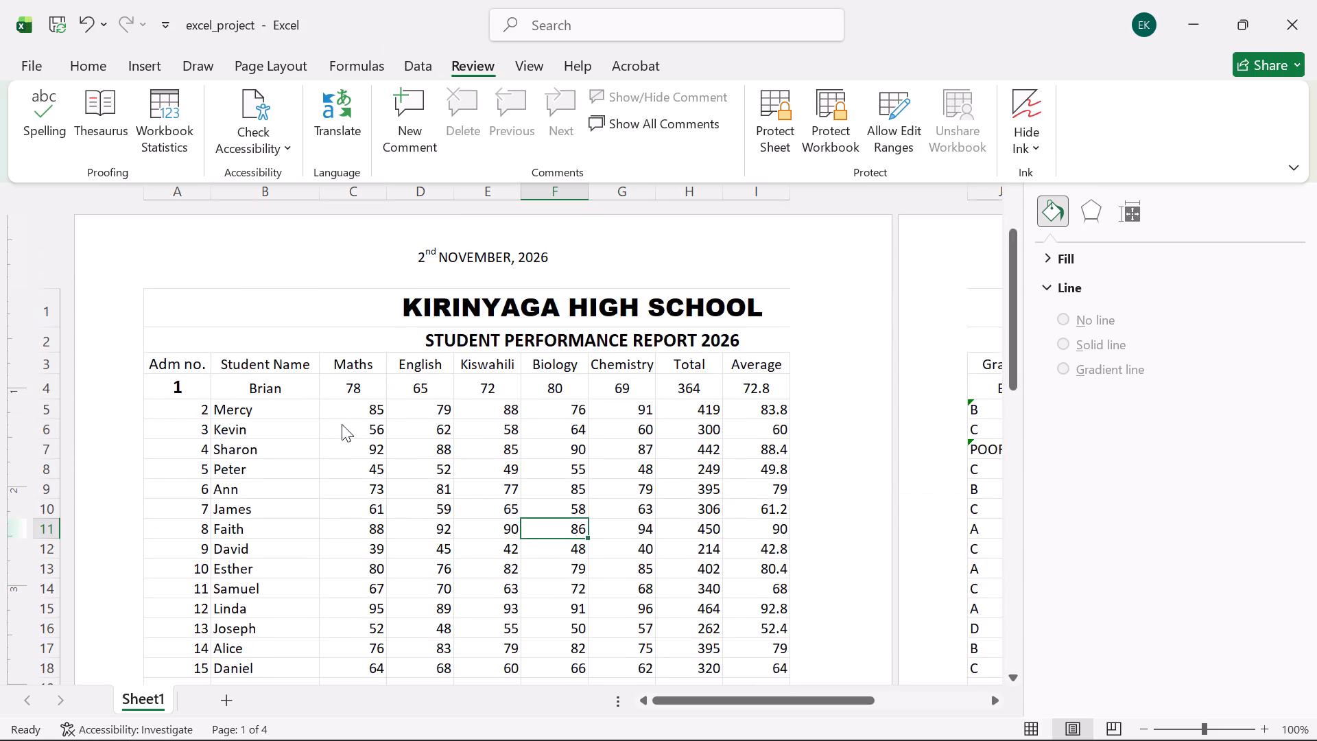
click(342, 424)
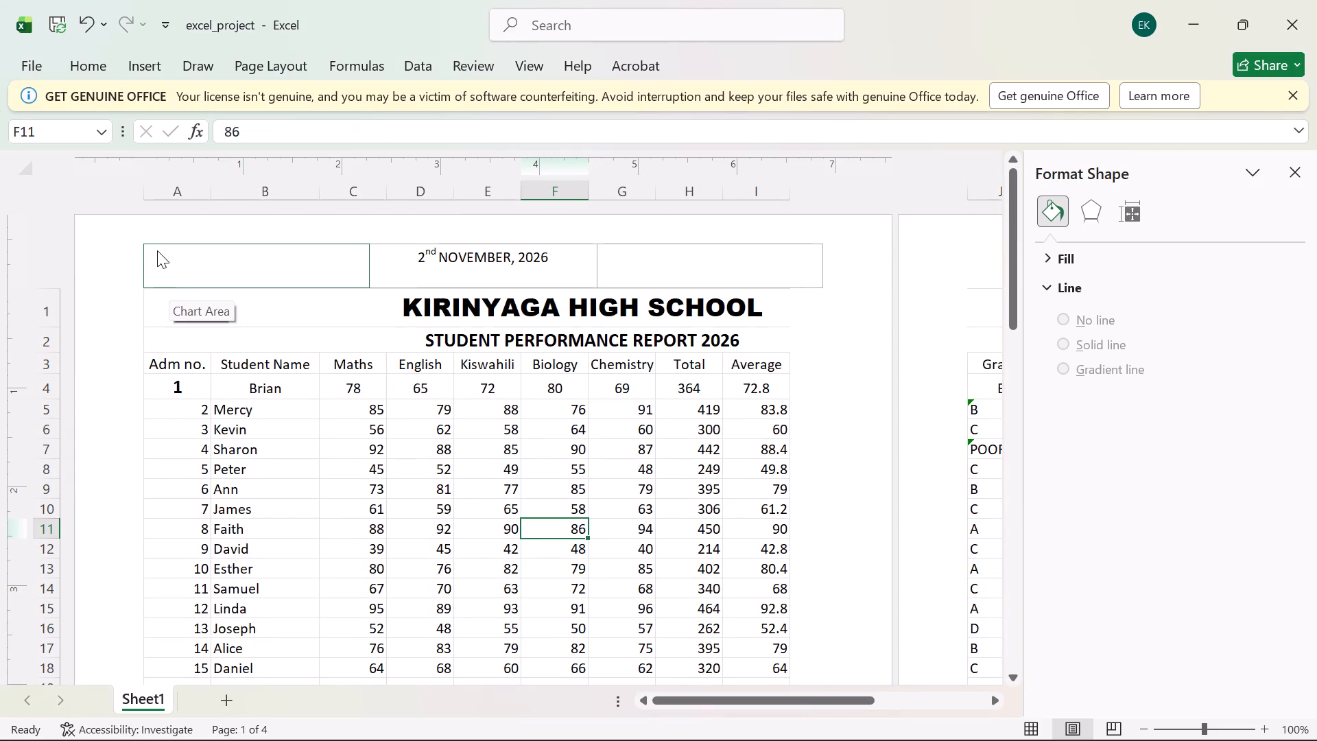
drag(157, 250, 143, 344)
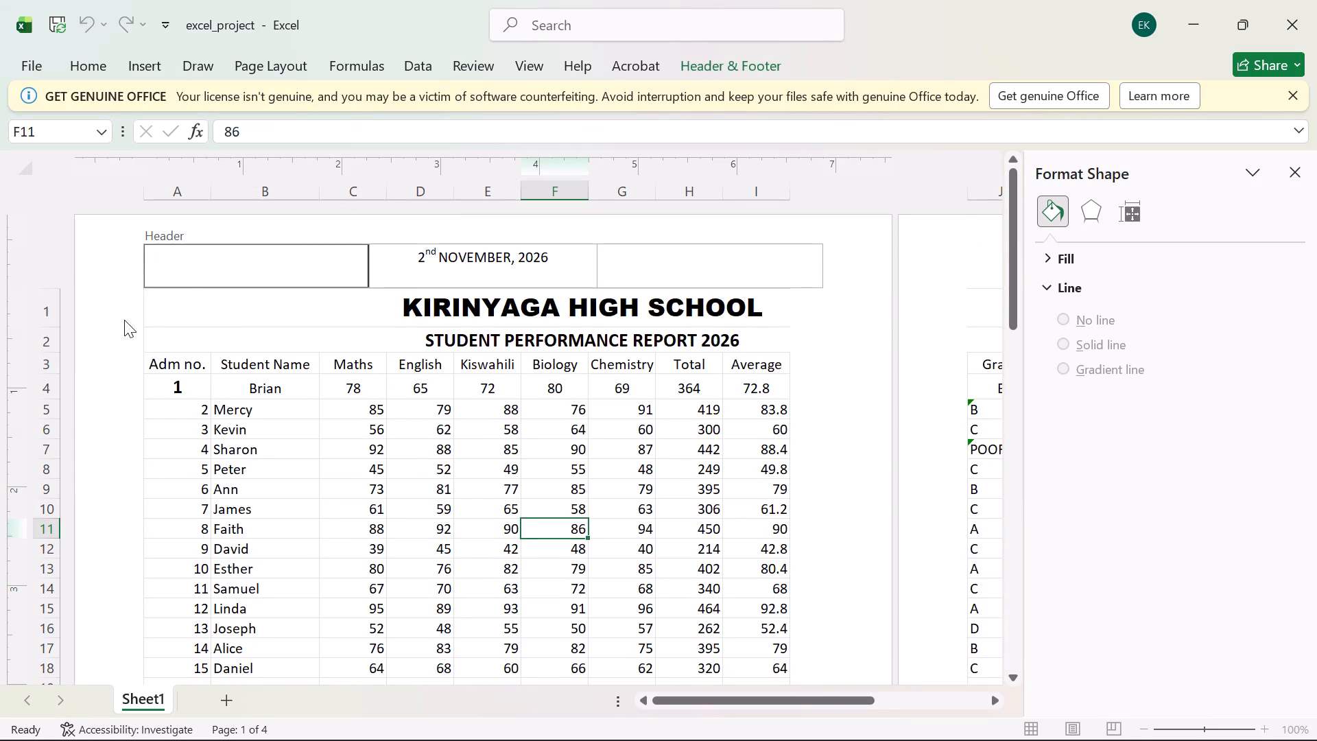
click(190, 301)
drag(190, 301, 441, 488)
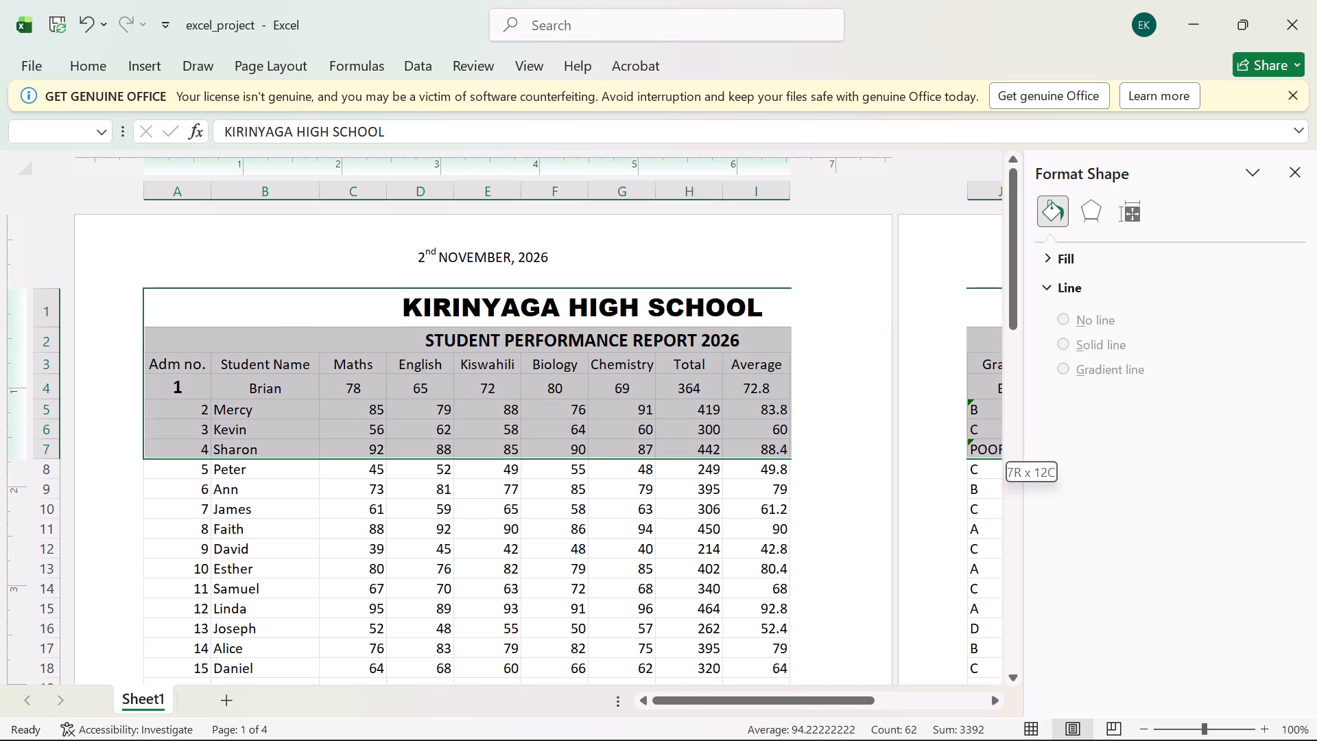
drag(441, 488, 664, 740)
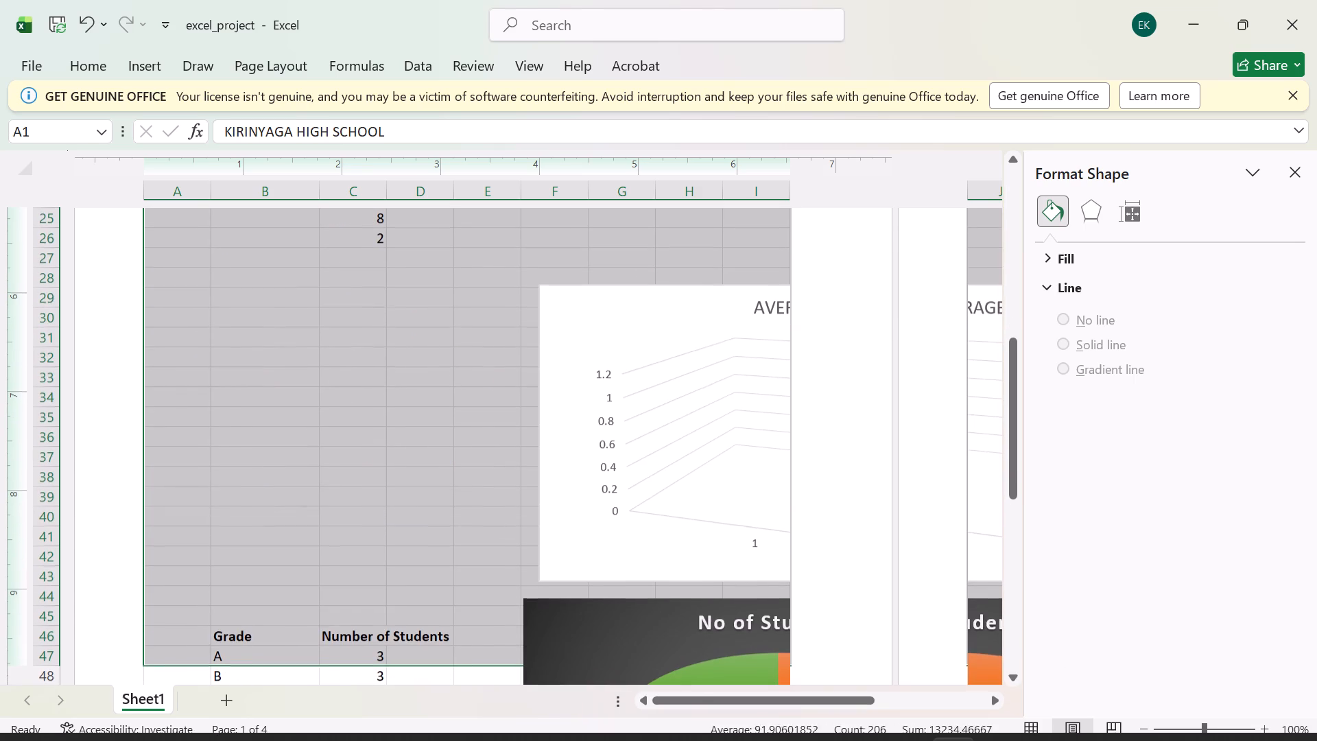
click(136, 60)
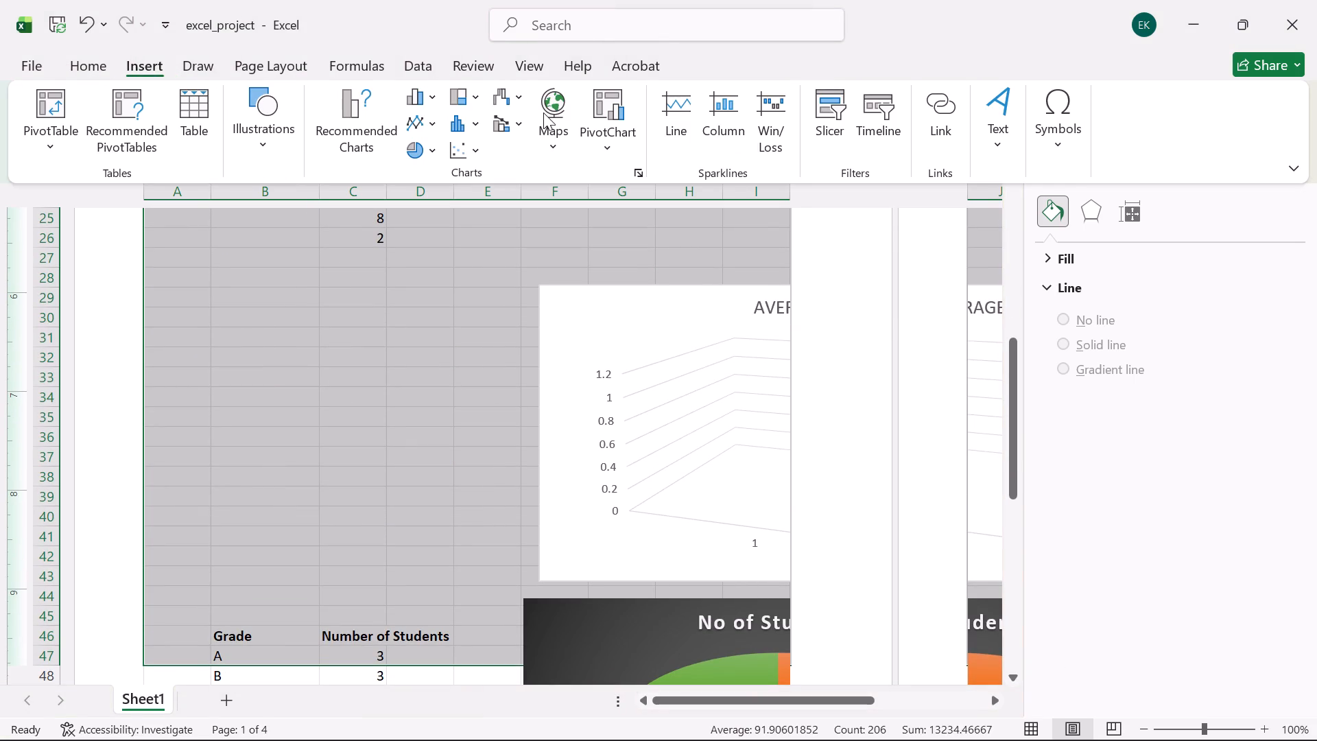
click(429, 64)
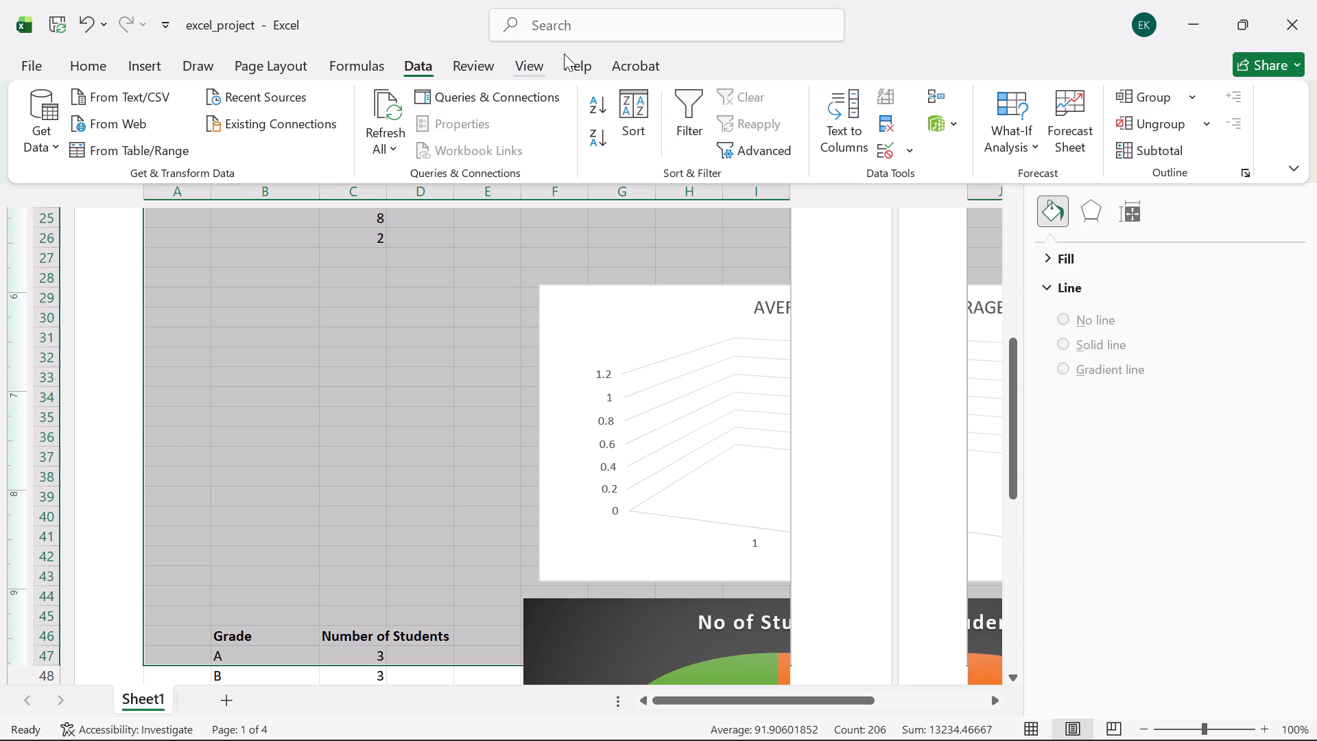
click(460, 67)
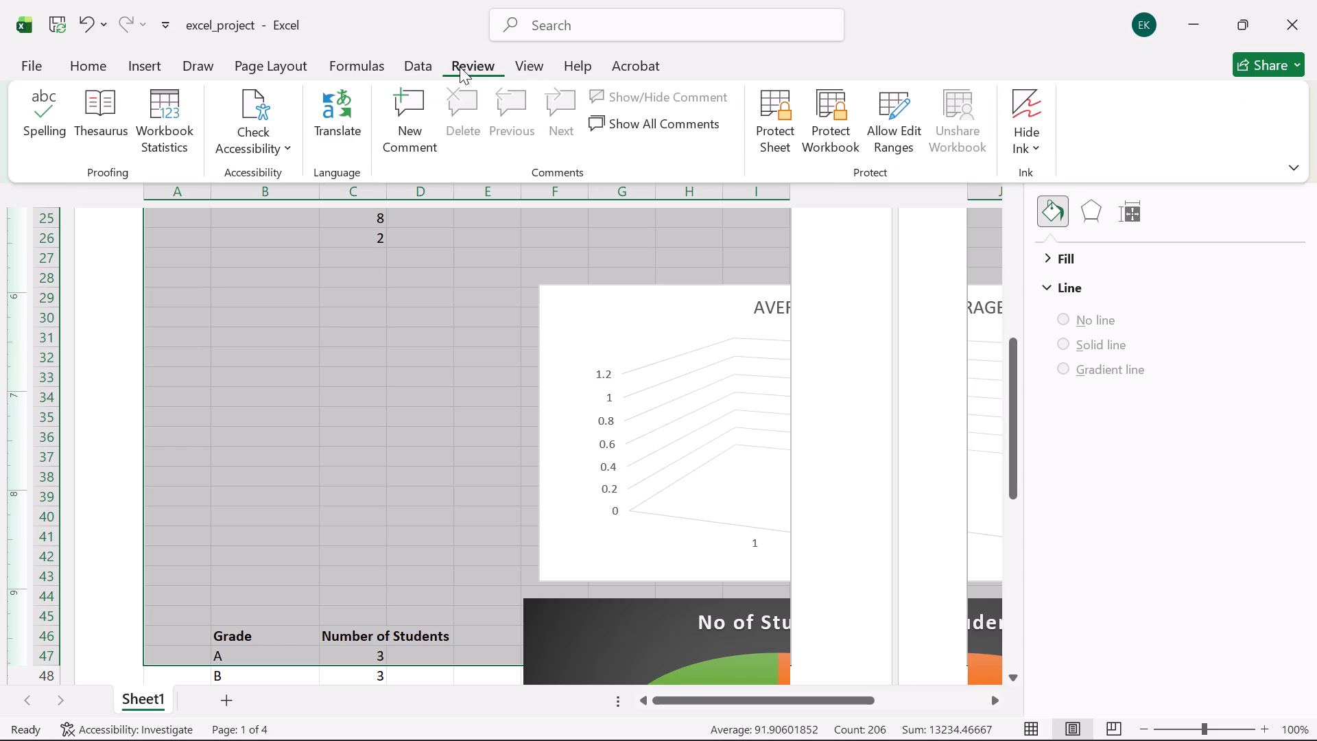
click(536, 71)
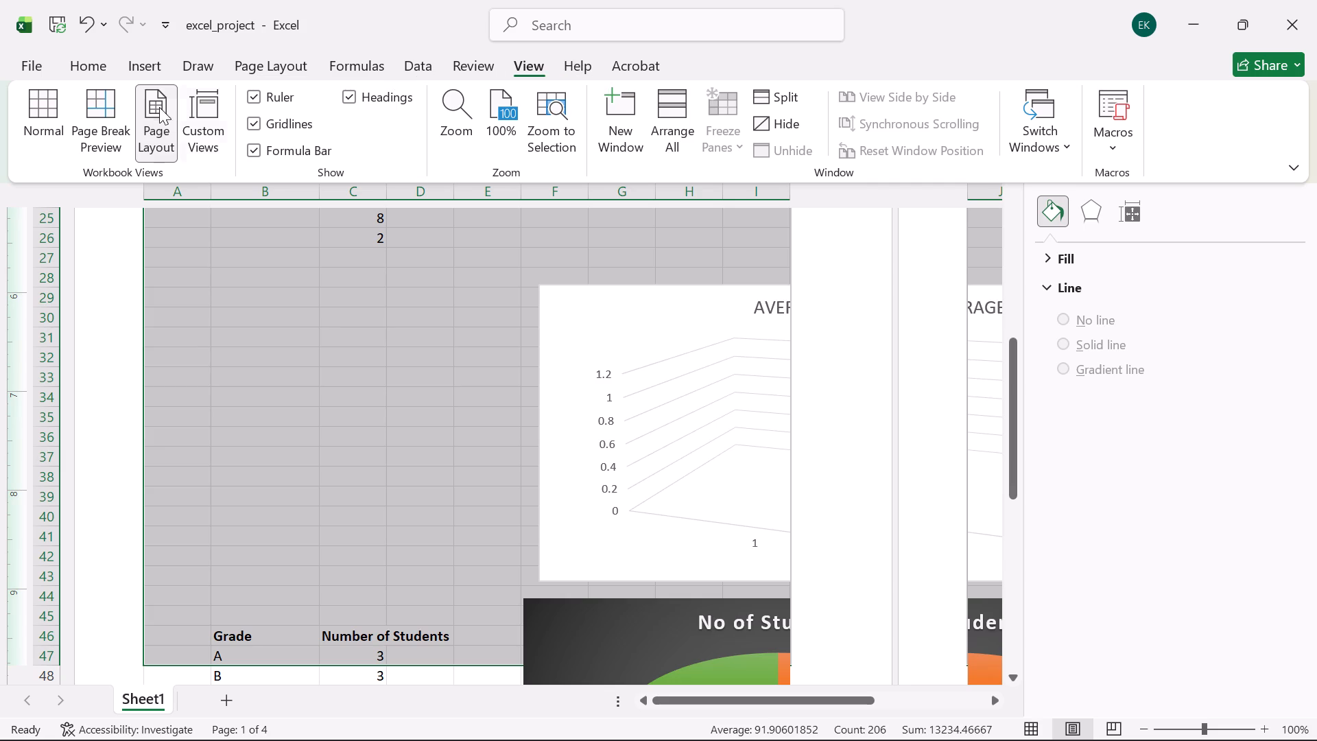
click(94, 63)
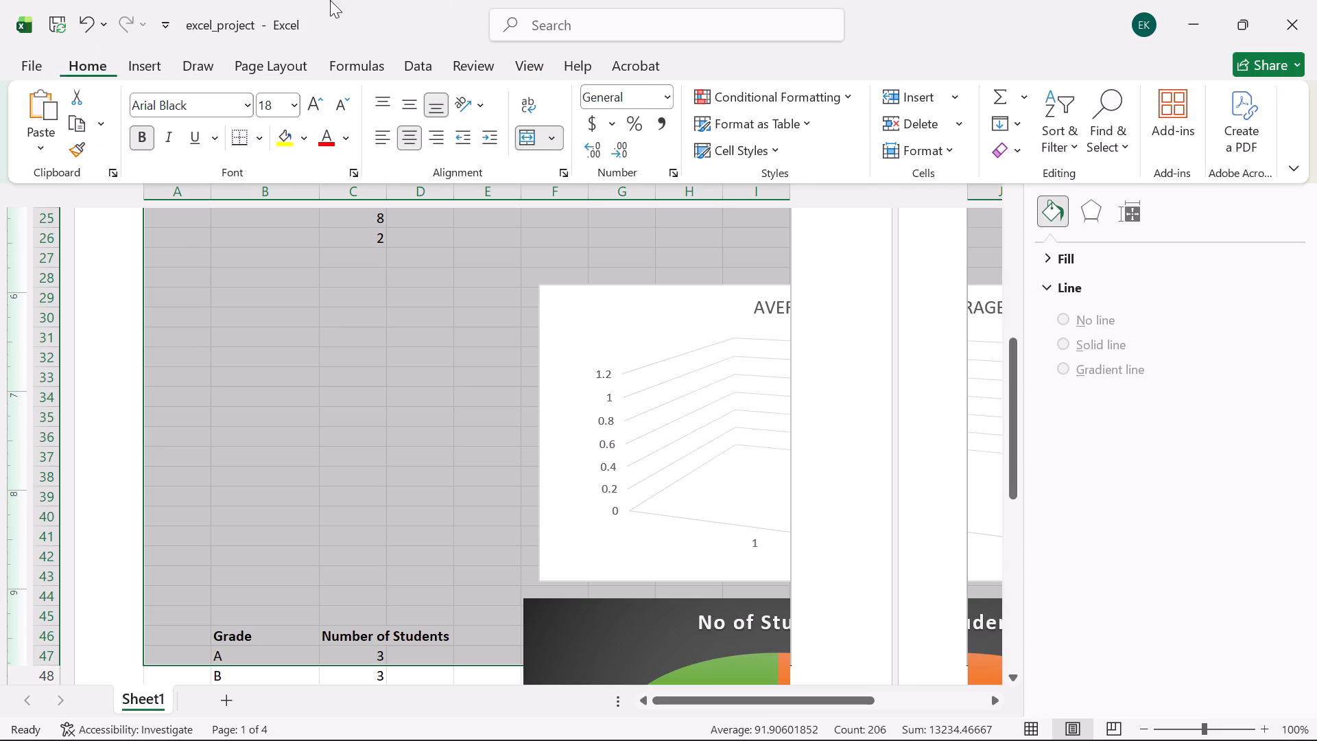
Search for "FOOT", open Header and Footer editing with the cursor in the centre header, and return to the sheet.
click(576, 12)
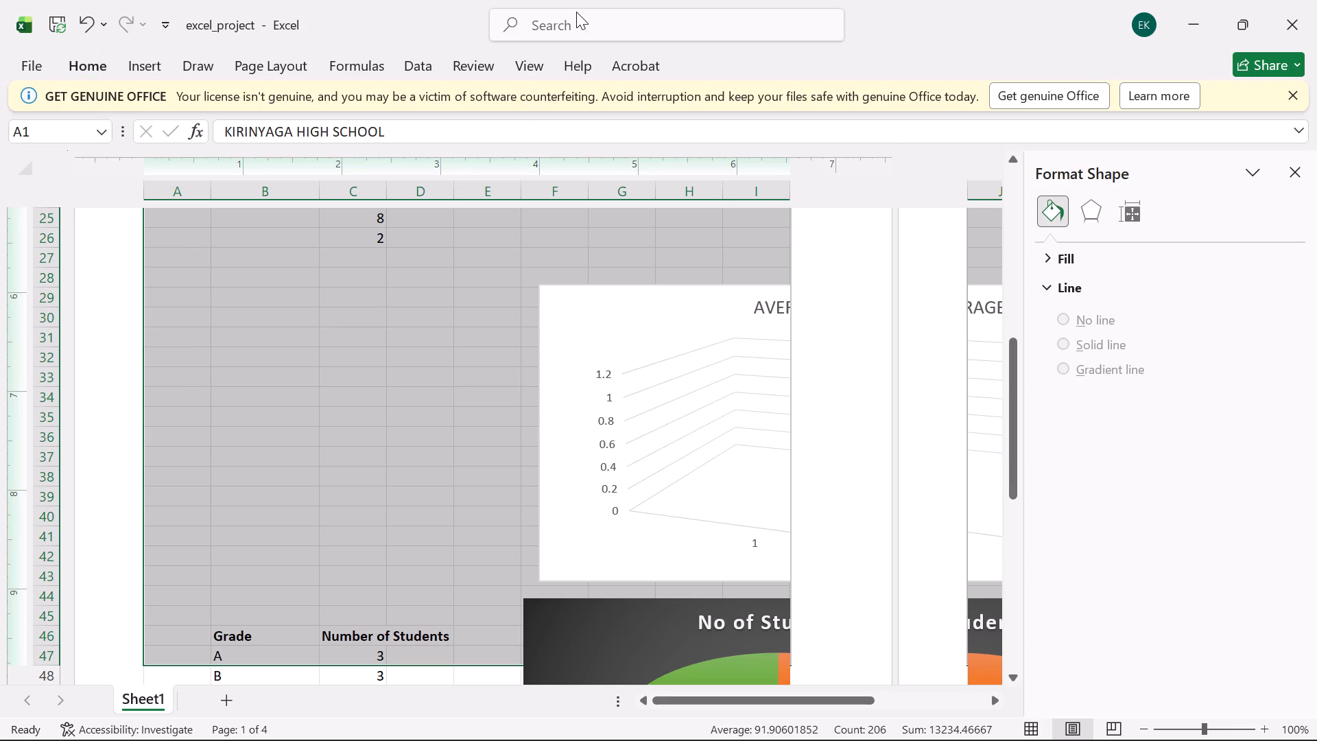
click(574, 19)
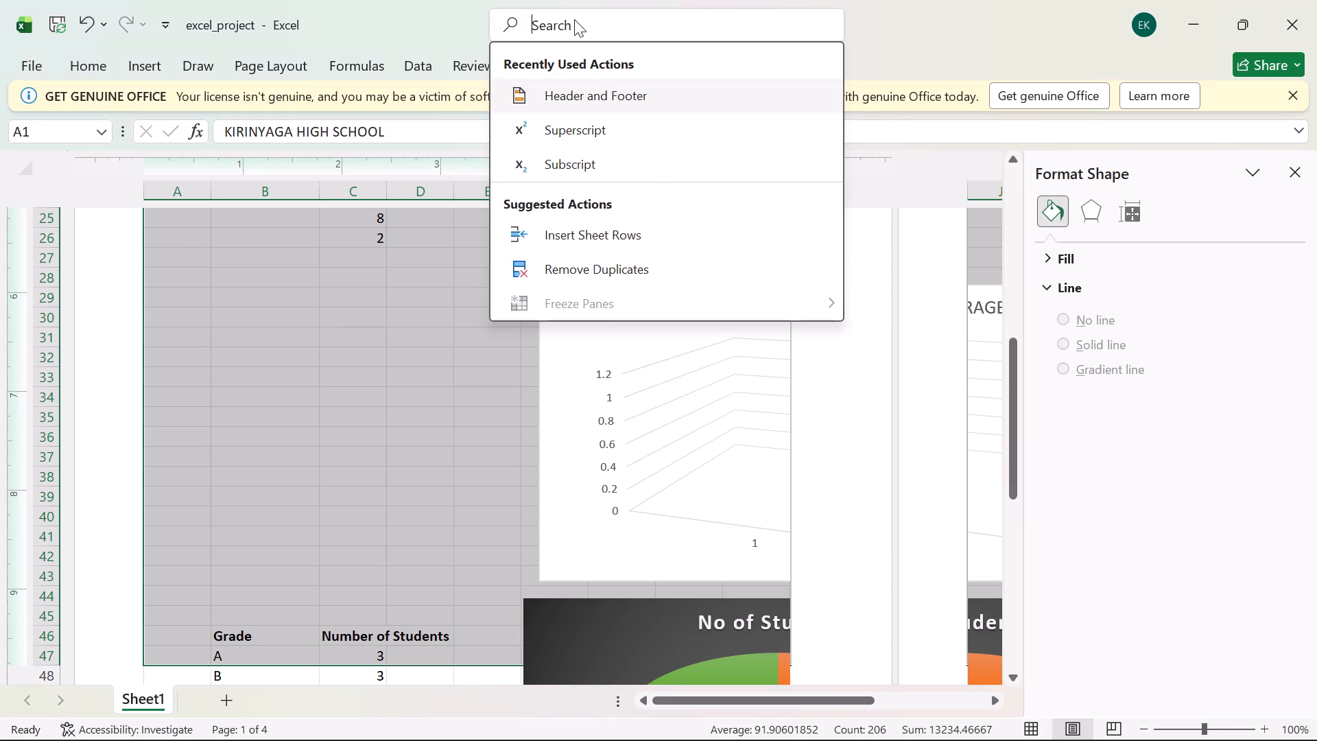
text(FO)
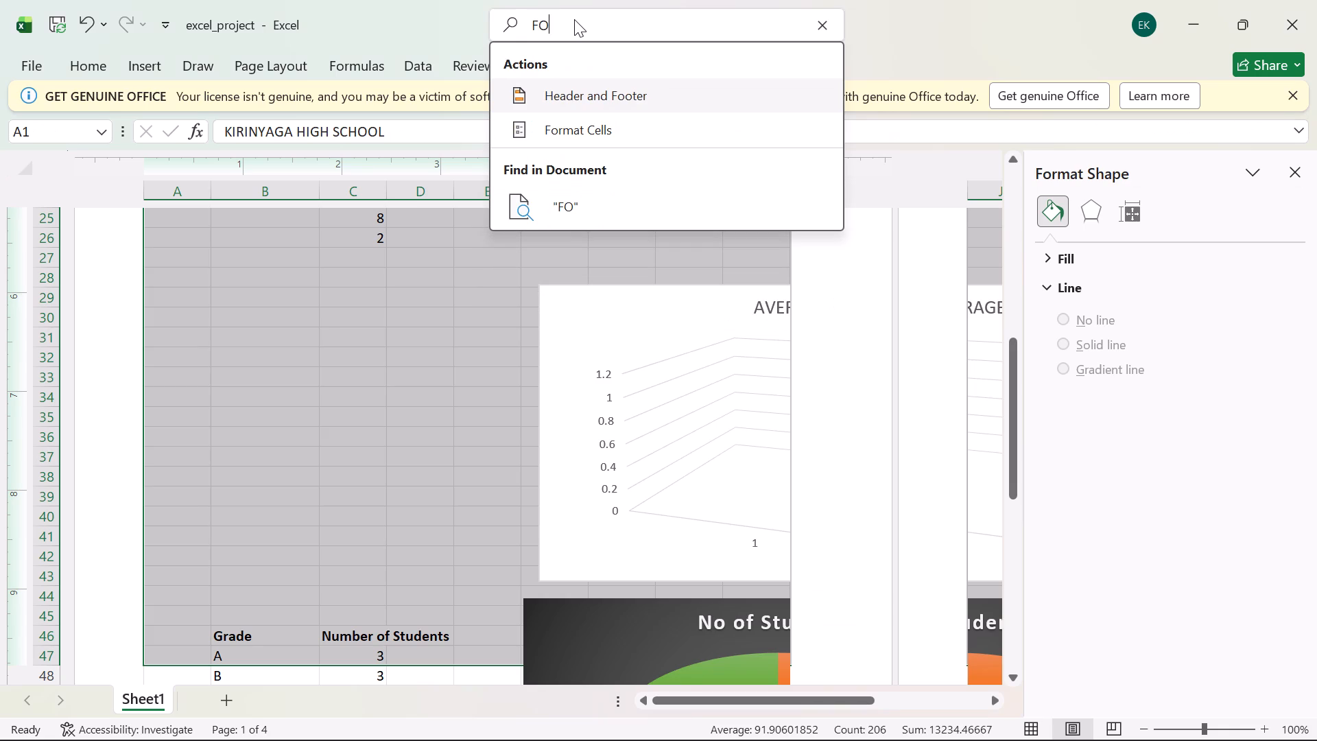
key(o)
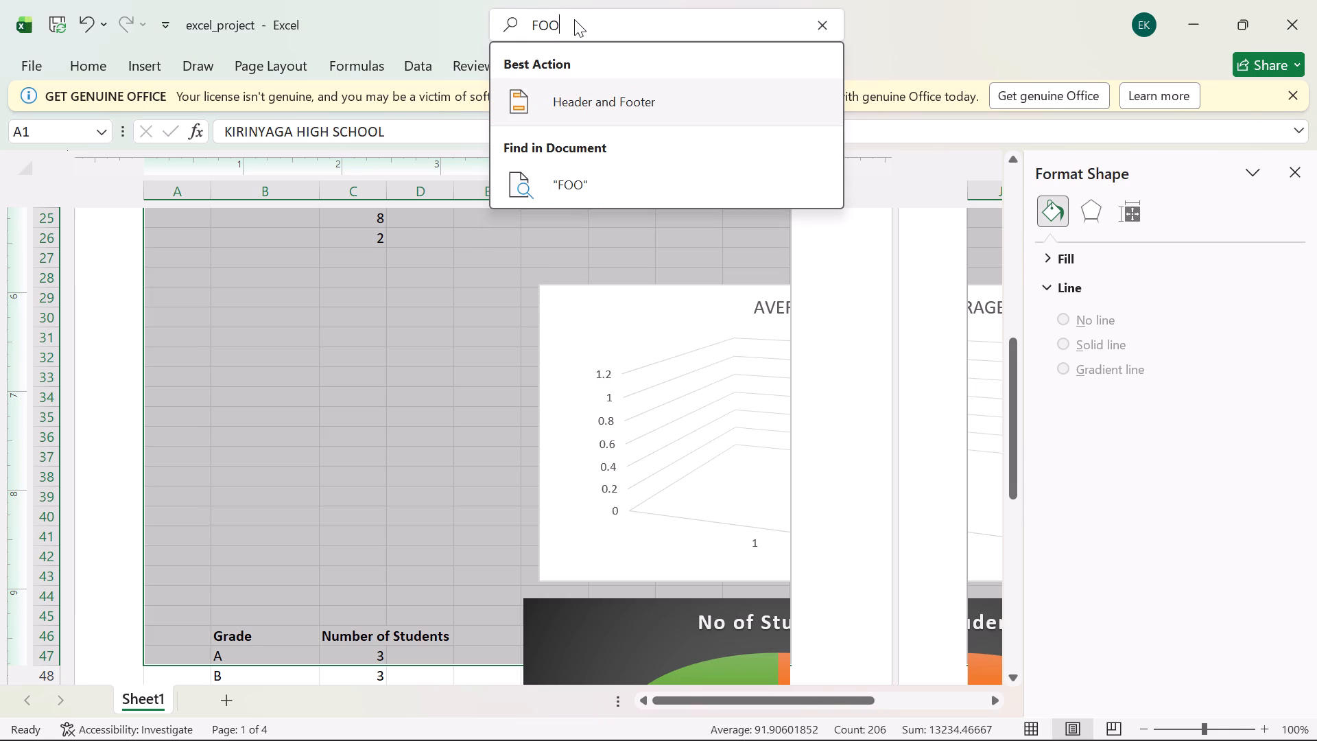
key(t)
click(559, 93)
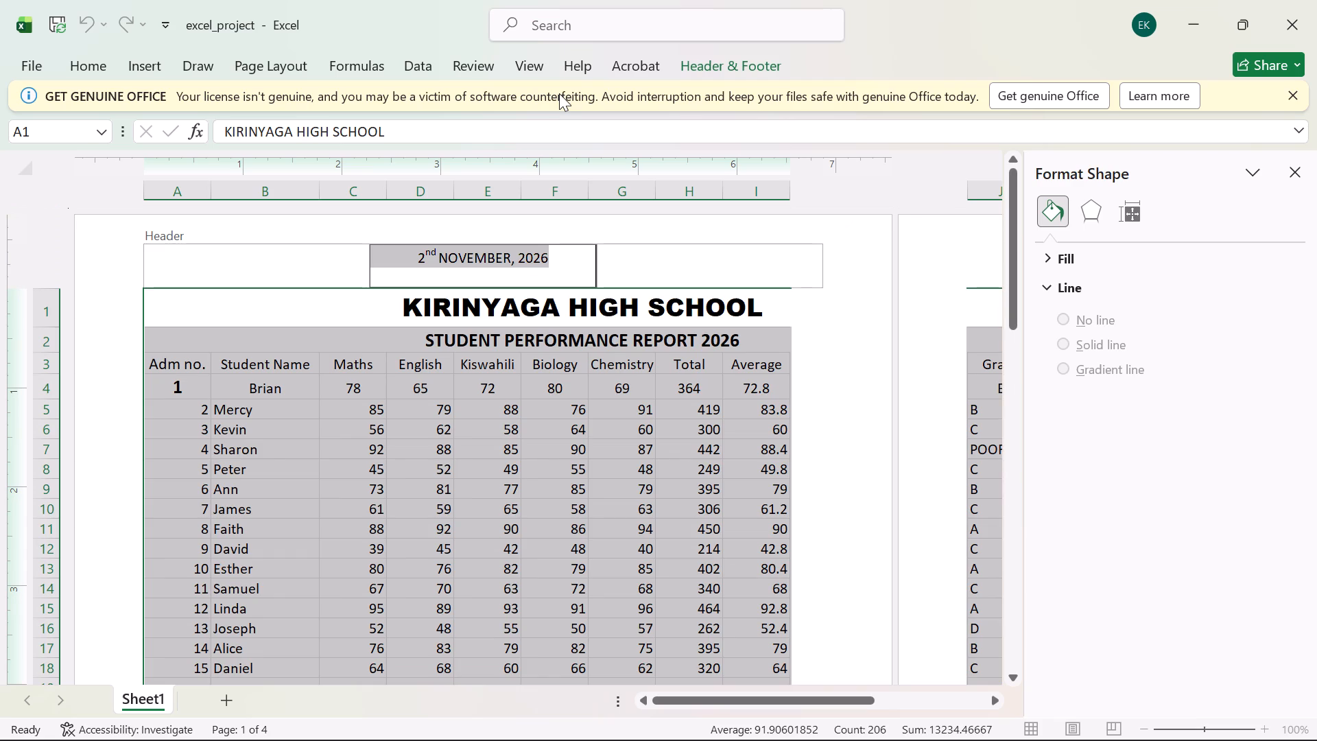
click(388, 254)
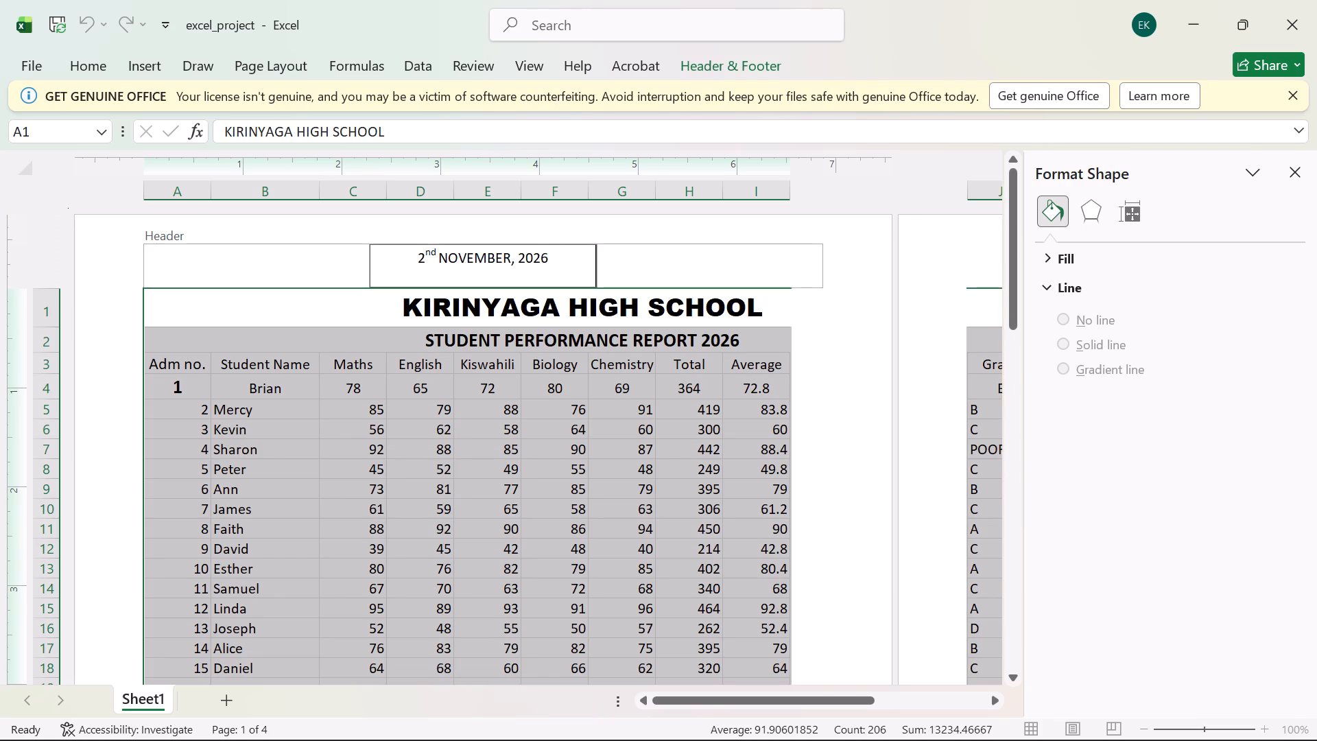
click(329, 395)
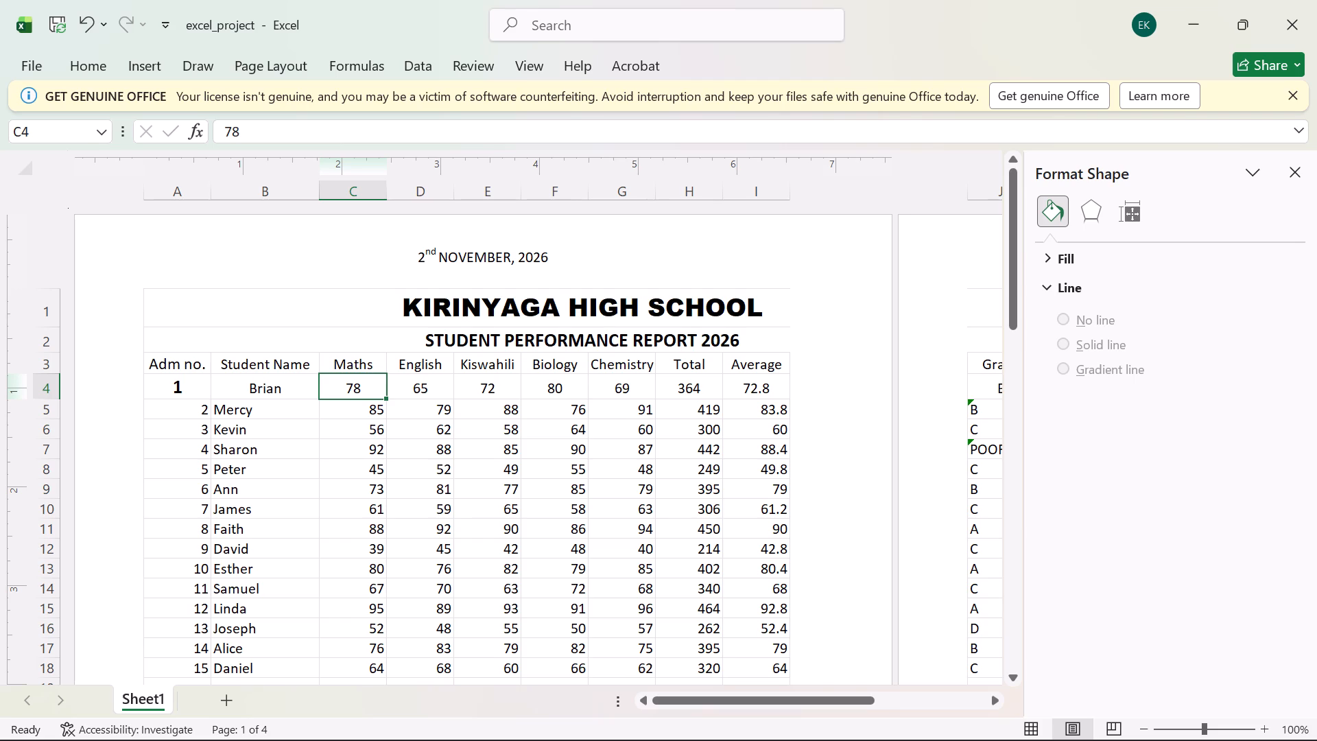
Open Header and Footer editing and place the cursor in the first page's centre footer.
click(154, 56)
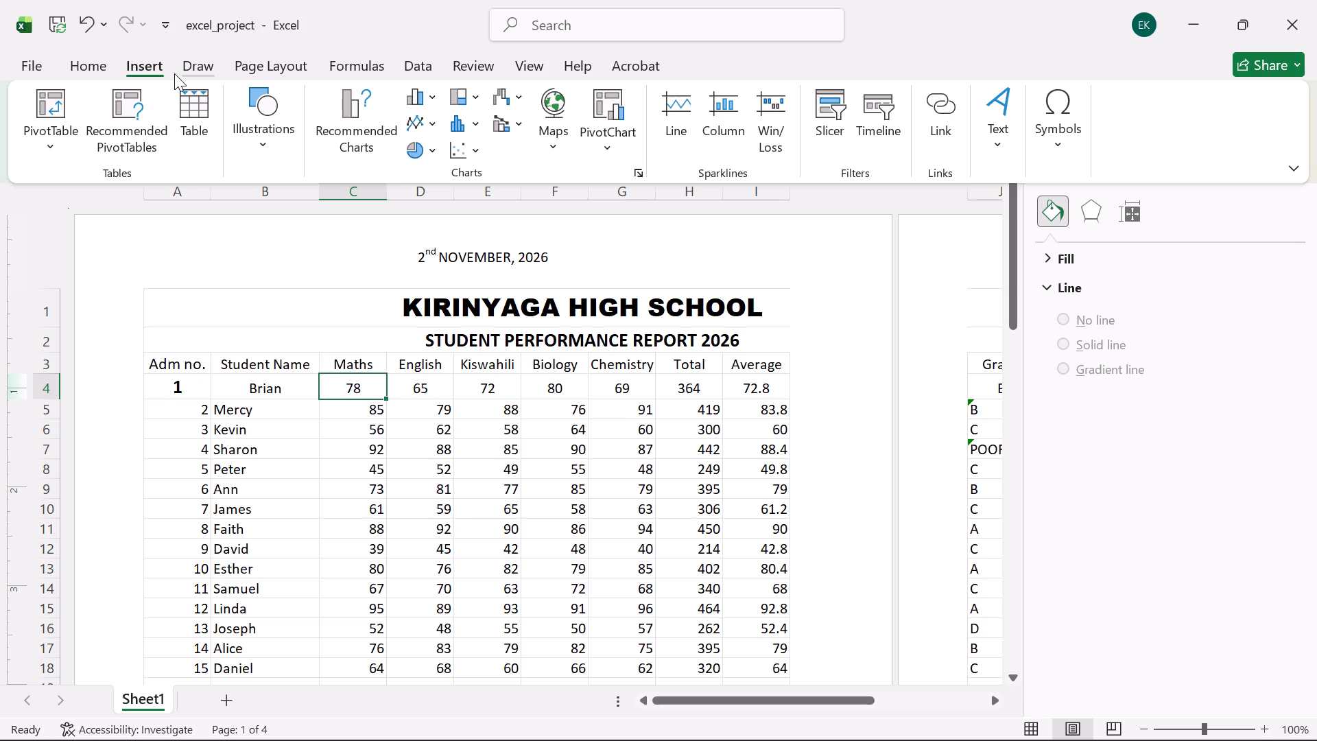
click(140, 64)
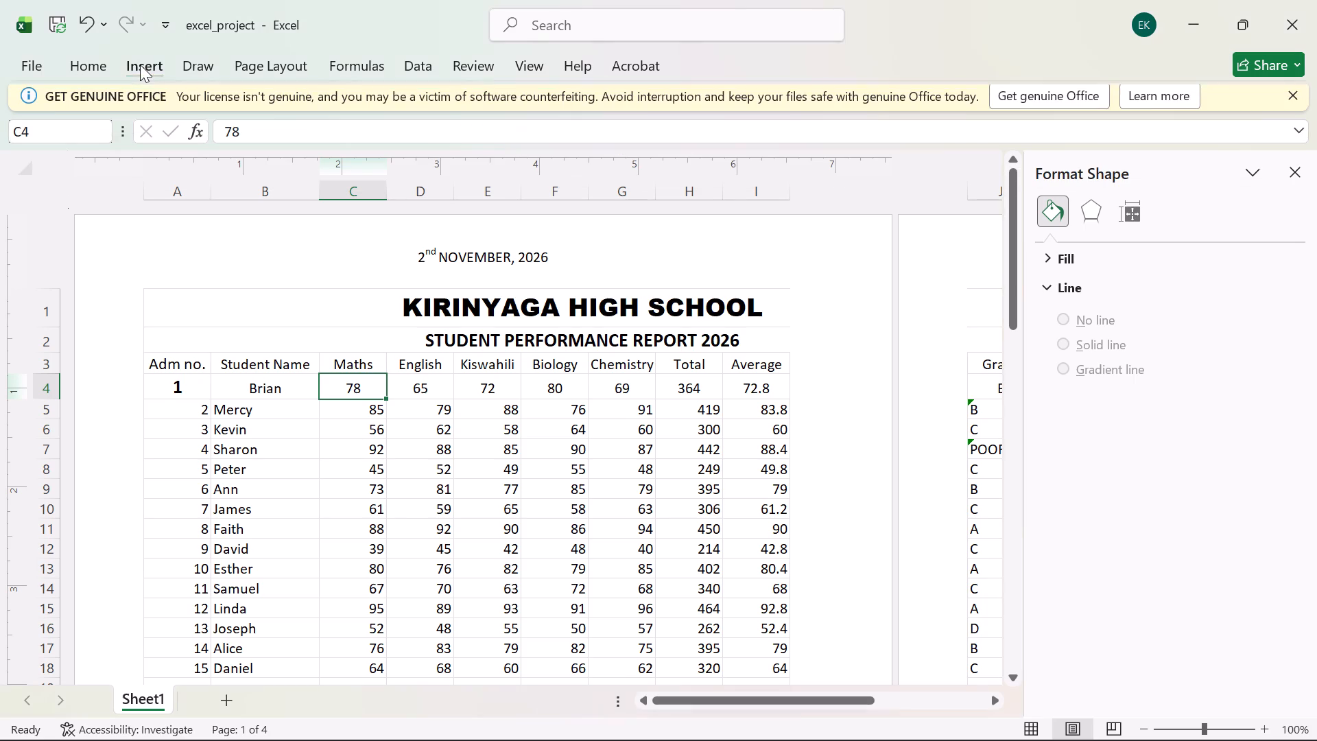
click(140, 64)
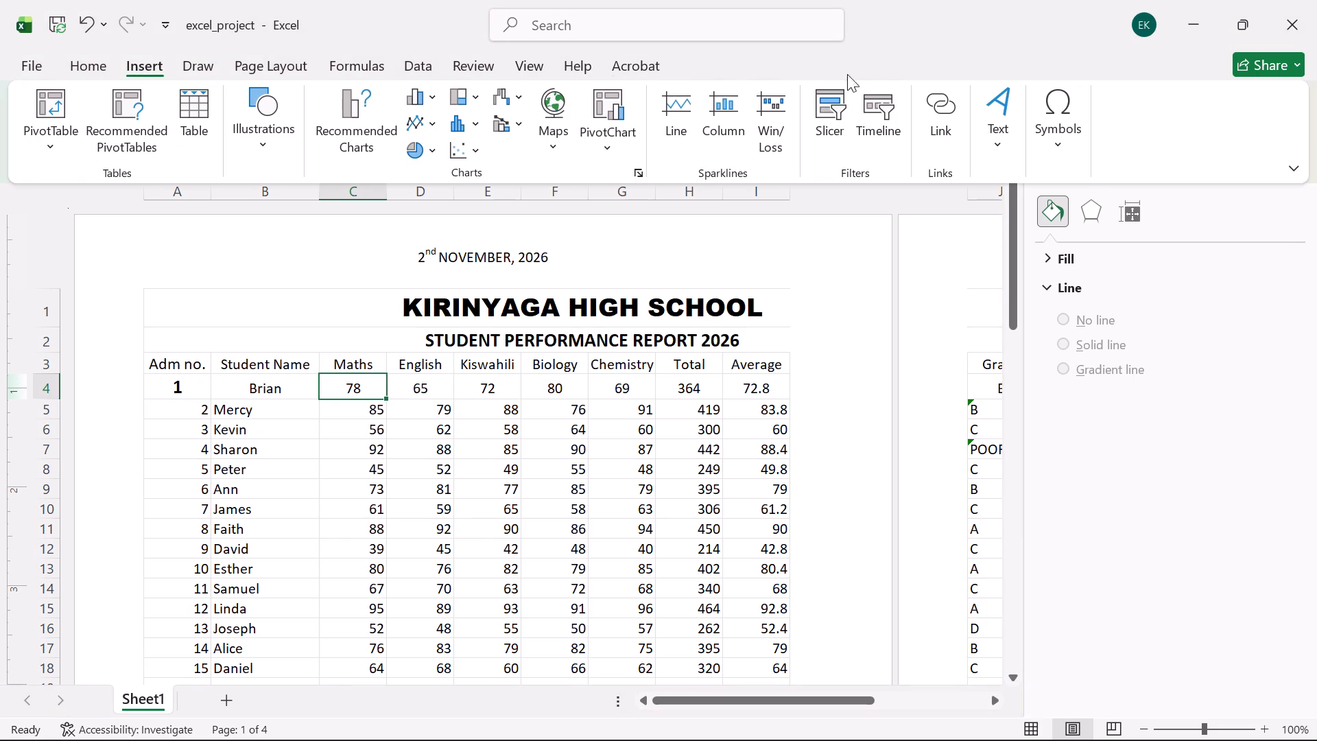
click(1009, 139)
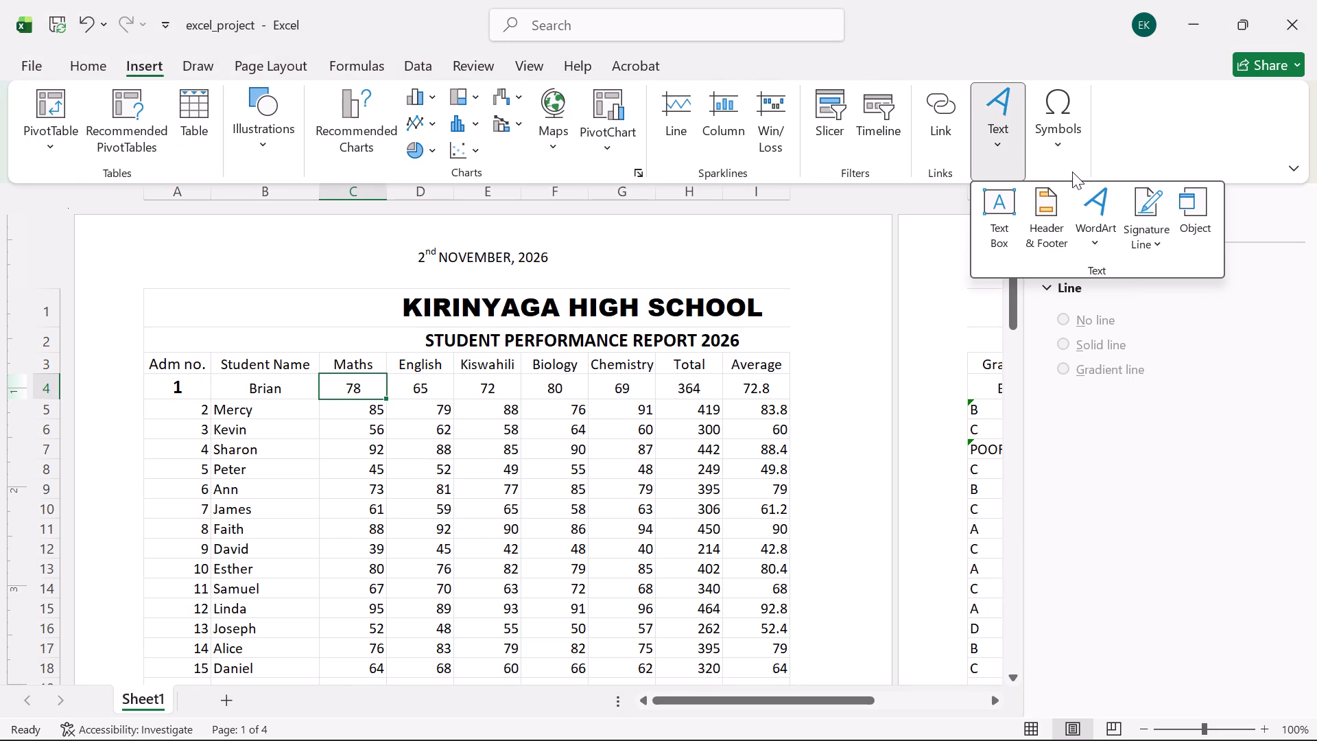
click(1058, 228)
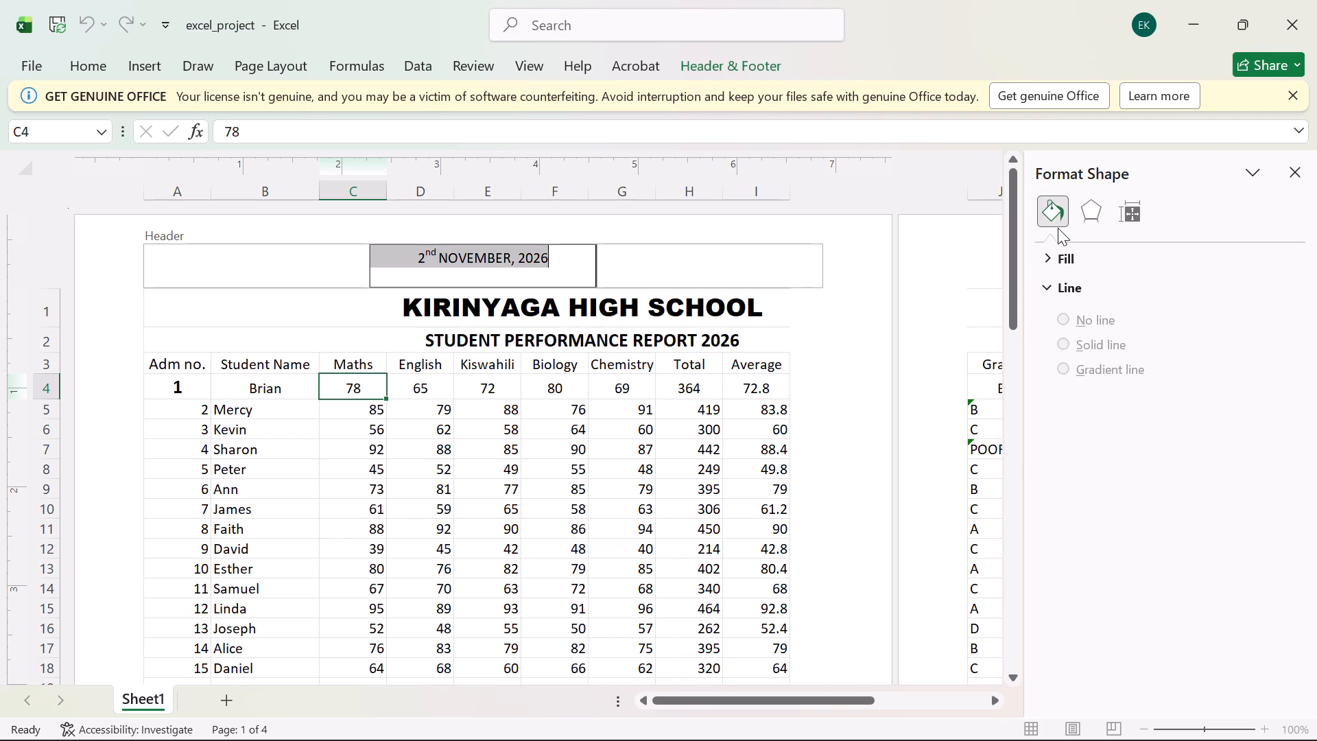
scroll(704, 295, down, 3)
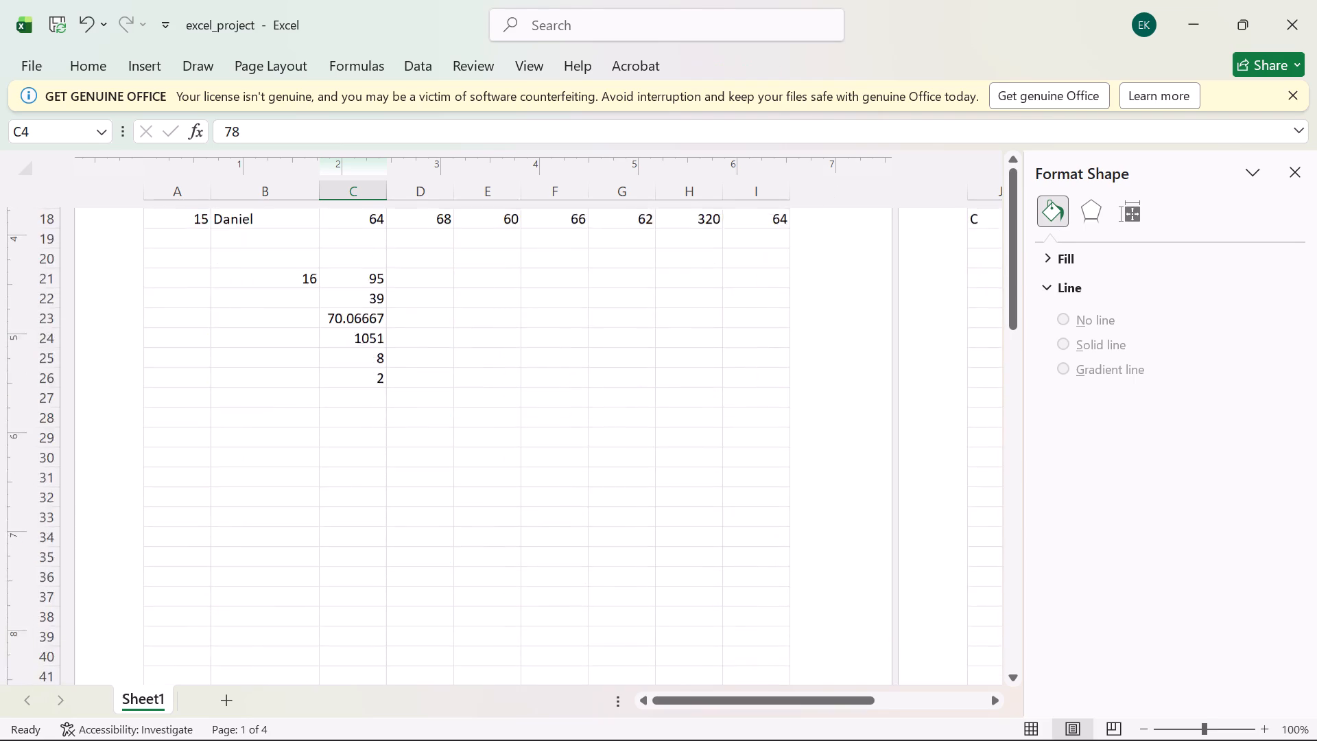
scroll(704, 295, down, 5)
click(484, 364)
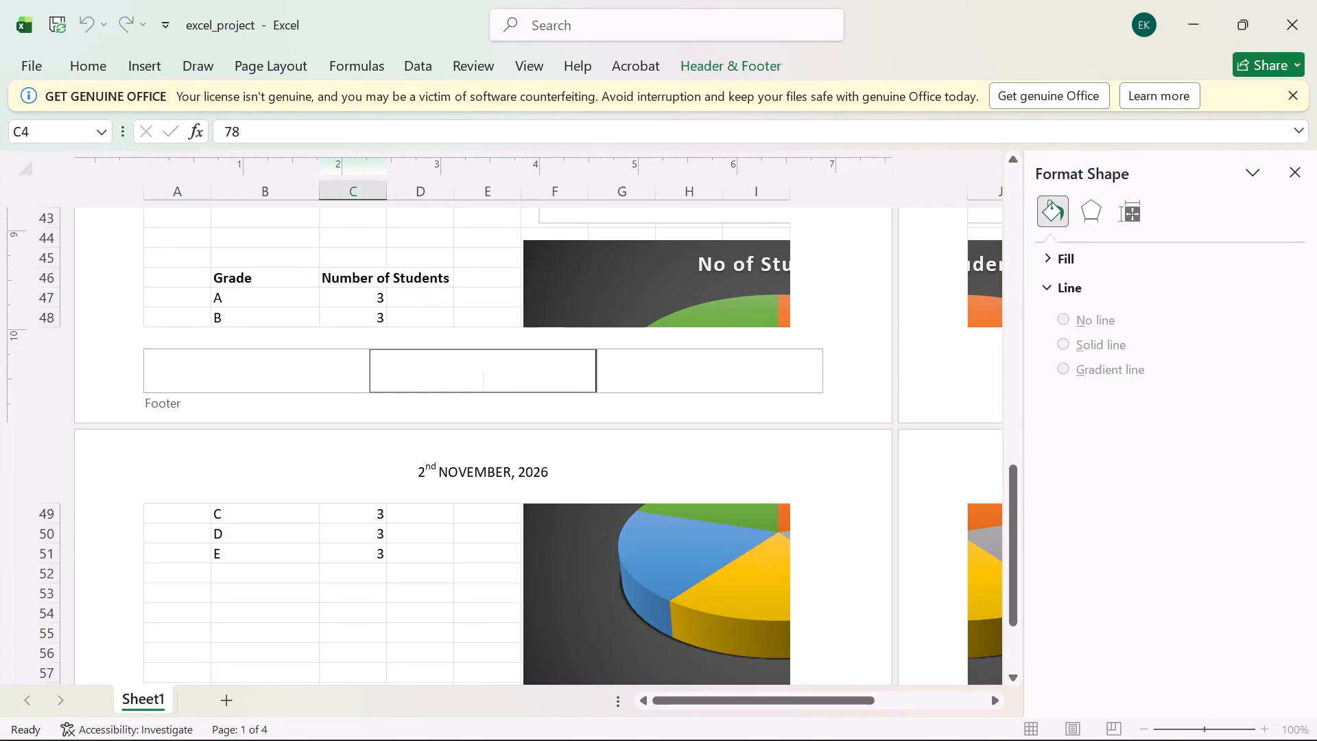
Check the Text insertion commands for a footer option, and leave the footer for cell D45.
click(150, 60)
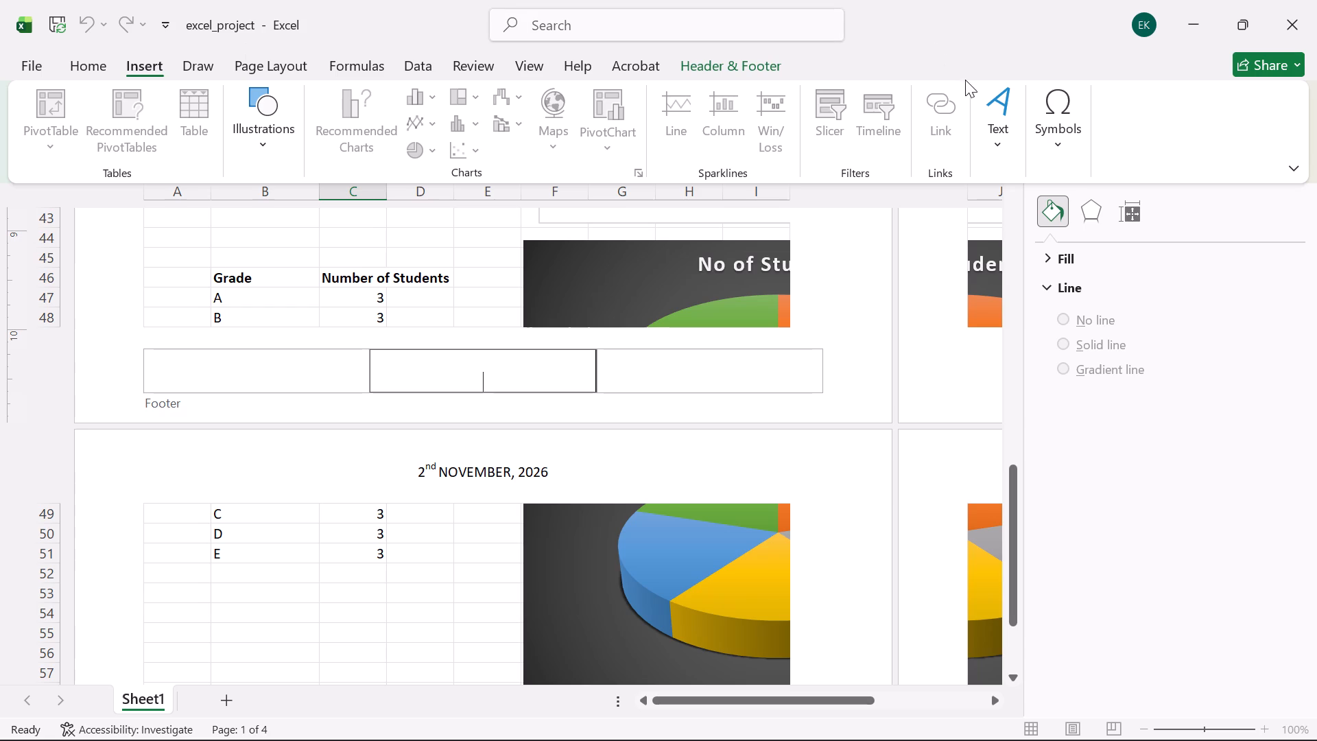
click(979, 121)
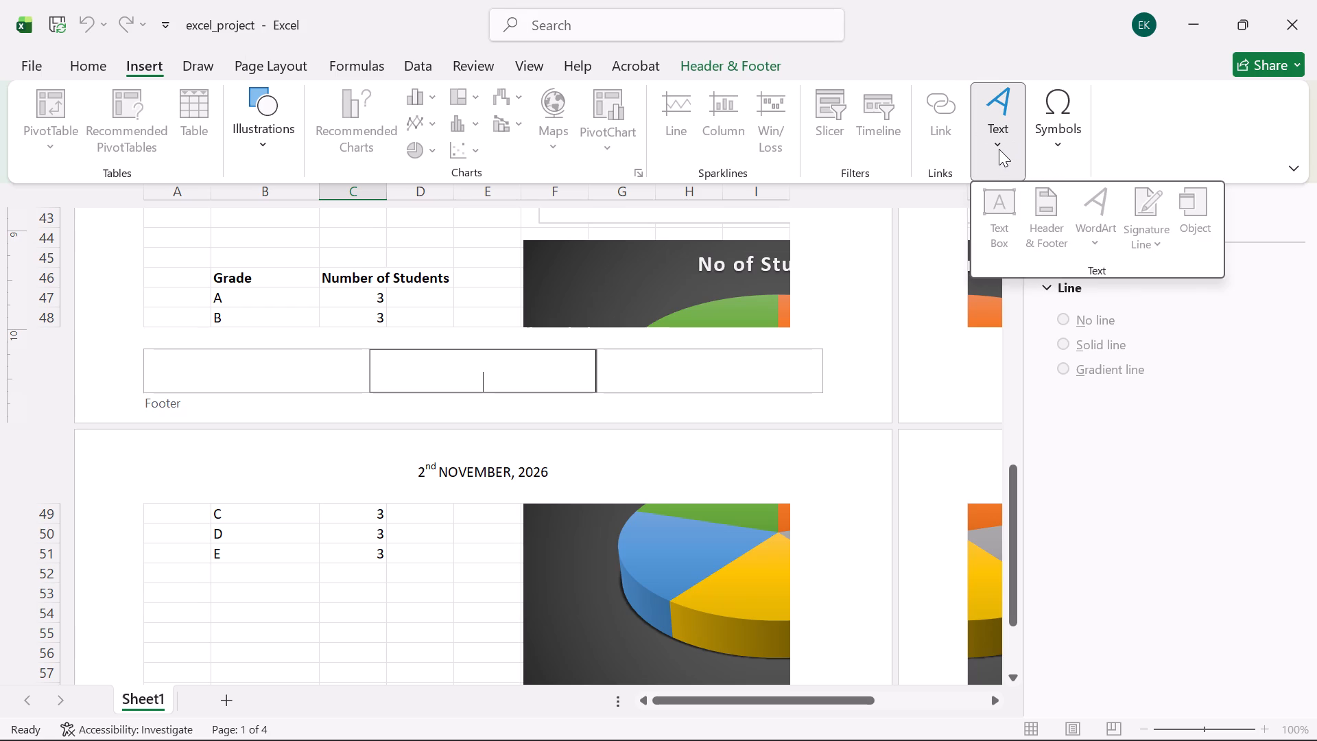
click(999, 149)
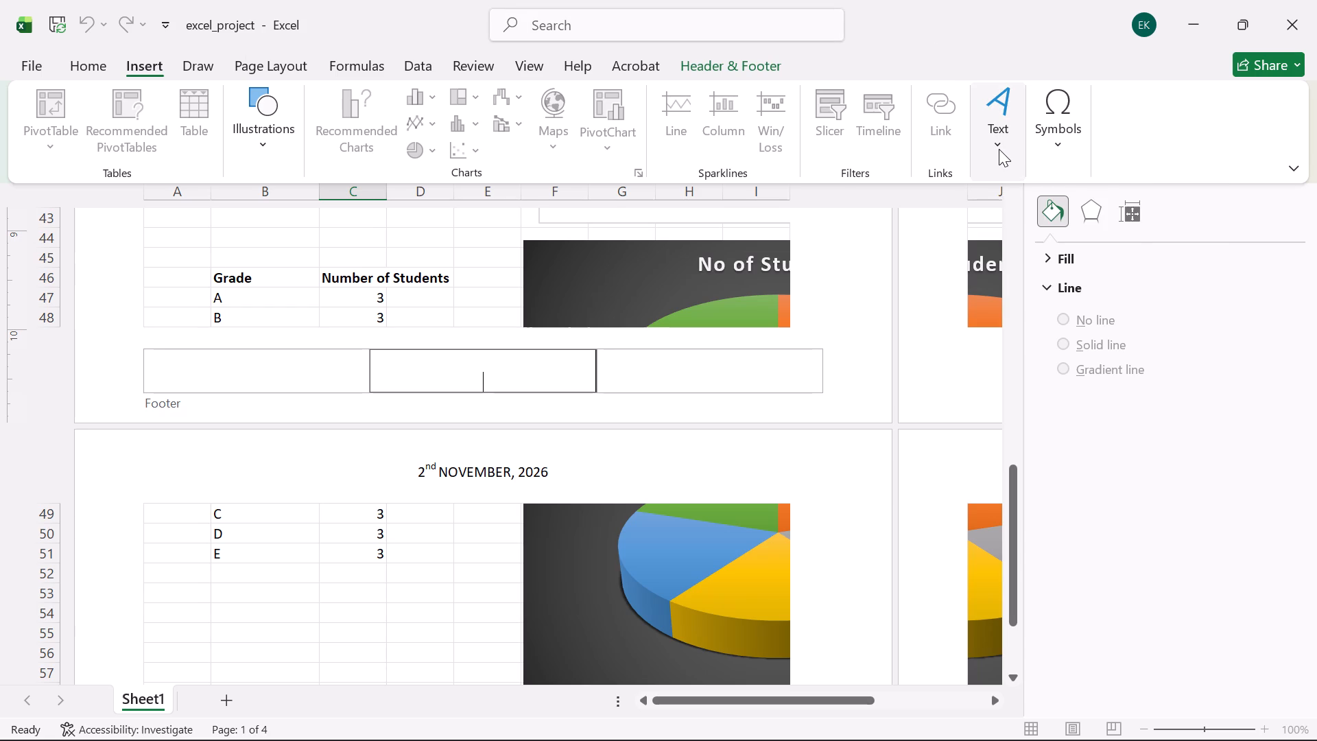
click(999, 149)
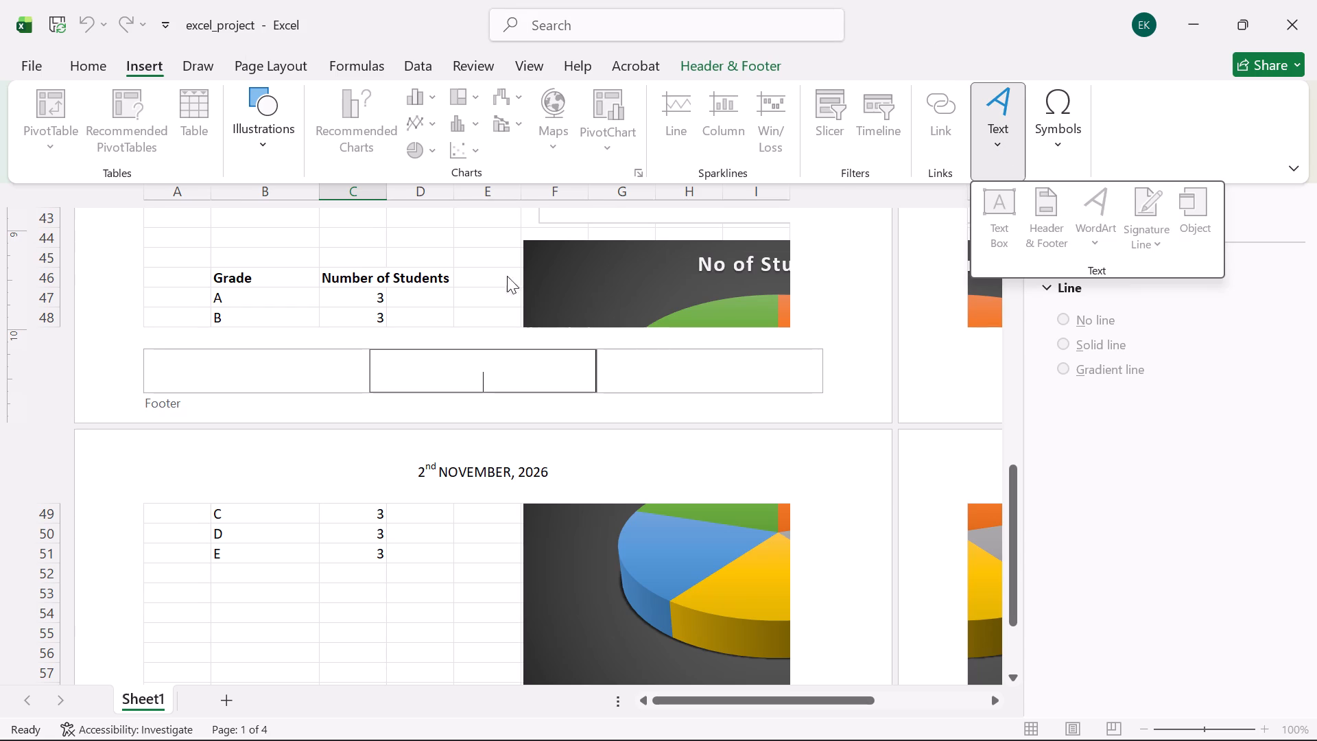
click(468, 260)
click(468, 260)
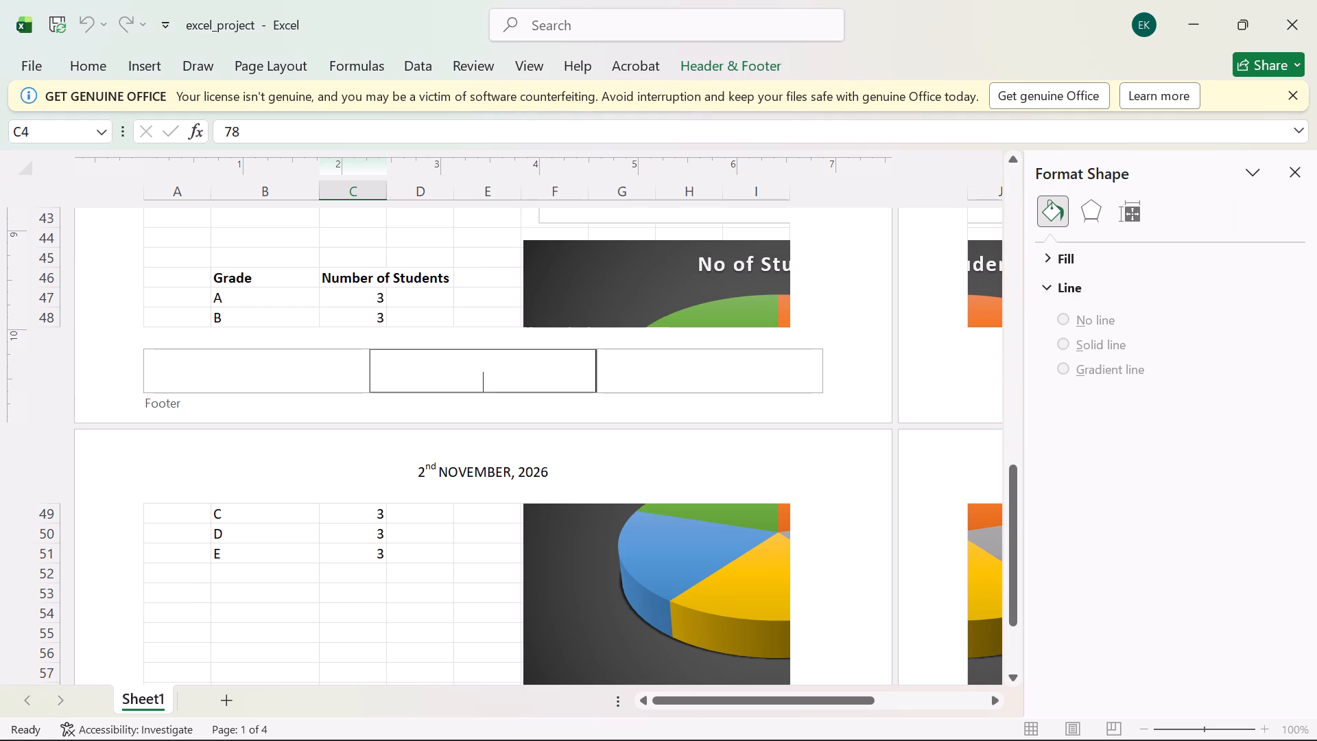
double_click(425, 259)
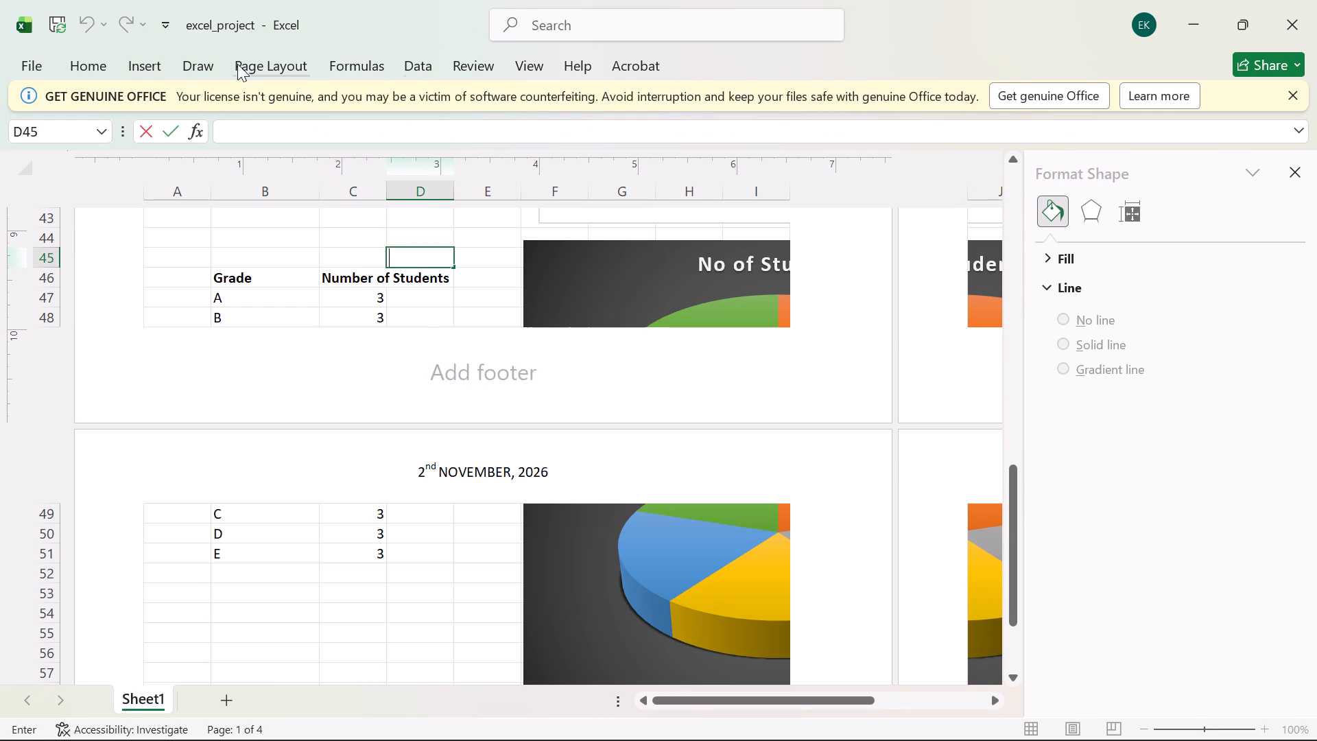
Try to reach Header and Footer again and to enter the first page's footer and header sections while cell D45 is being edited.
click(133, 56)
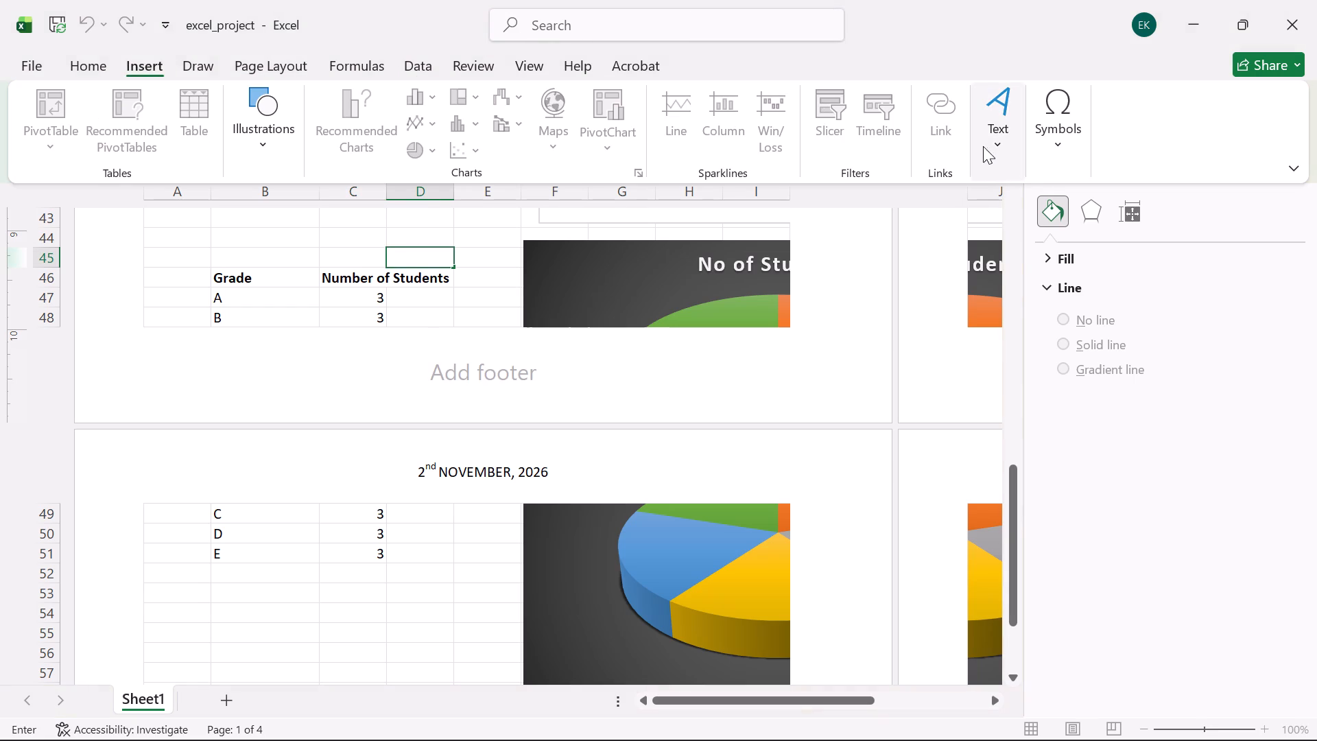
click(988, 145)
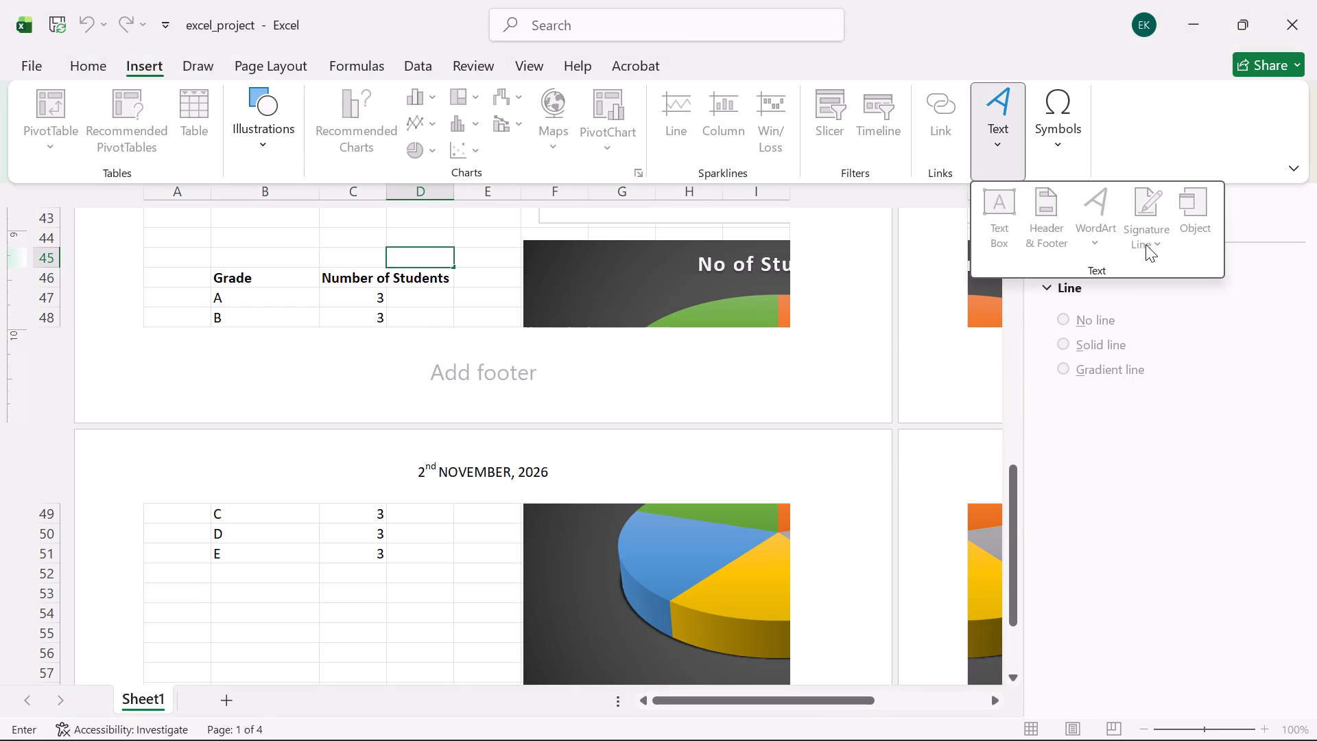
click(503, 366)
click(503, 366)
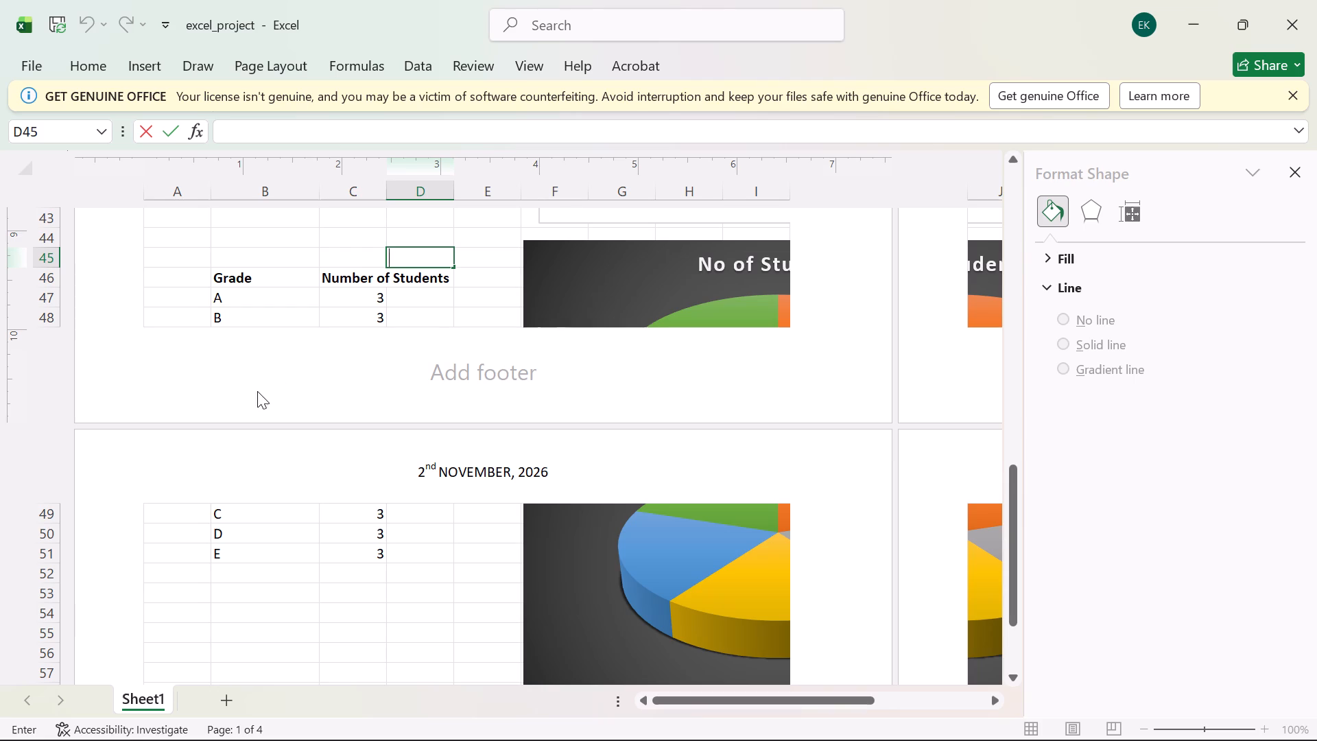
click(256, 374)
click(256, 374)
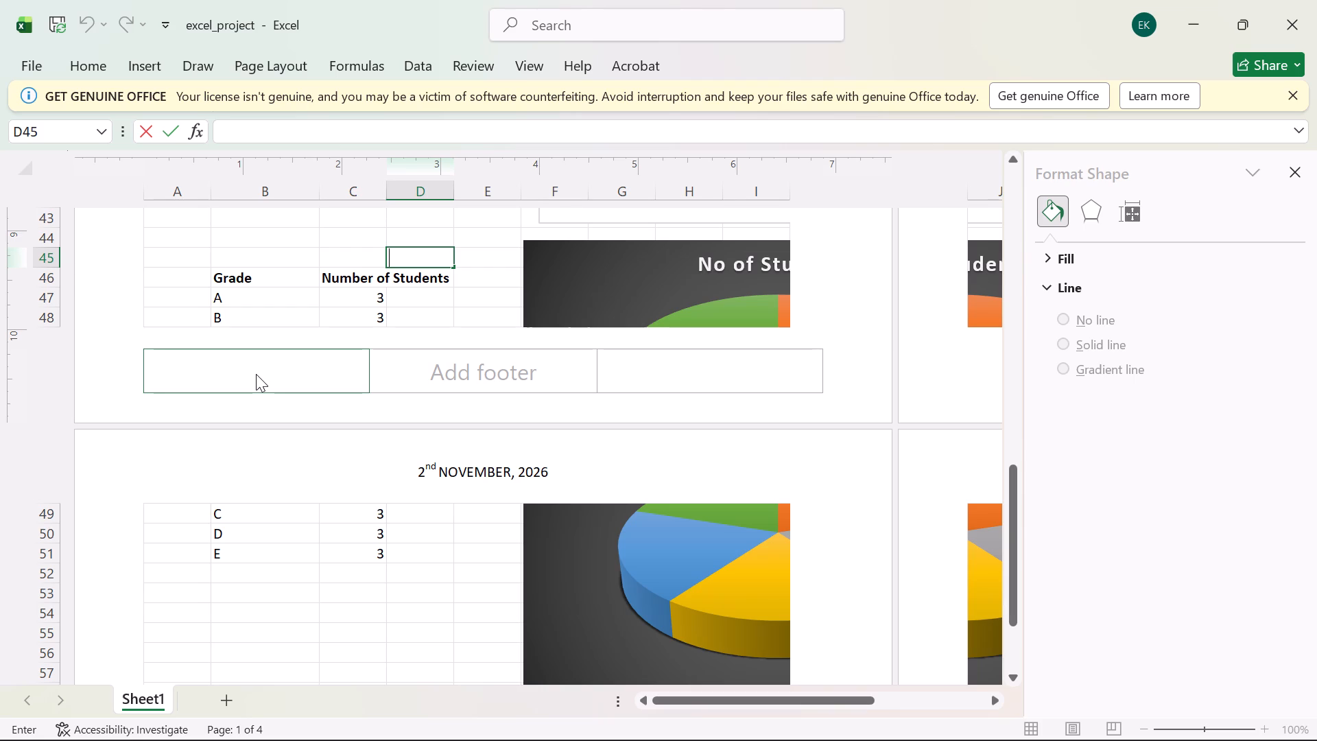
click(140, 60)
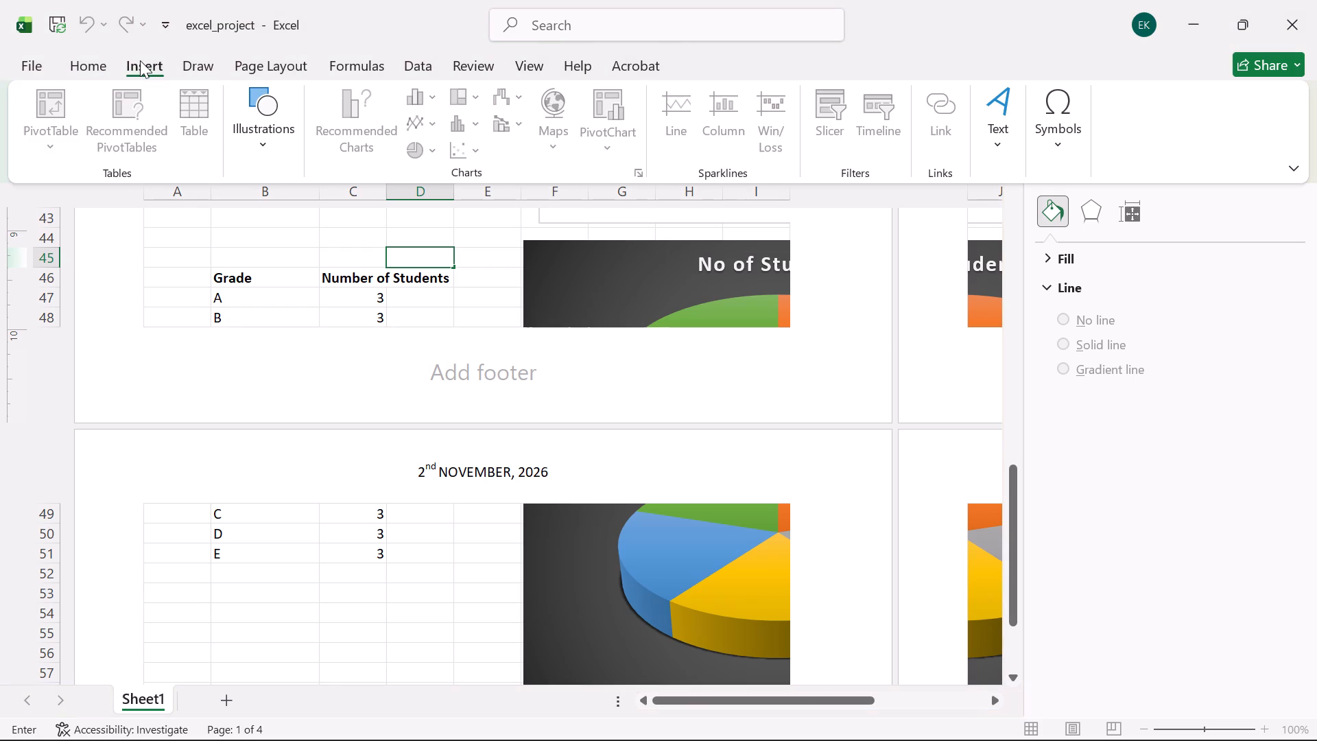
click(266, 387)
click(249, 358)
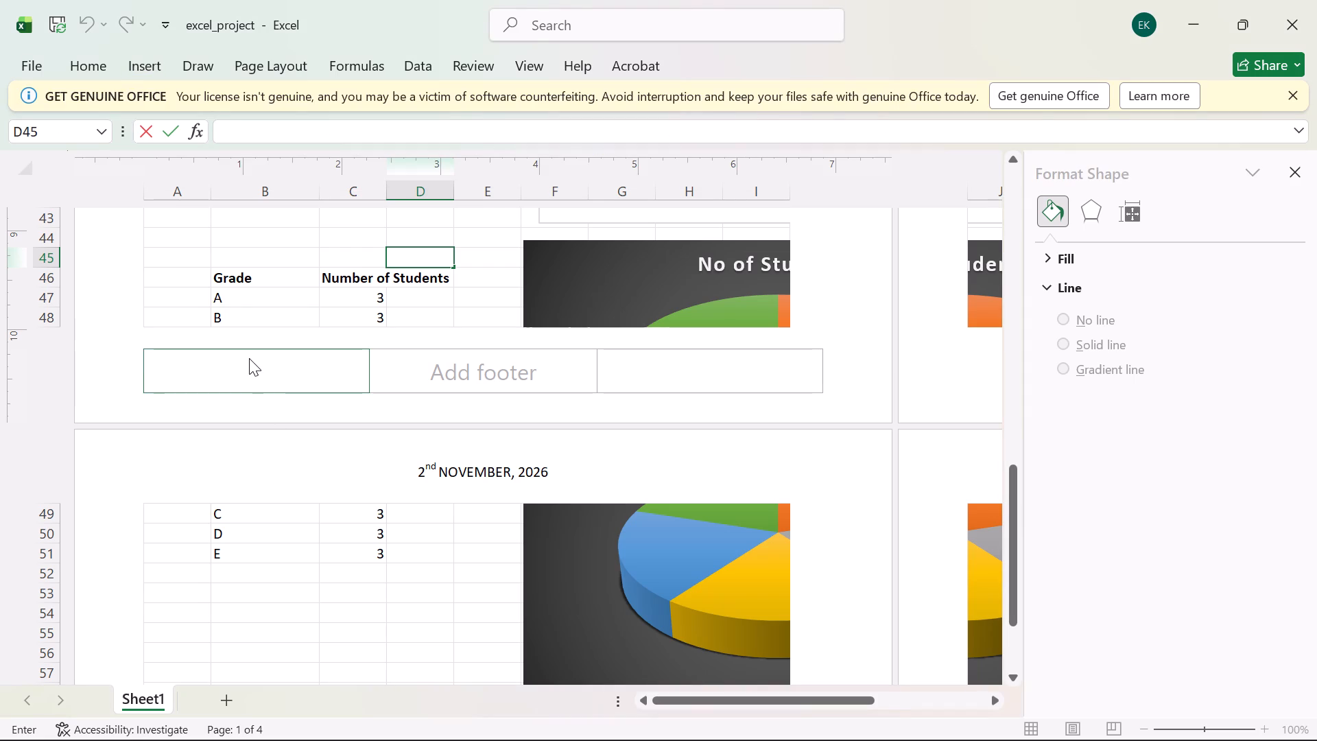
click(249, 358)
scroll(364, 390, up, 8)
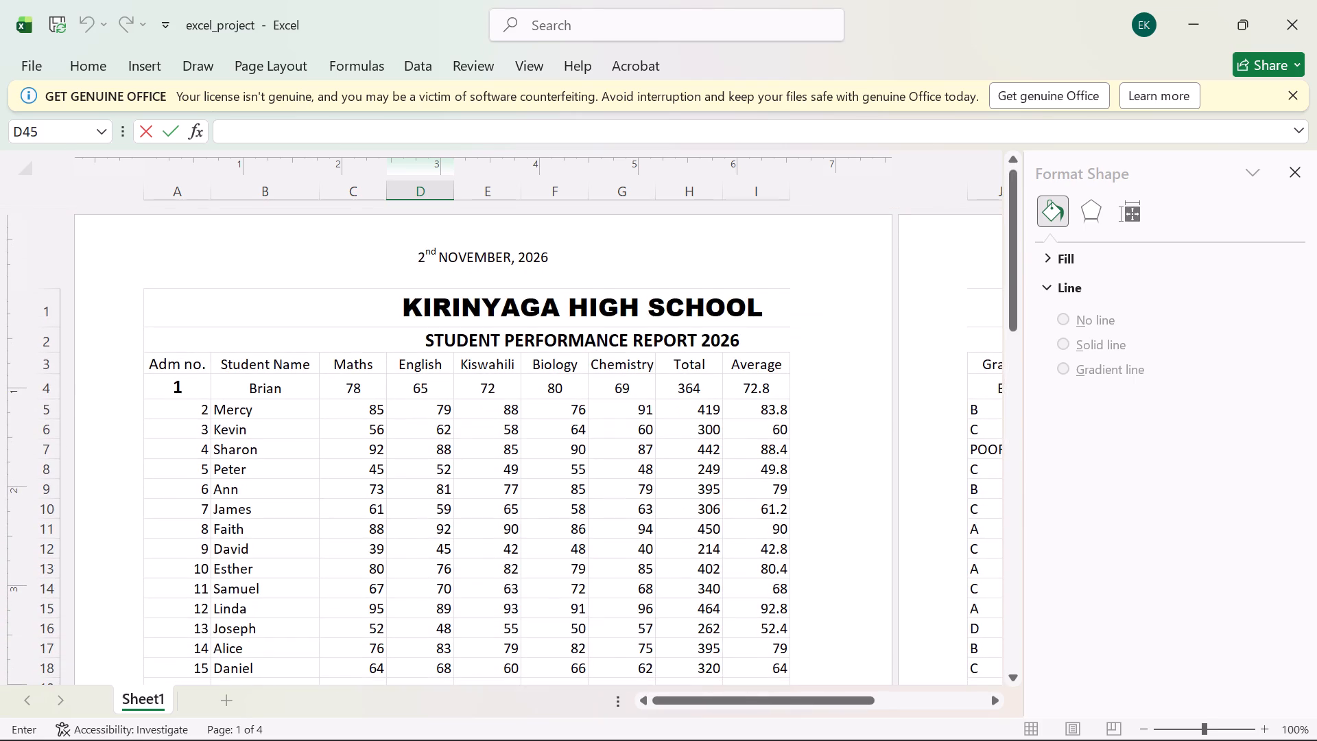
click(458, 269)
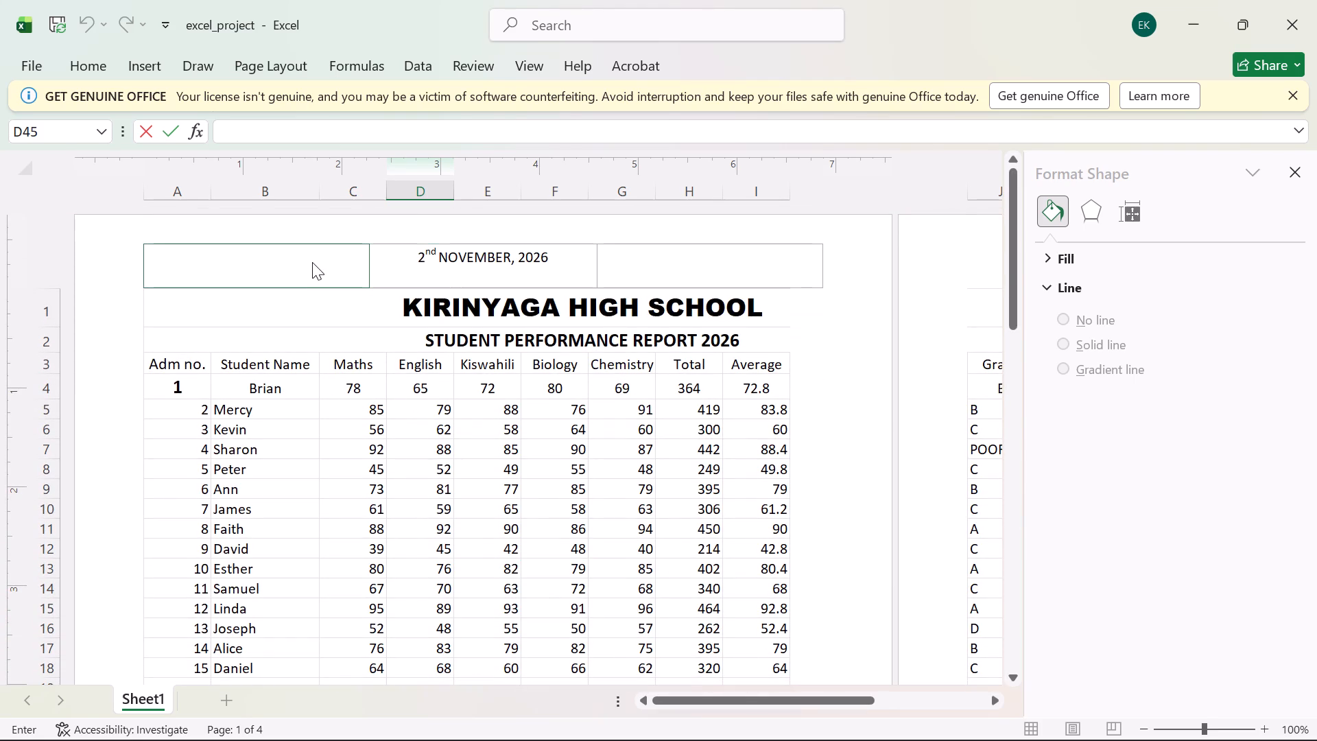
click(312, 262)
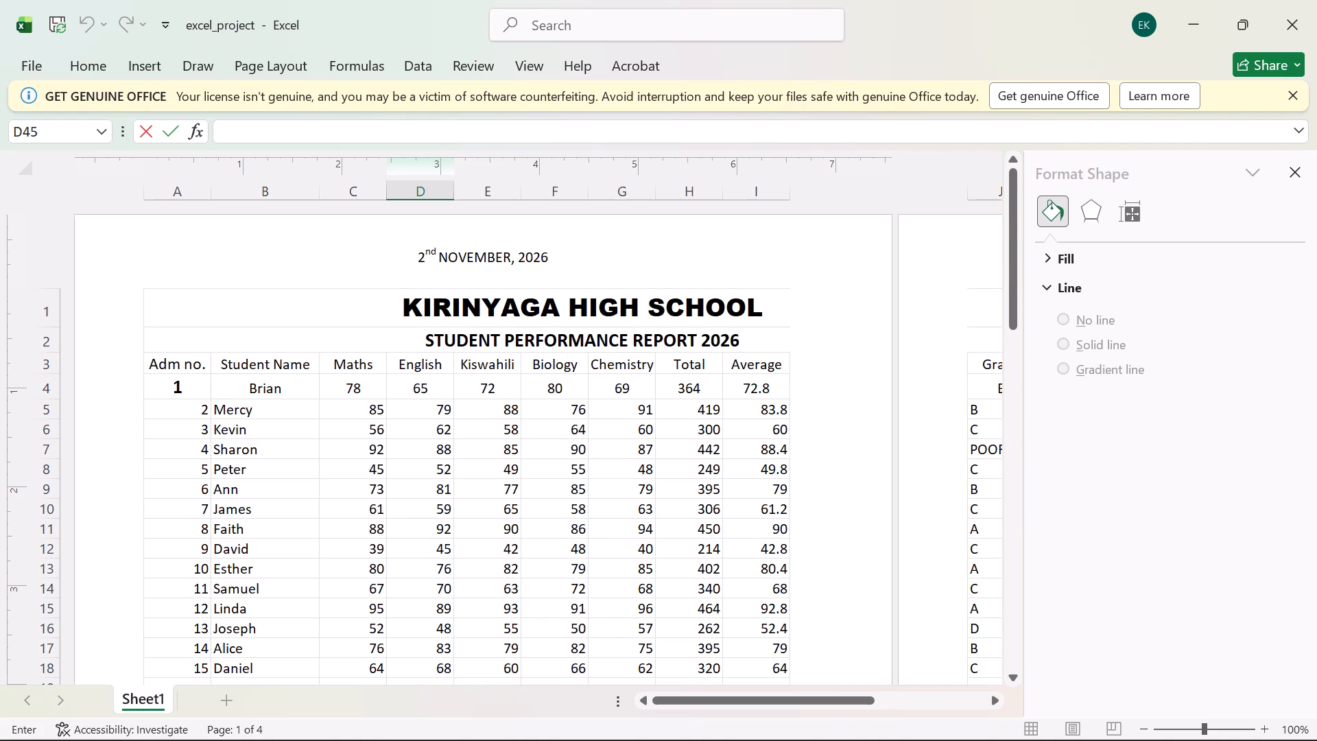
Save the workbook.
key(ctrl+s)
Review the report's page layout, headers, footers and charts across the adjacent pages.
scroll(509, 494, down, 3)
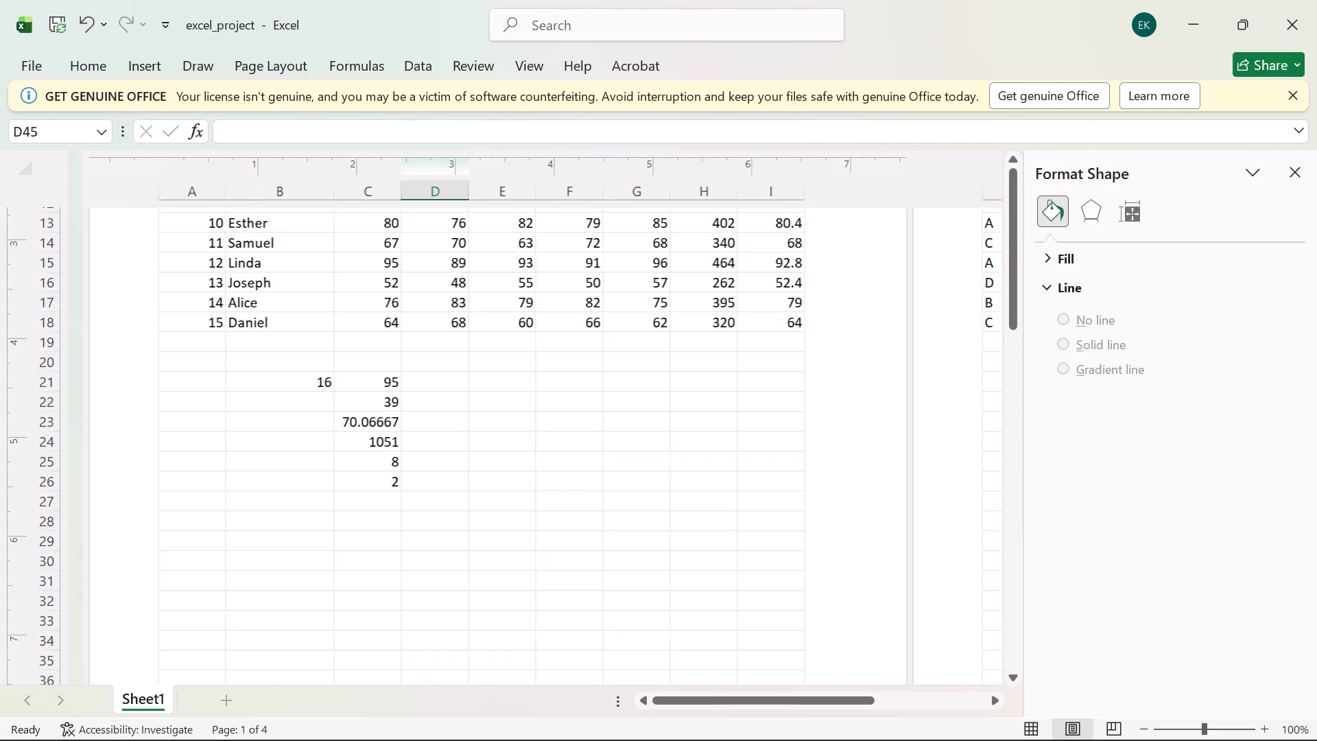
scroll(509, 494, down, 7)
scroll(509, 494, up, 3)
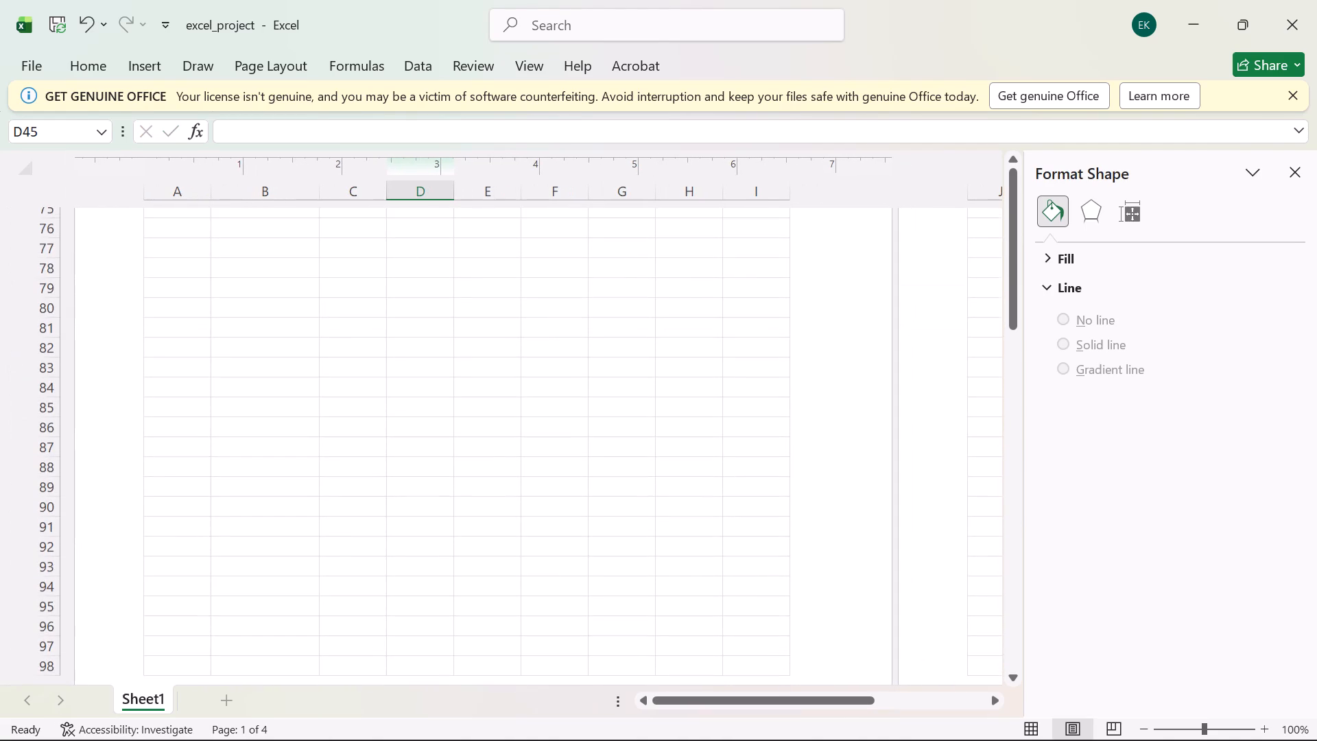
scroll(509, 494, up, 2)
scroll(509, 494, left, 6)
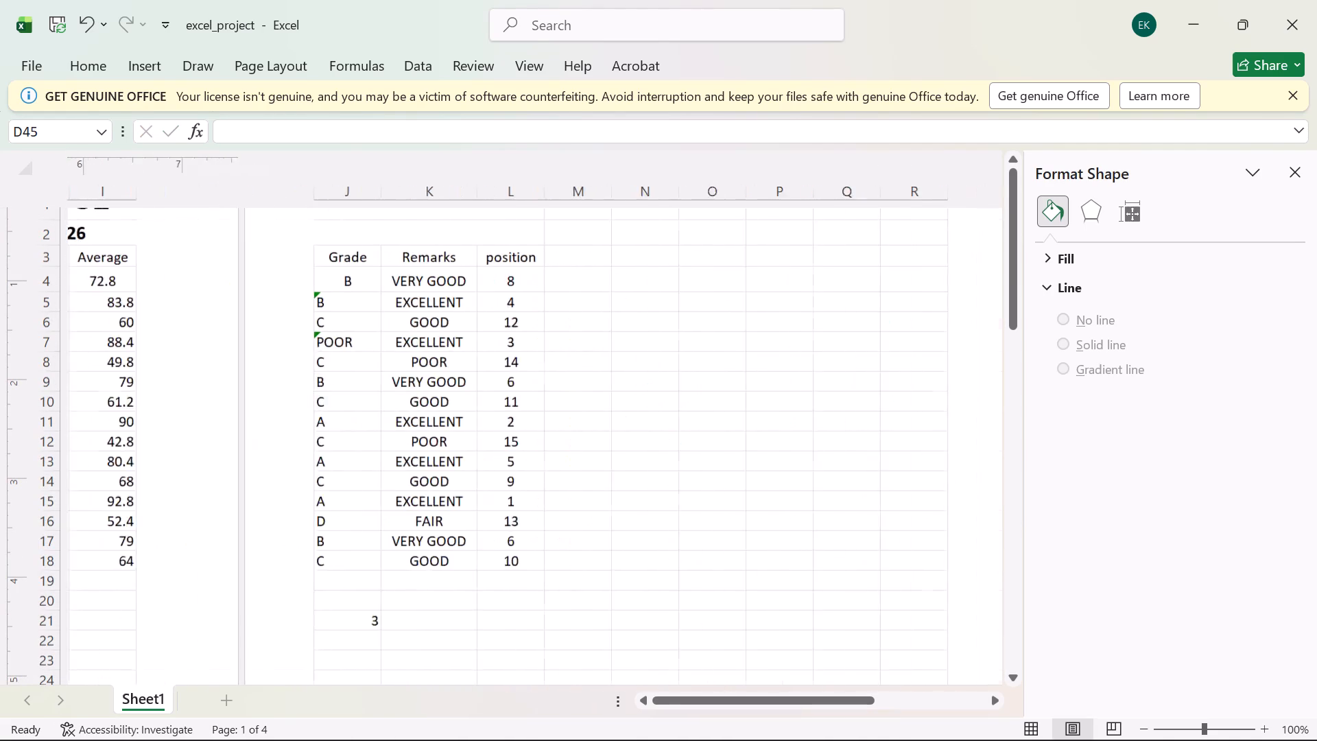
scroll(509, 494, left, 7)
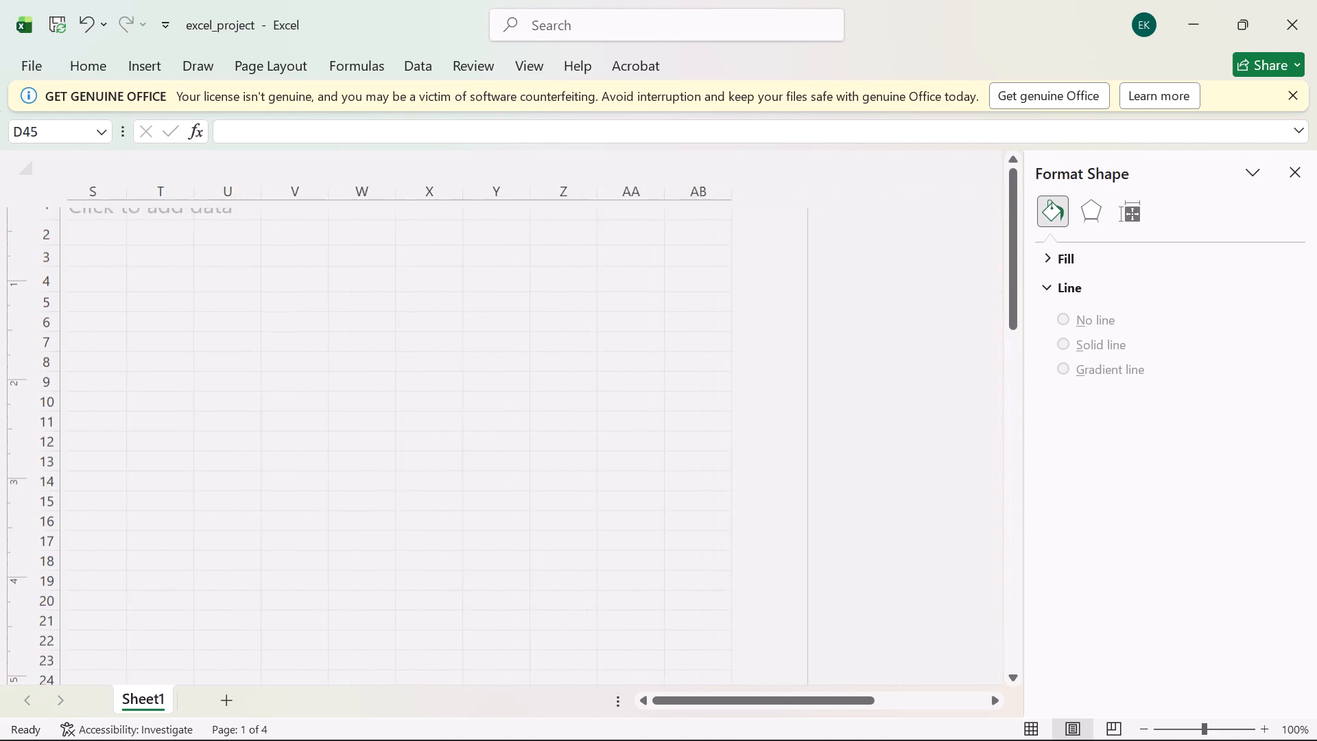
scroll(509, 494, up, 1)
scroll(509, 494, right, 15)
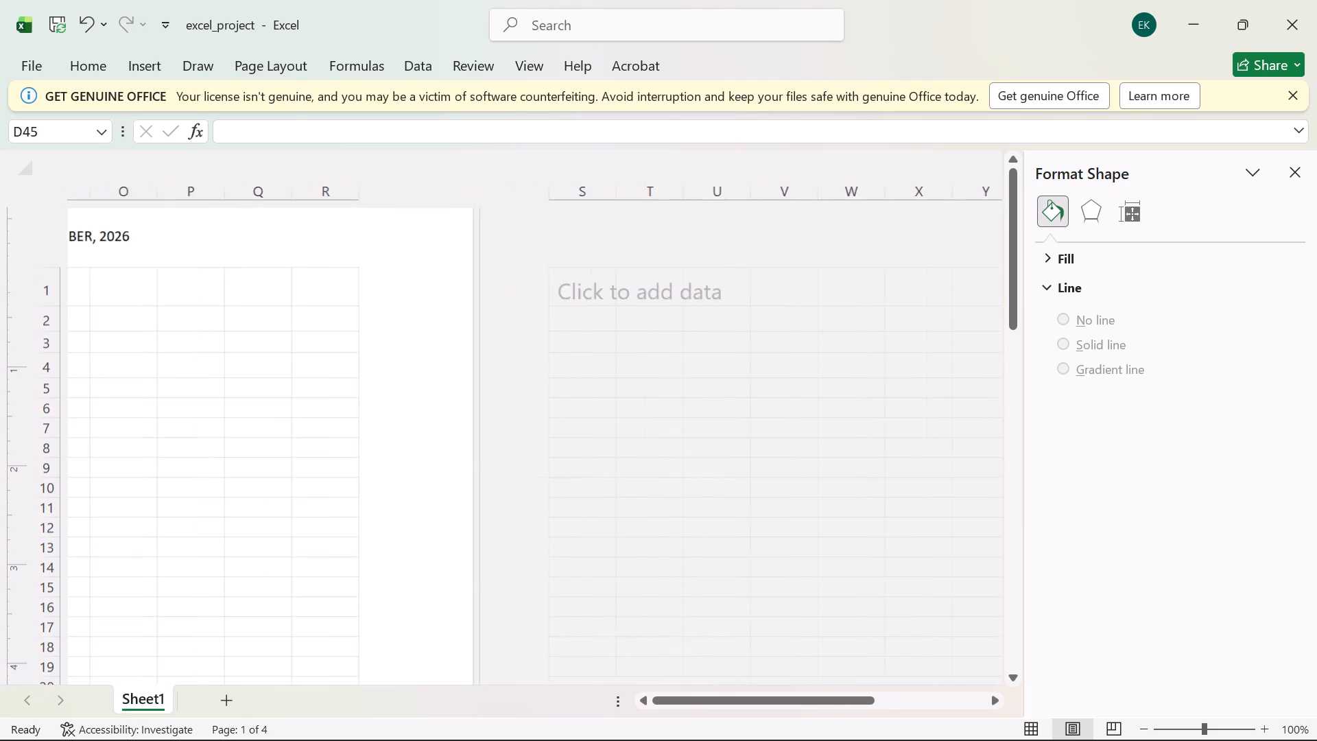
scroll(509, 494, right, 4)
scroll(509, 494, down, 4)
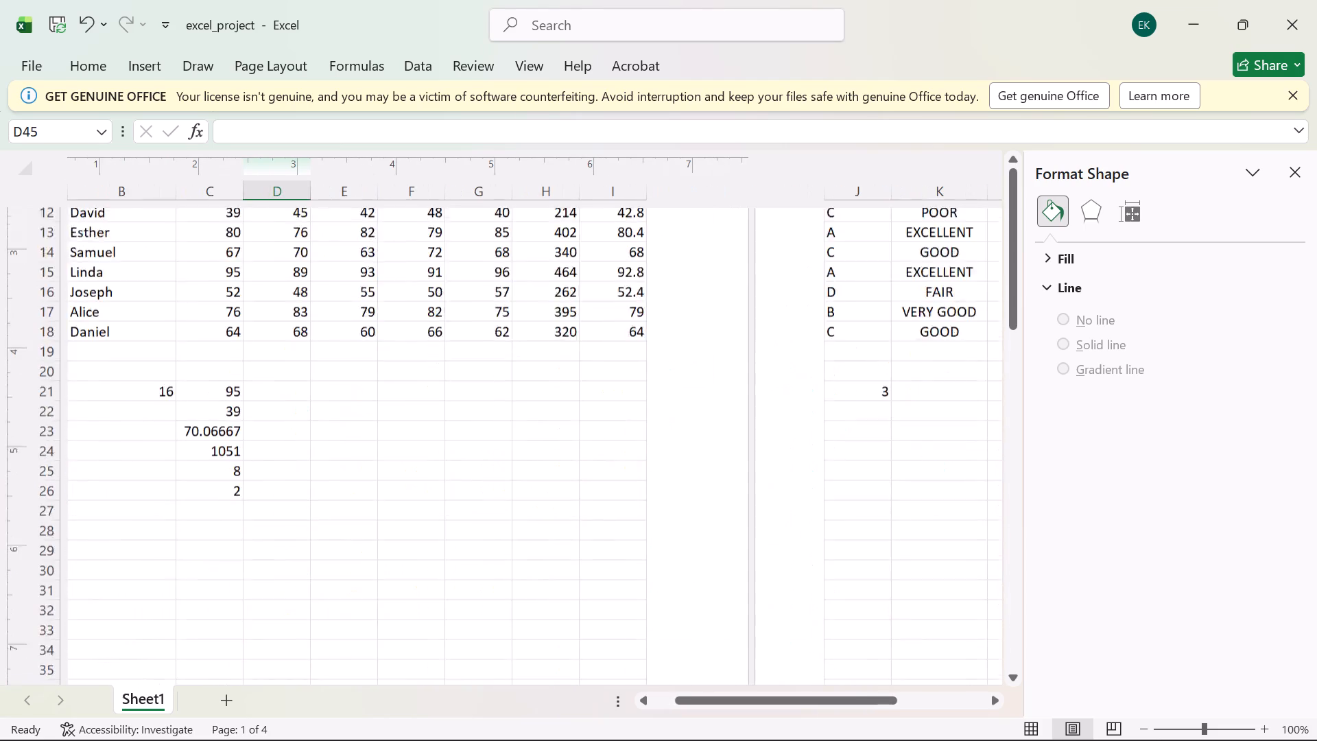
scroll(509, 494, down, 5)
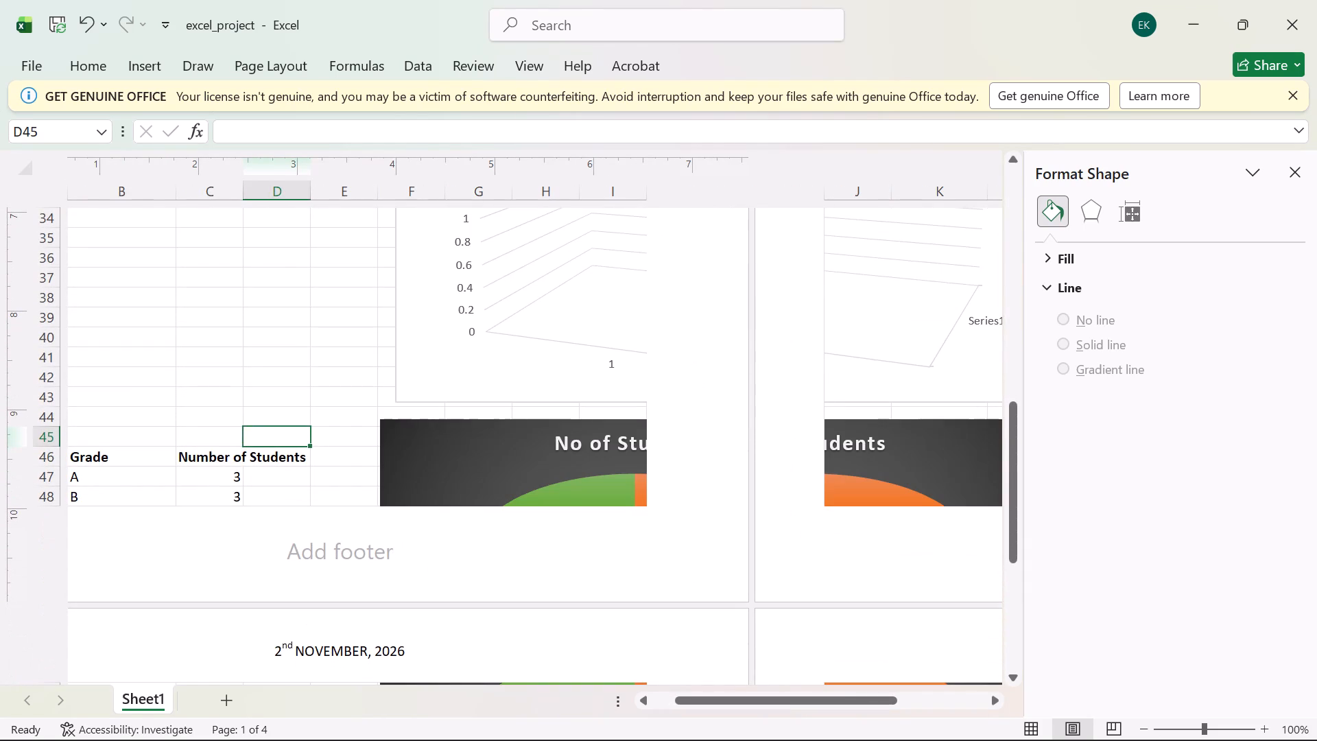
scroll(358, 467, up, 7)
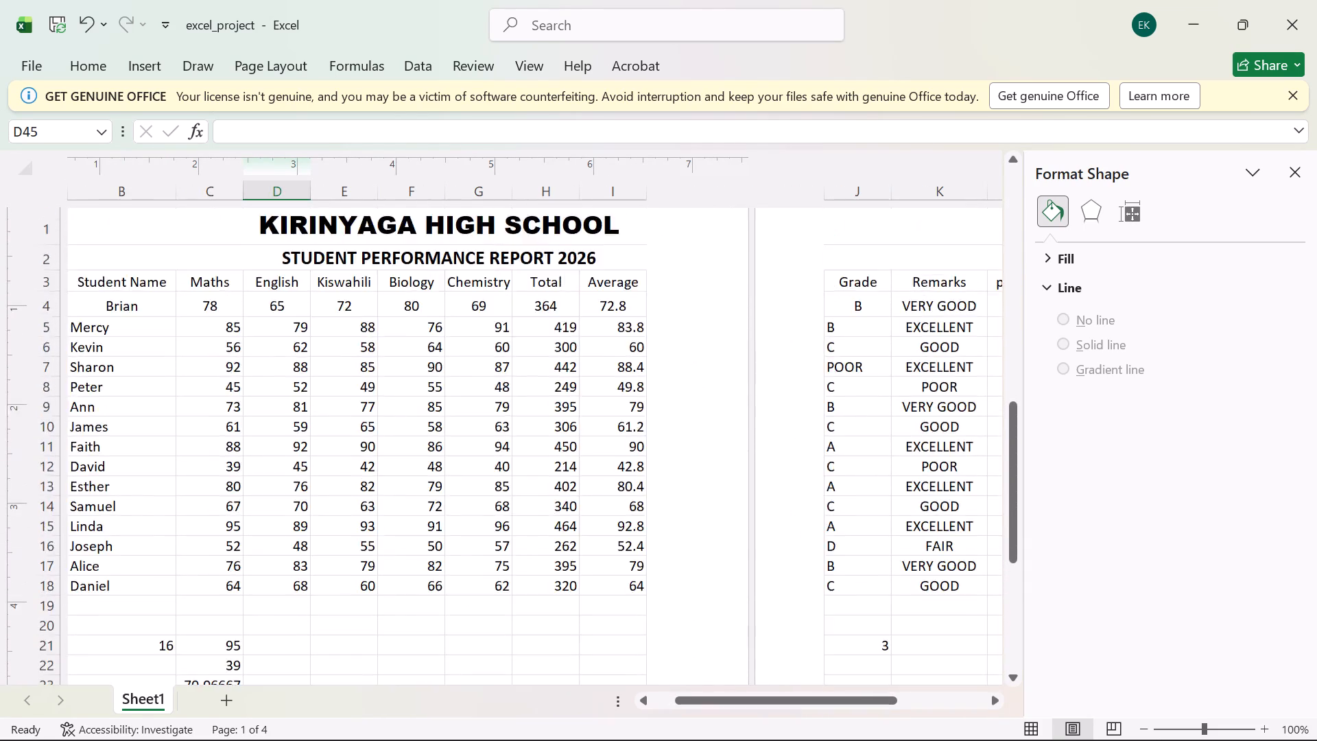
scroll(358, 467, up, 3)
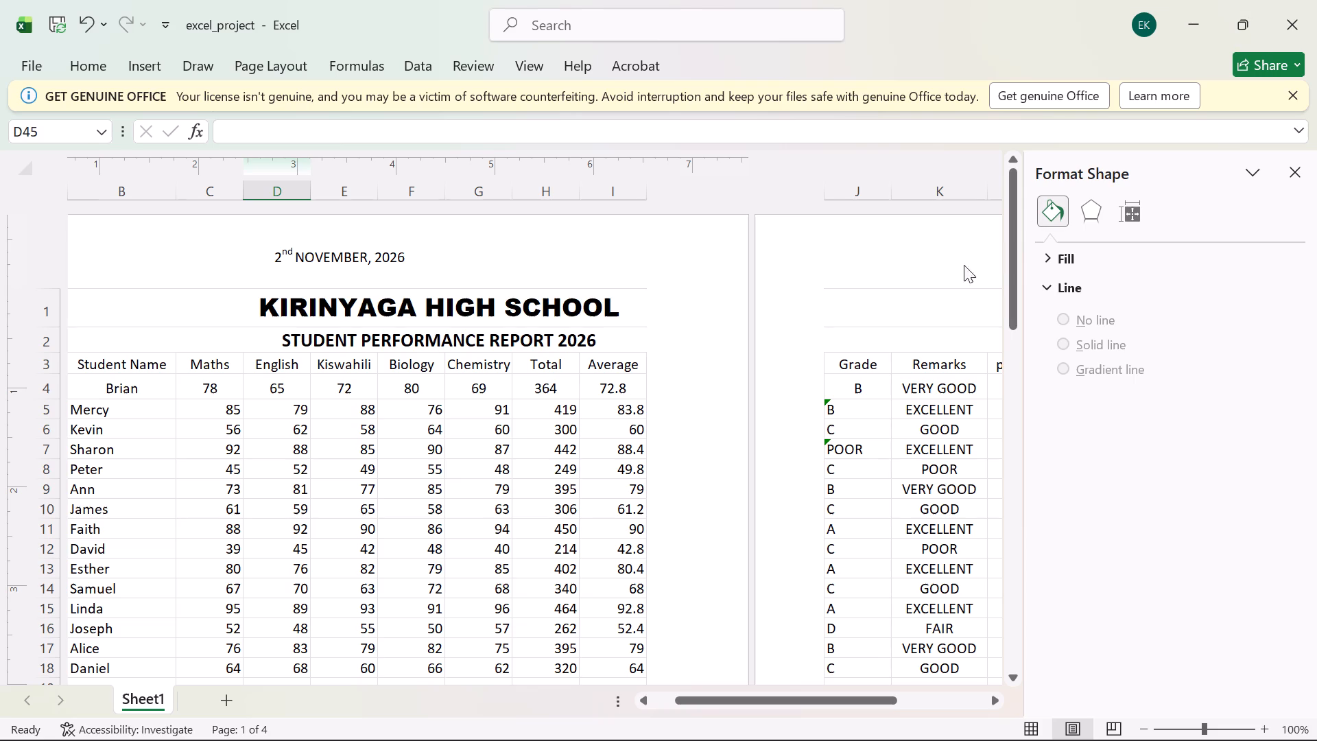
Examine the header date on the second page across, and the footer area and charts further down the first page.
scroll(756, 405, left, 7)
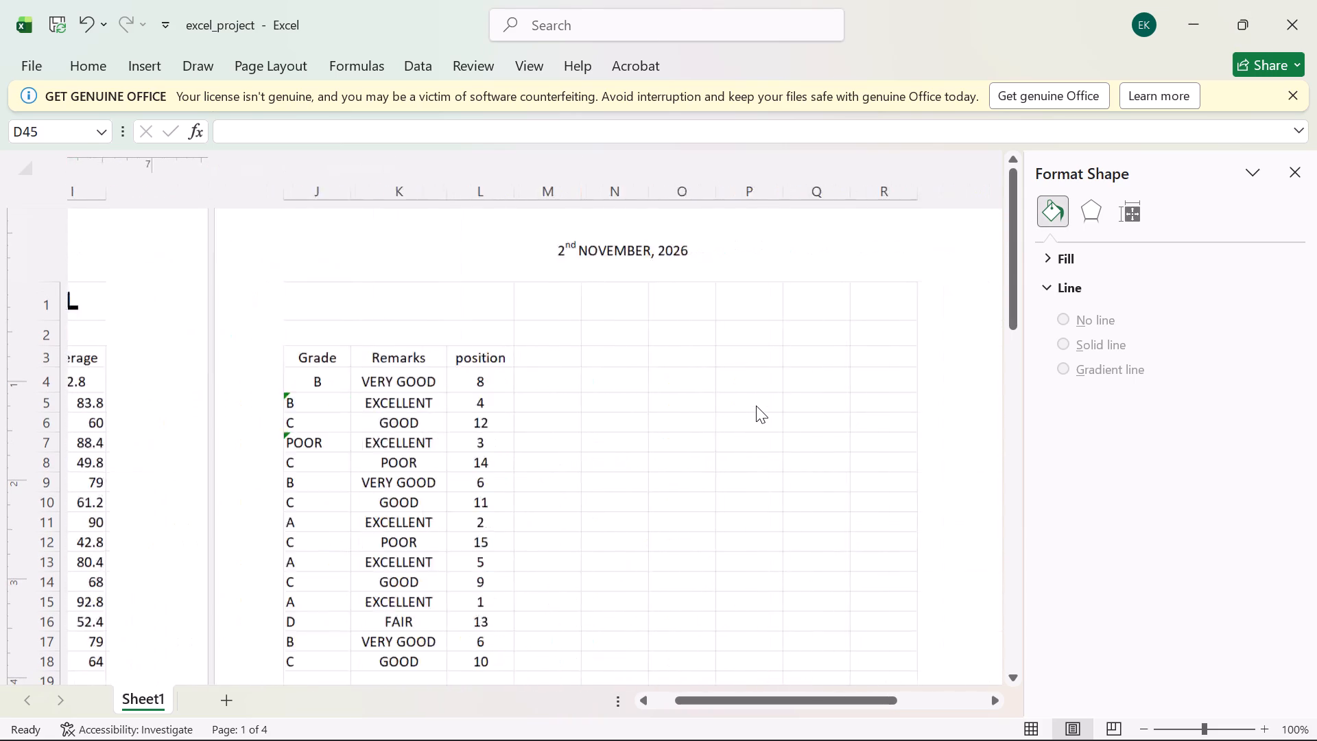
scroll(756, 405, left, 4)
scroll(756, 405, down, 4)
scroll(756, 405, left, 1)
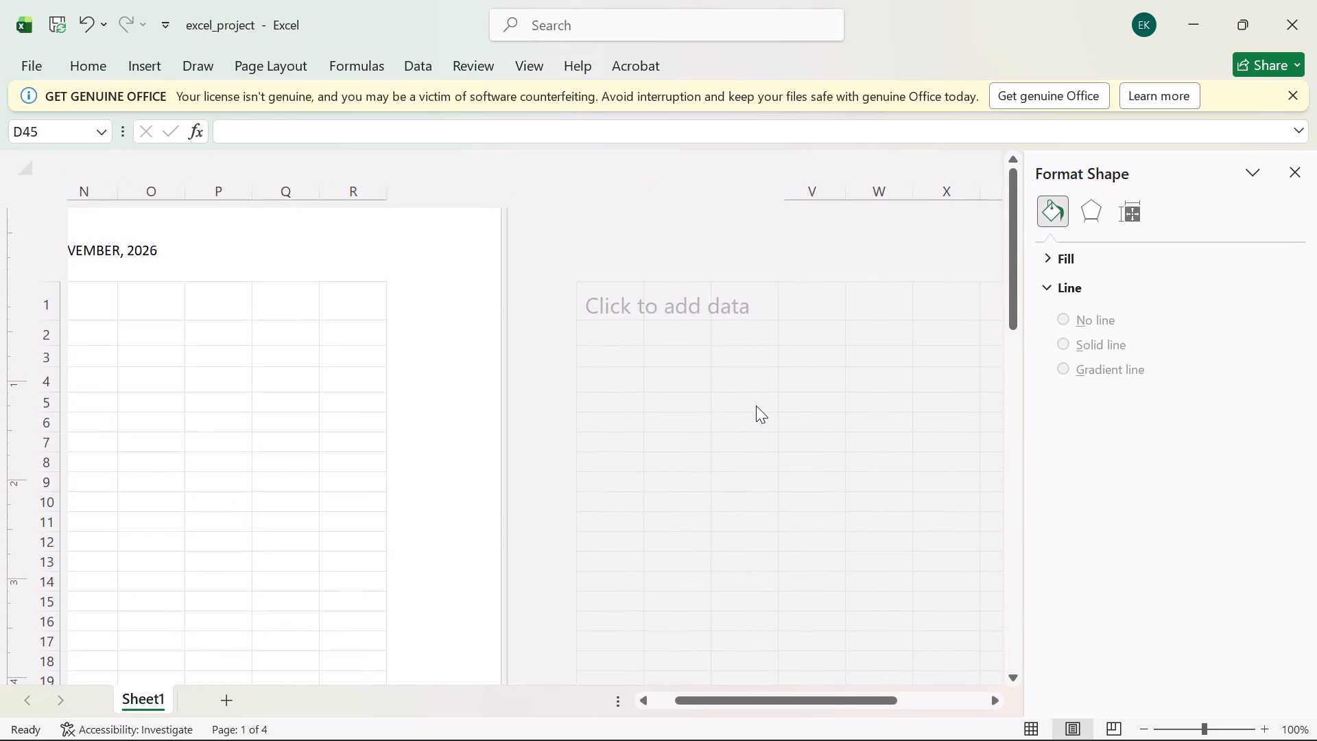
scroll(756, 405, left, 6)
scroll(756, 405, right, 9)
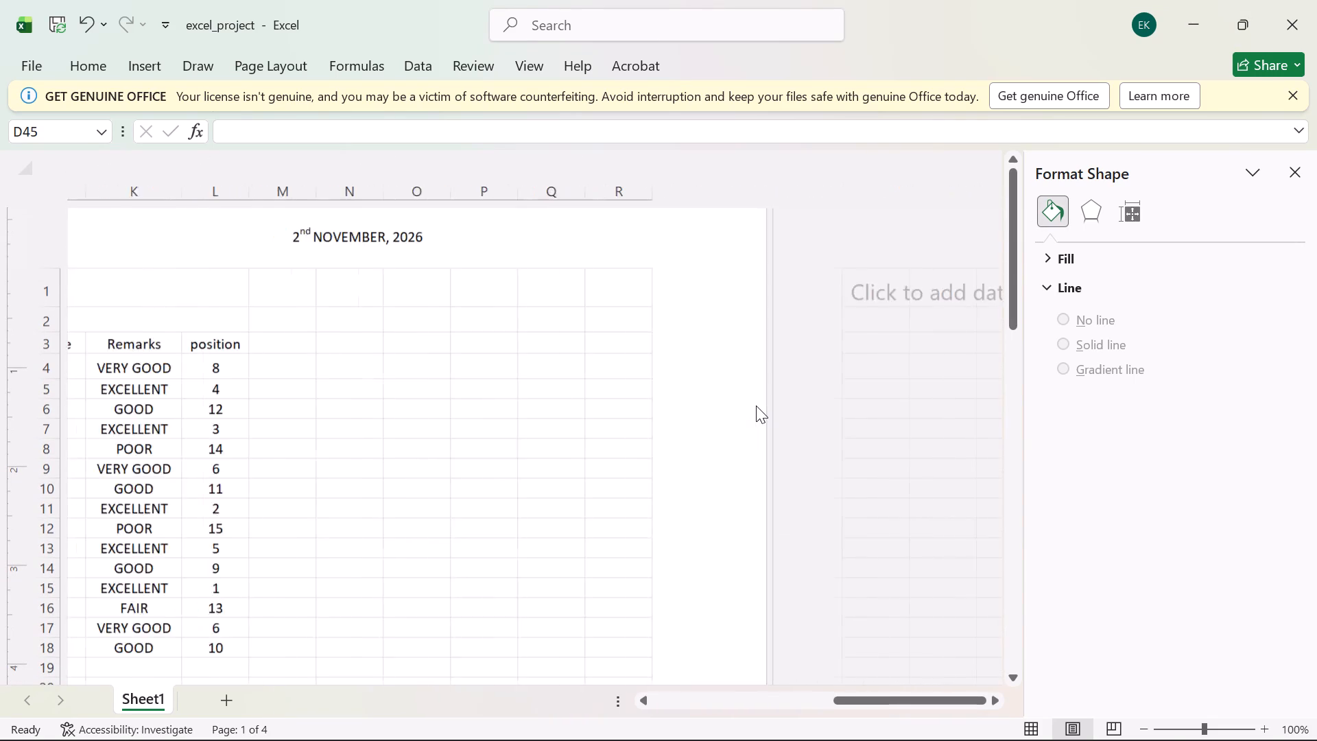
scroll(756, 405, right, 9)
scroll(756, 405, down, 3)
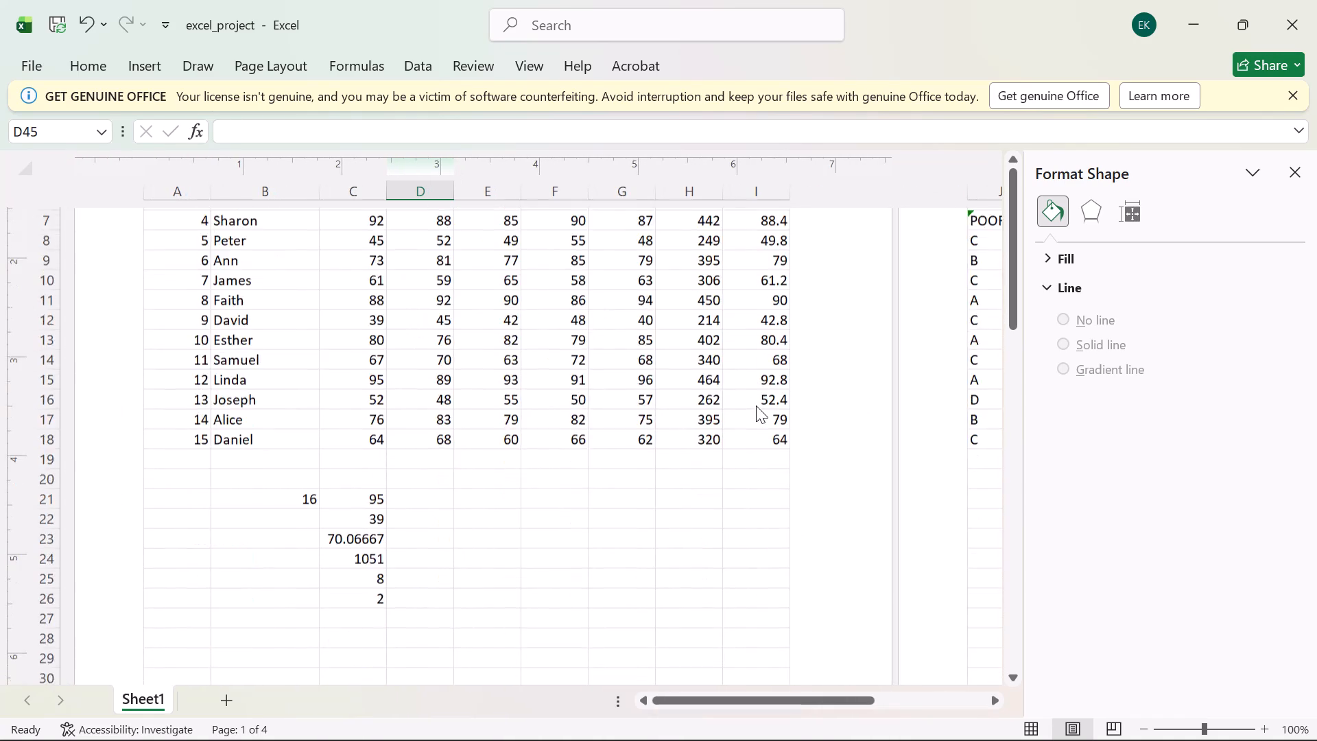
scroll(756, 405, down, 9)
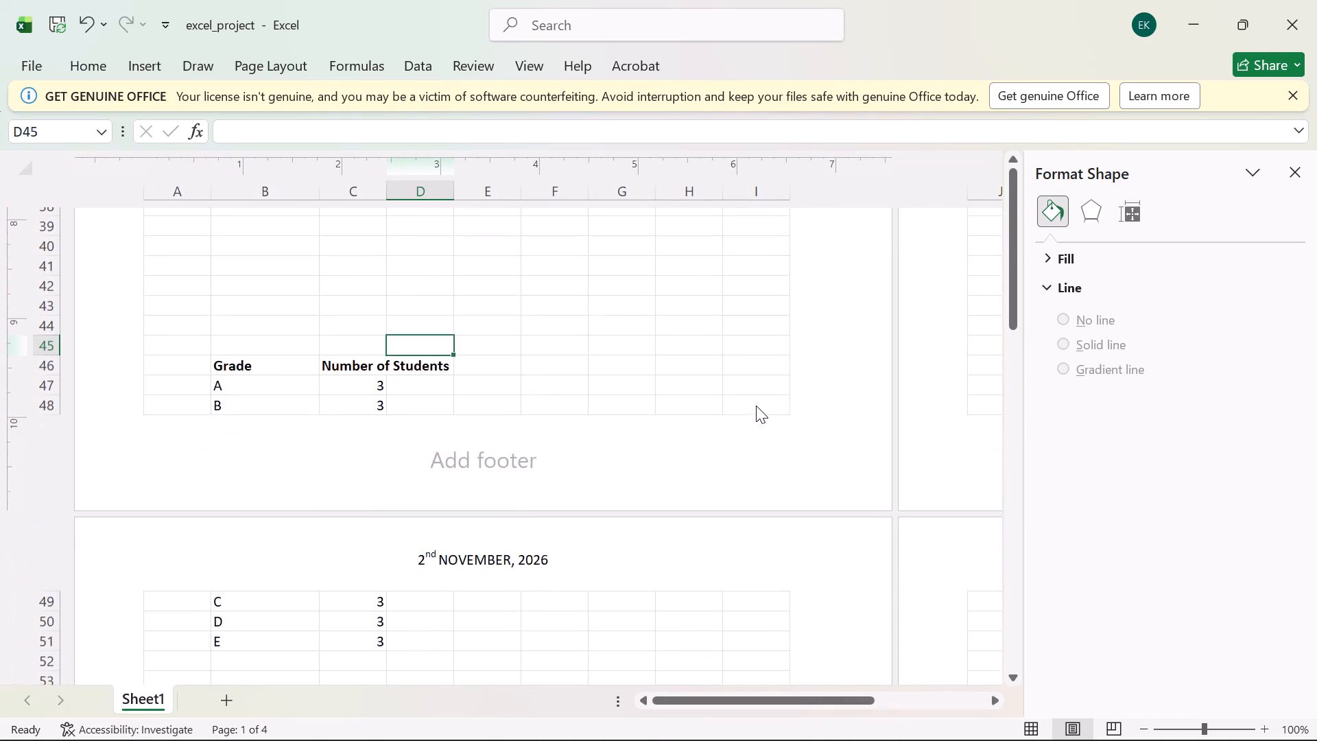
scroll(756, 405, down, 8)
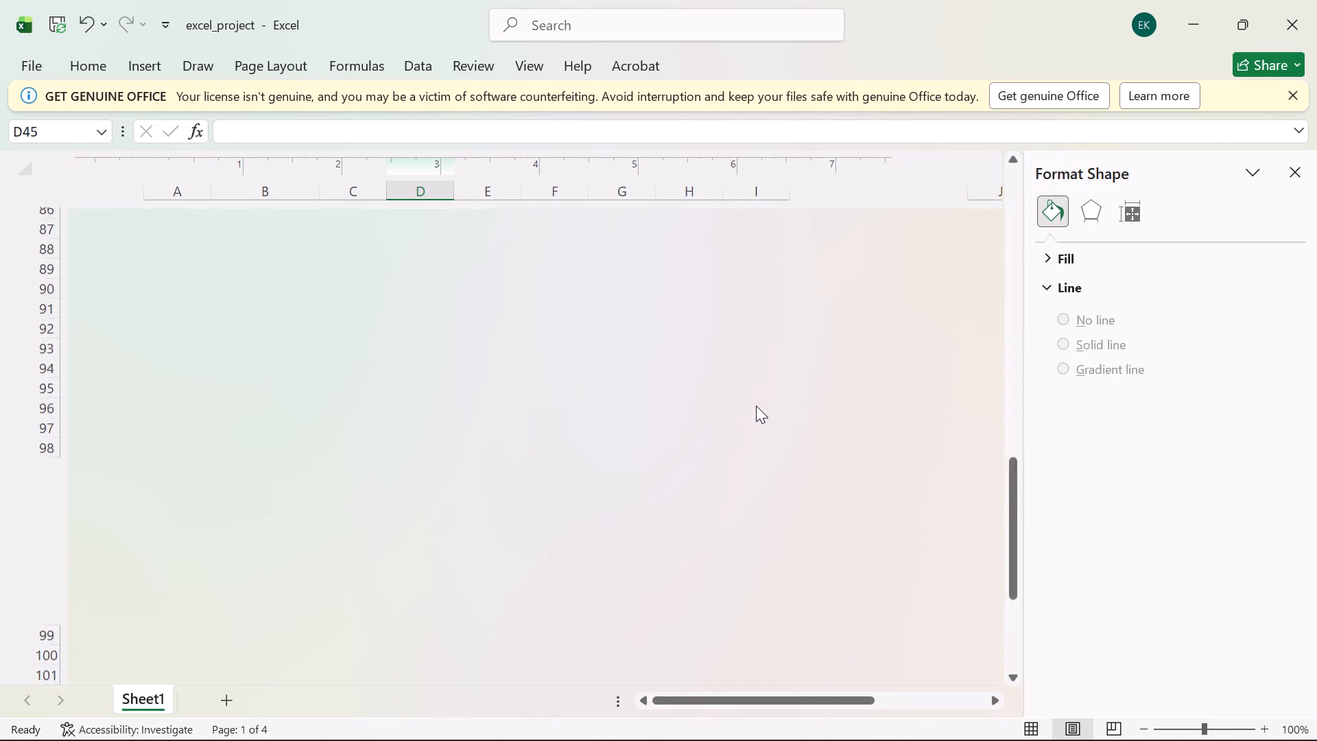
scroll(756, 405, up, 9)
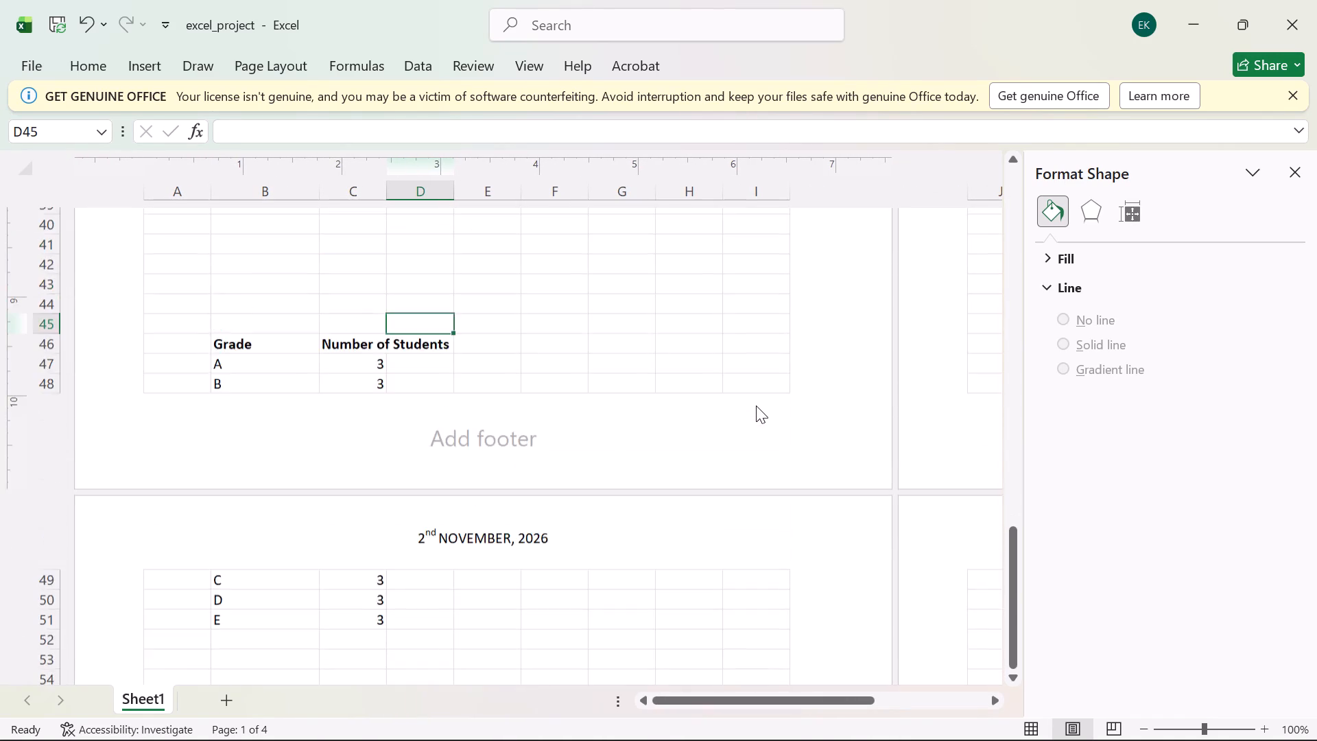
scroll(756, 405, up, 2)
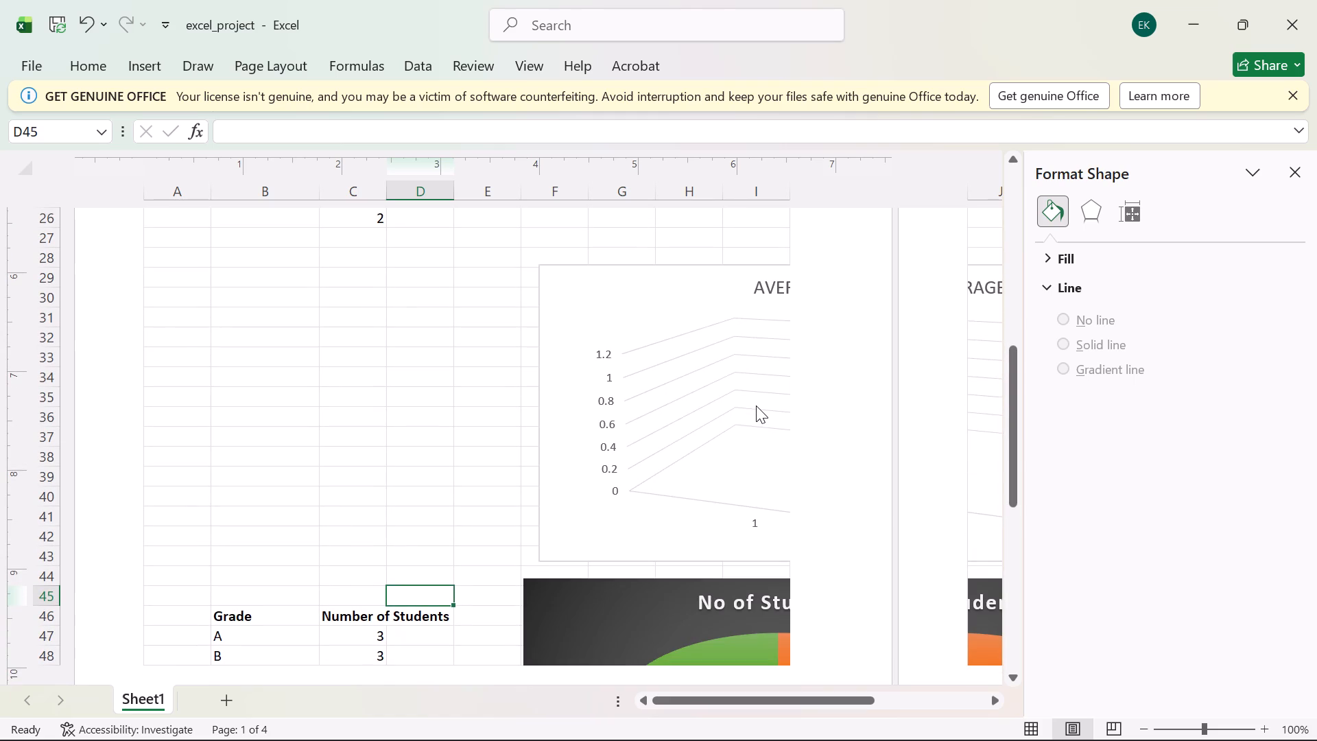